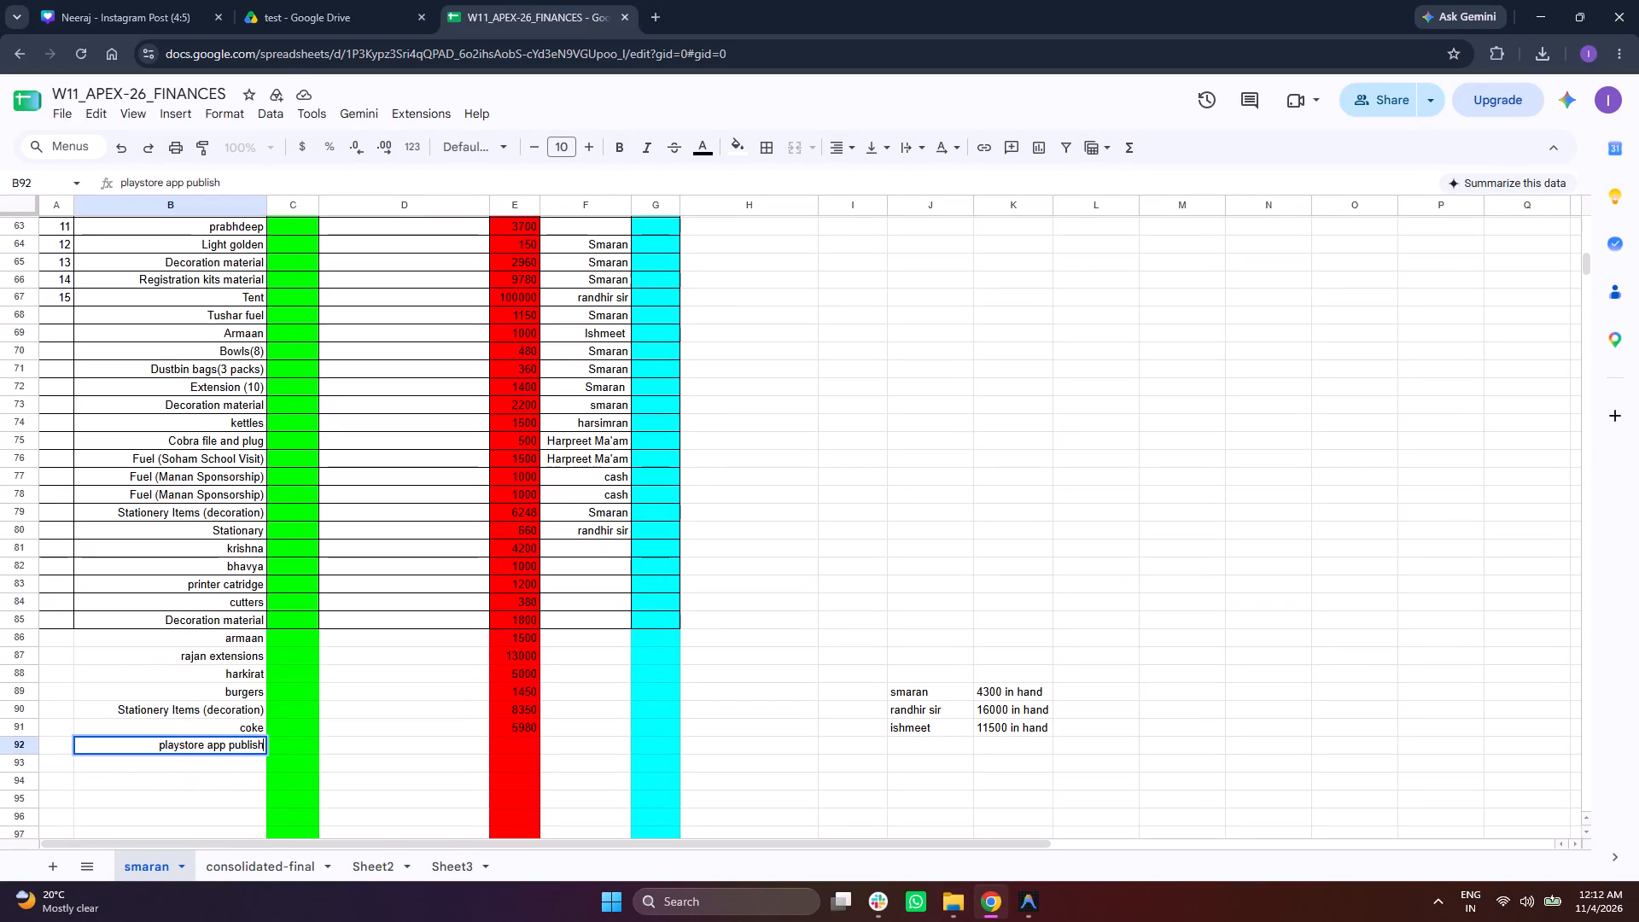
Enter an outgoing amount of 2000 paid by cash for the playstore app publish item in row 92.
key("Right")
key("Right")
key("Right")
type("2000")
key("Right")
type("cash")
key("Return")
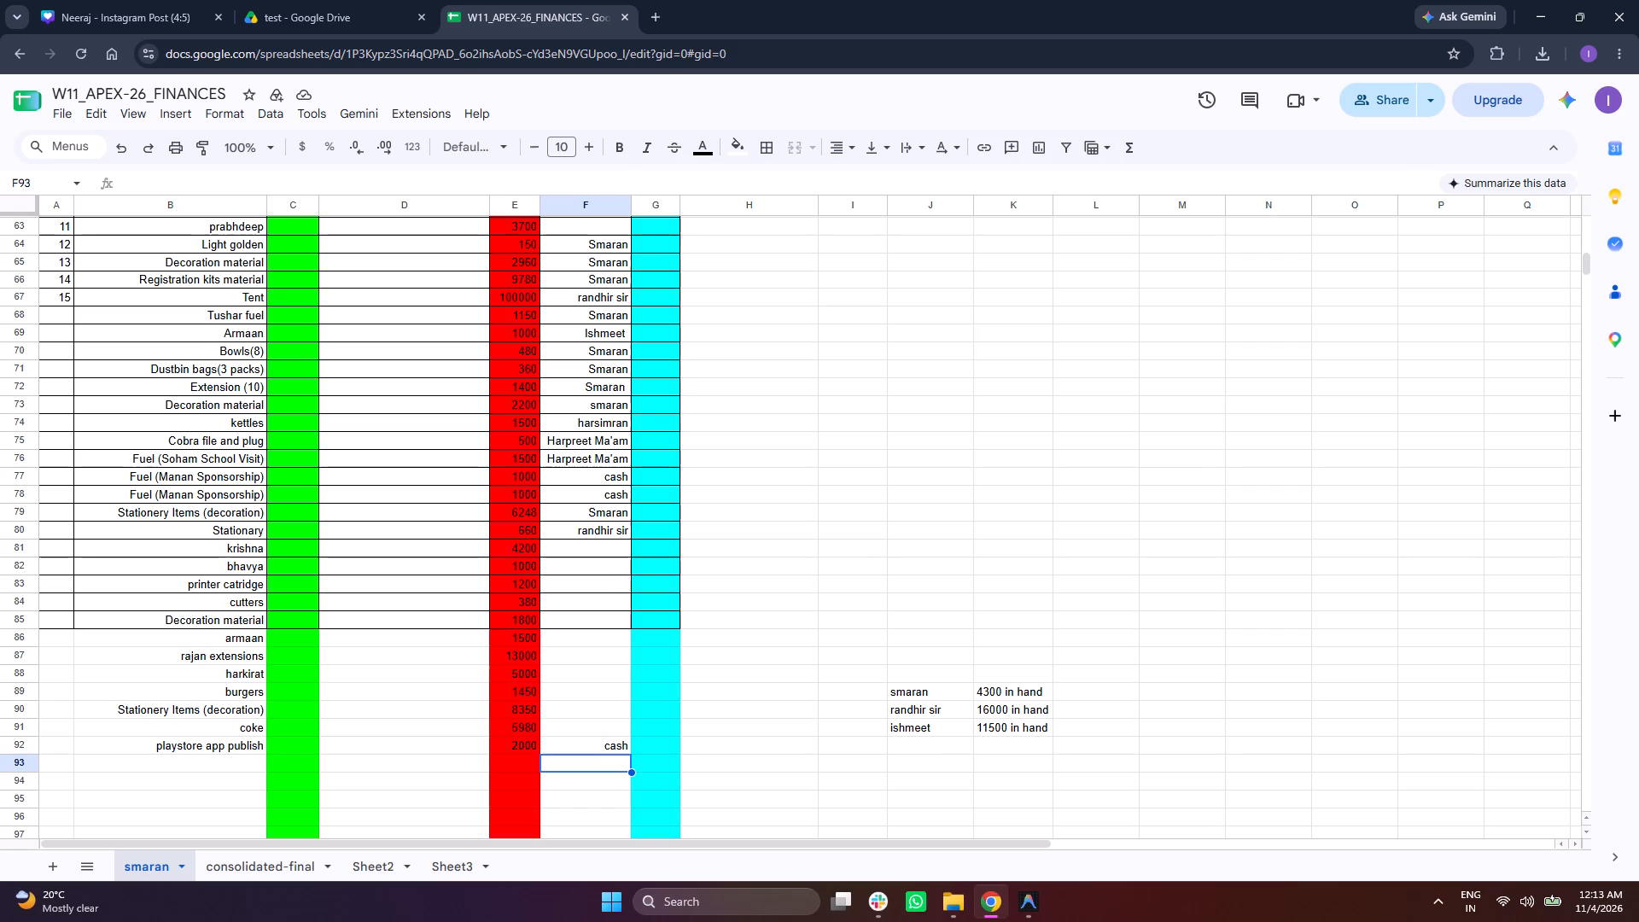
Clear the cash-in-hand notes for smaran, randhir sir and ishmeet, both names and amounts, in J89:K91.
left_click(988, 688)
key("BackSpace")
left_click(988, 711)
key("BackSpace")
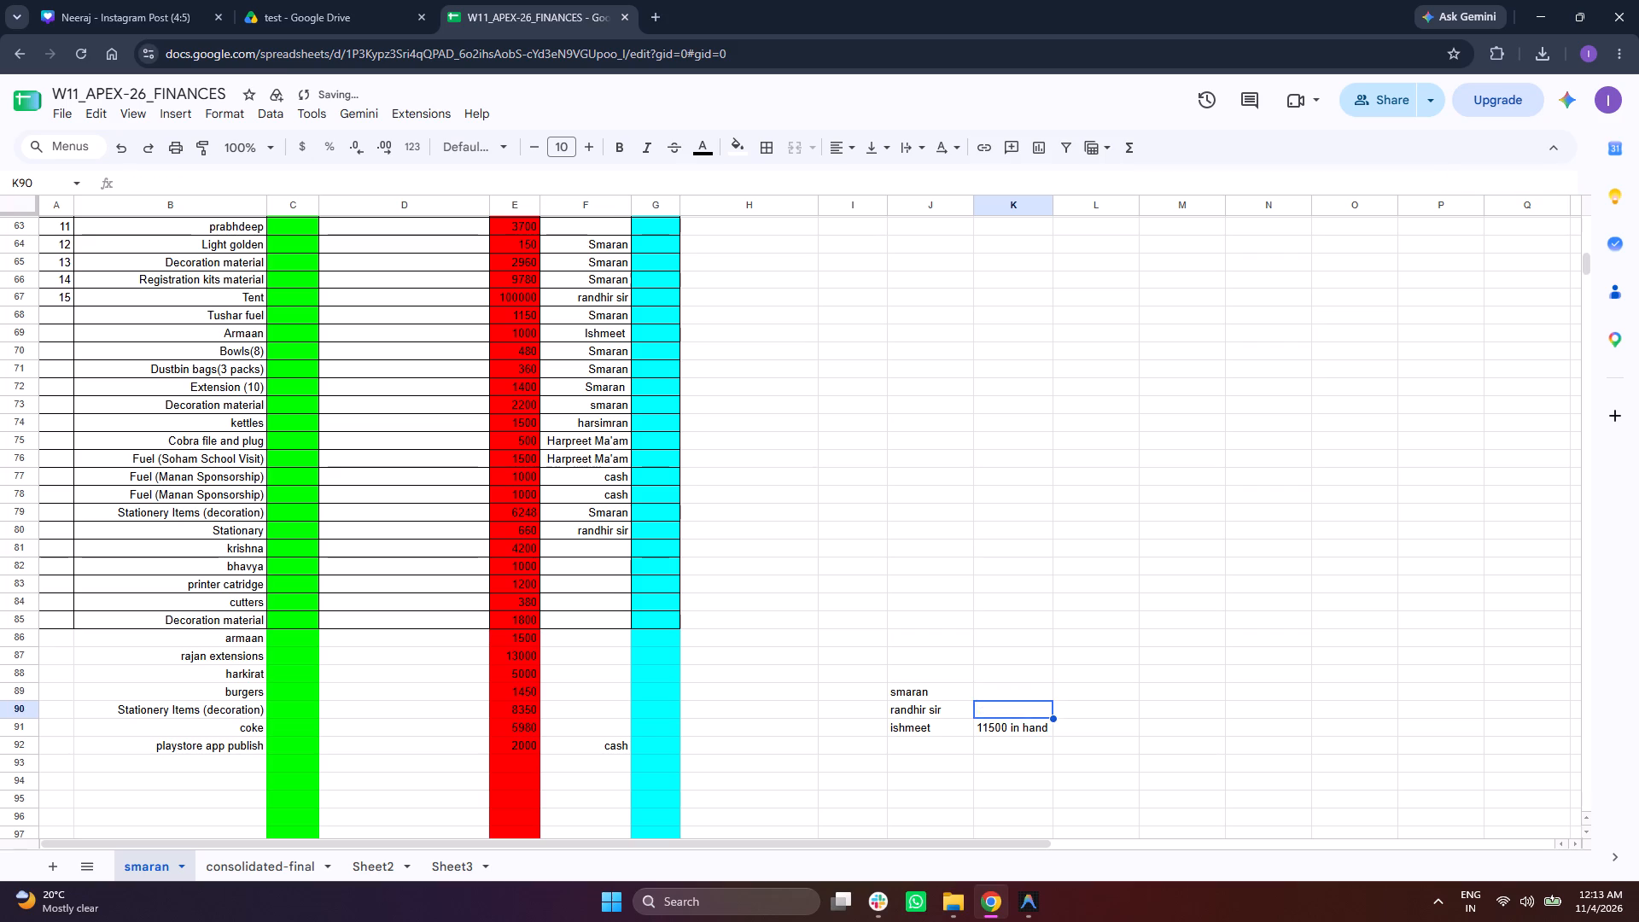
left_click(994, 739)
left_click(1000, 728)
key("BackSpace")
left_click(921, 721)
key("BackSpace")
left_click(939, 703)
key("BackSpace")
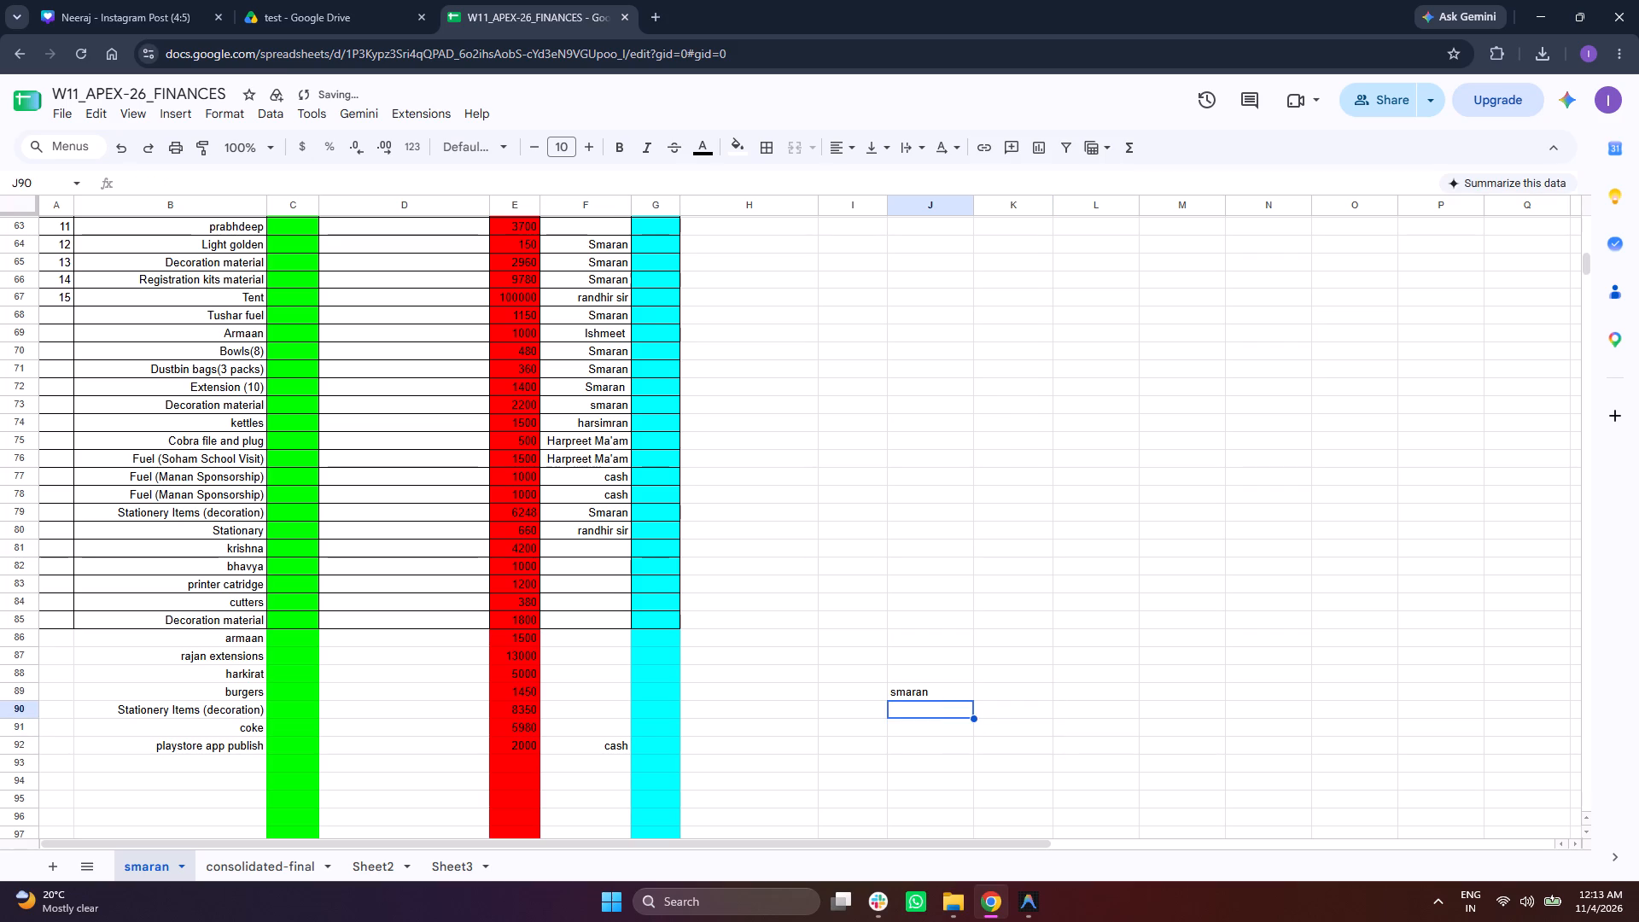
left_click(942, 694)
key("BackSpace")
Delete the stray notes beside the list: the name in H45, lakshay, jugaad, candles wax, and the loose number in J15.
scroll(938, 698, "up", 9)
scroll(942, 616, "up", 2)
scroll(850, 743, "down", 3)
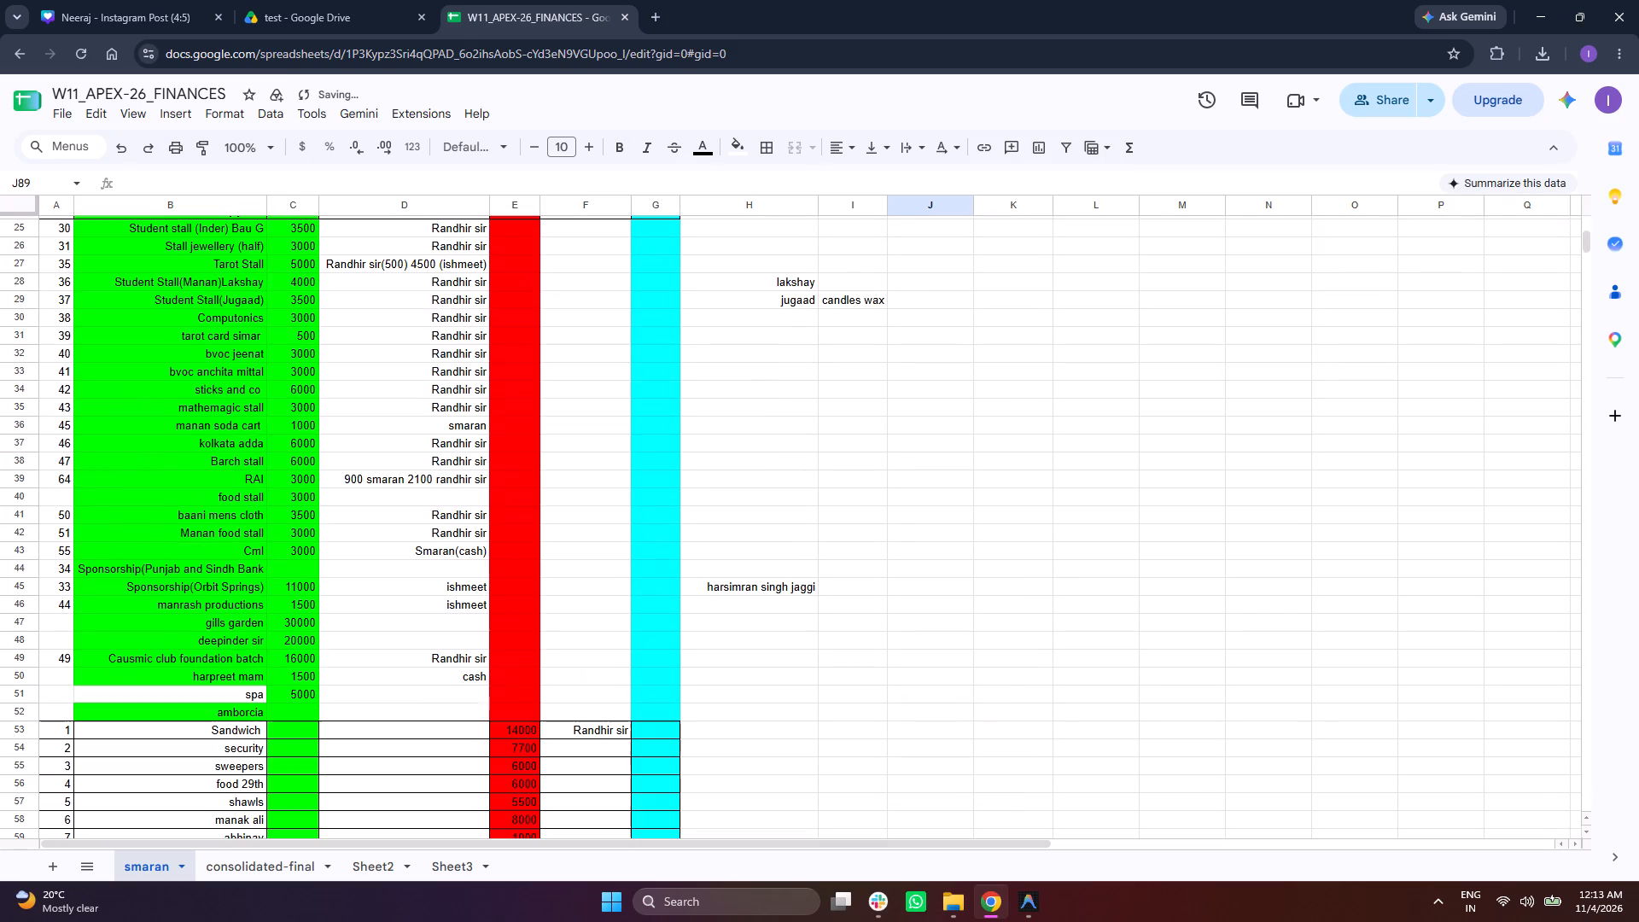
left_click(791, 592)
key("BackSpace")
scroll(791, 592, "up", 4)
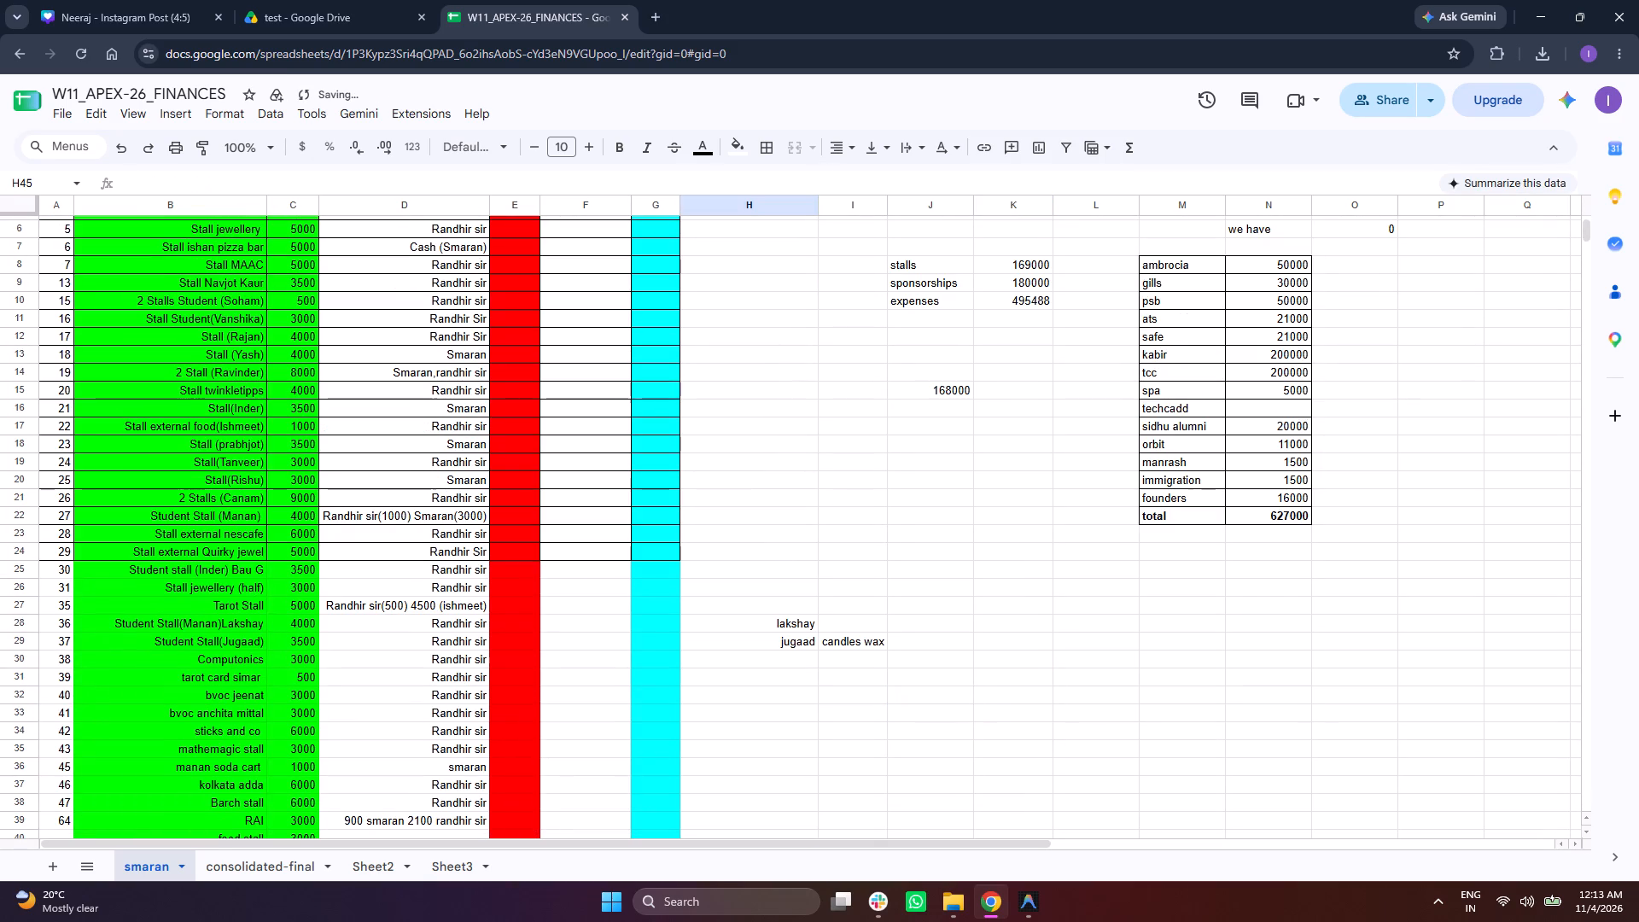
left_click(796, 618)
key("BackSpace")
left_click(797, 633)
key("BackSpace")
left_click(842, 649)
key("BackSpace")
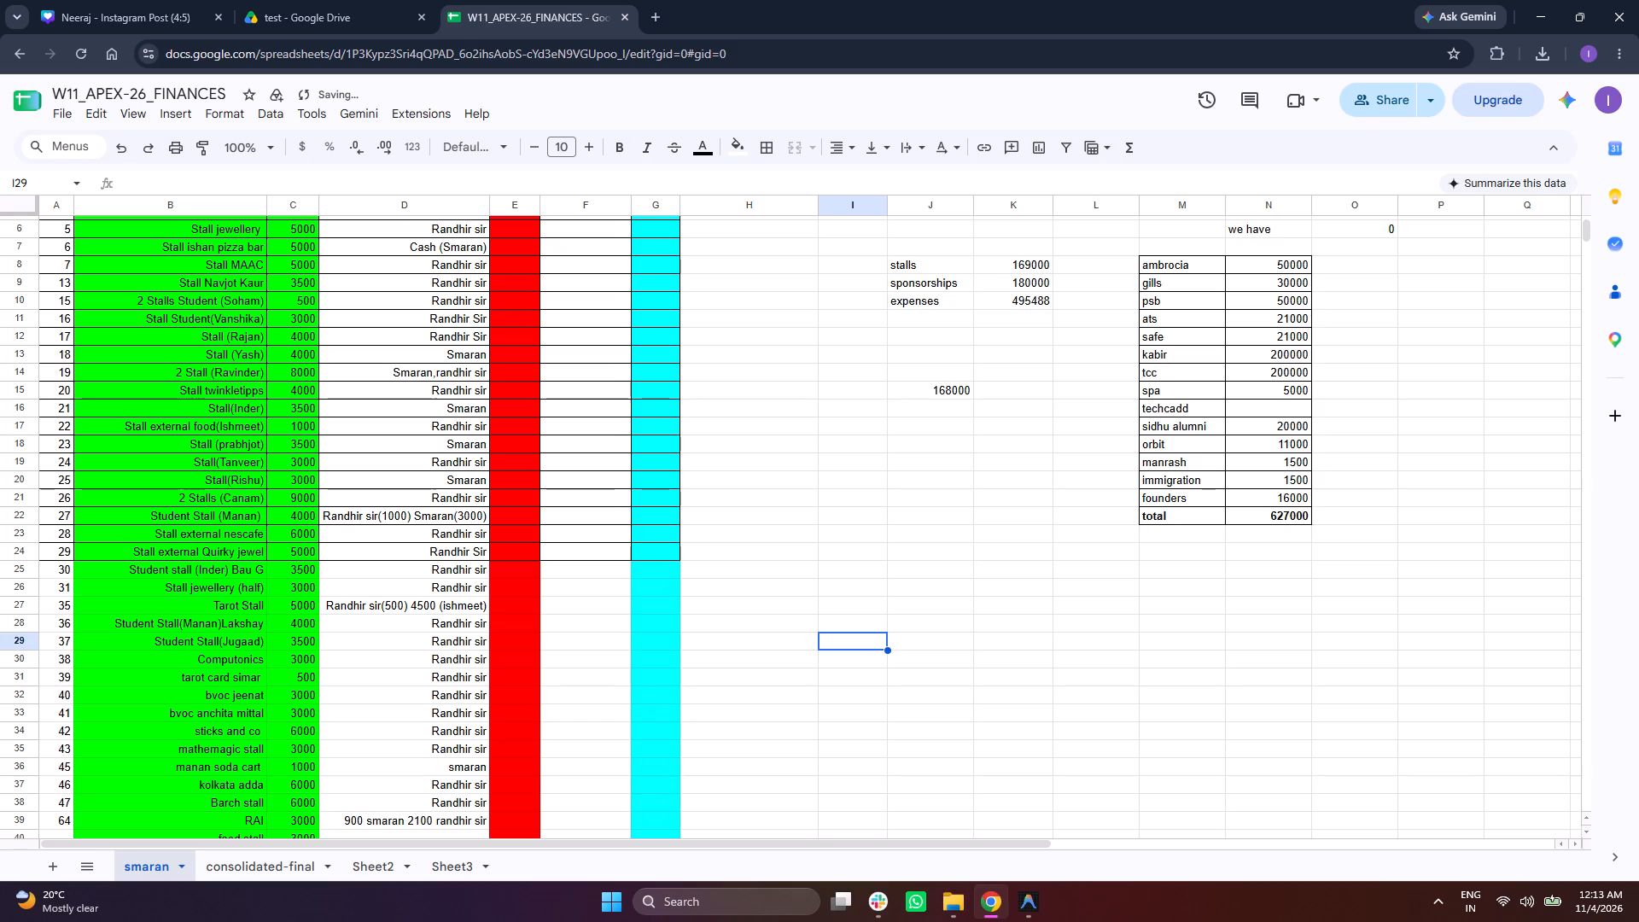
left_click(951, 385)
key("BackSpace")
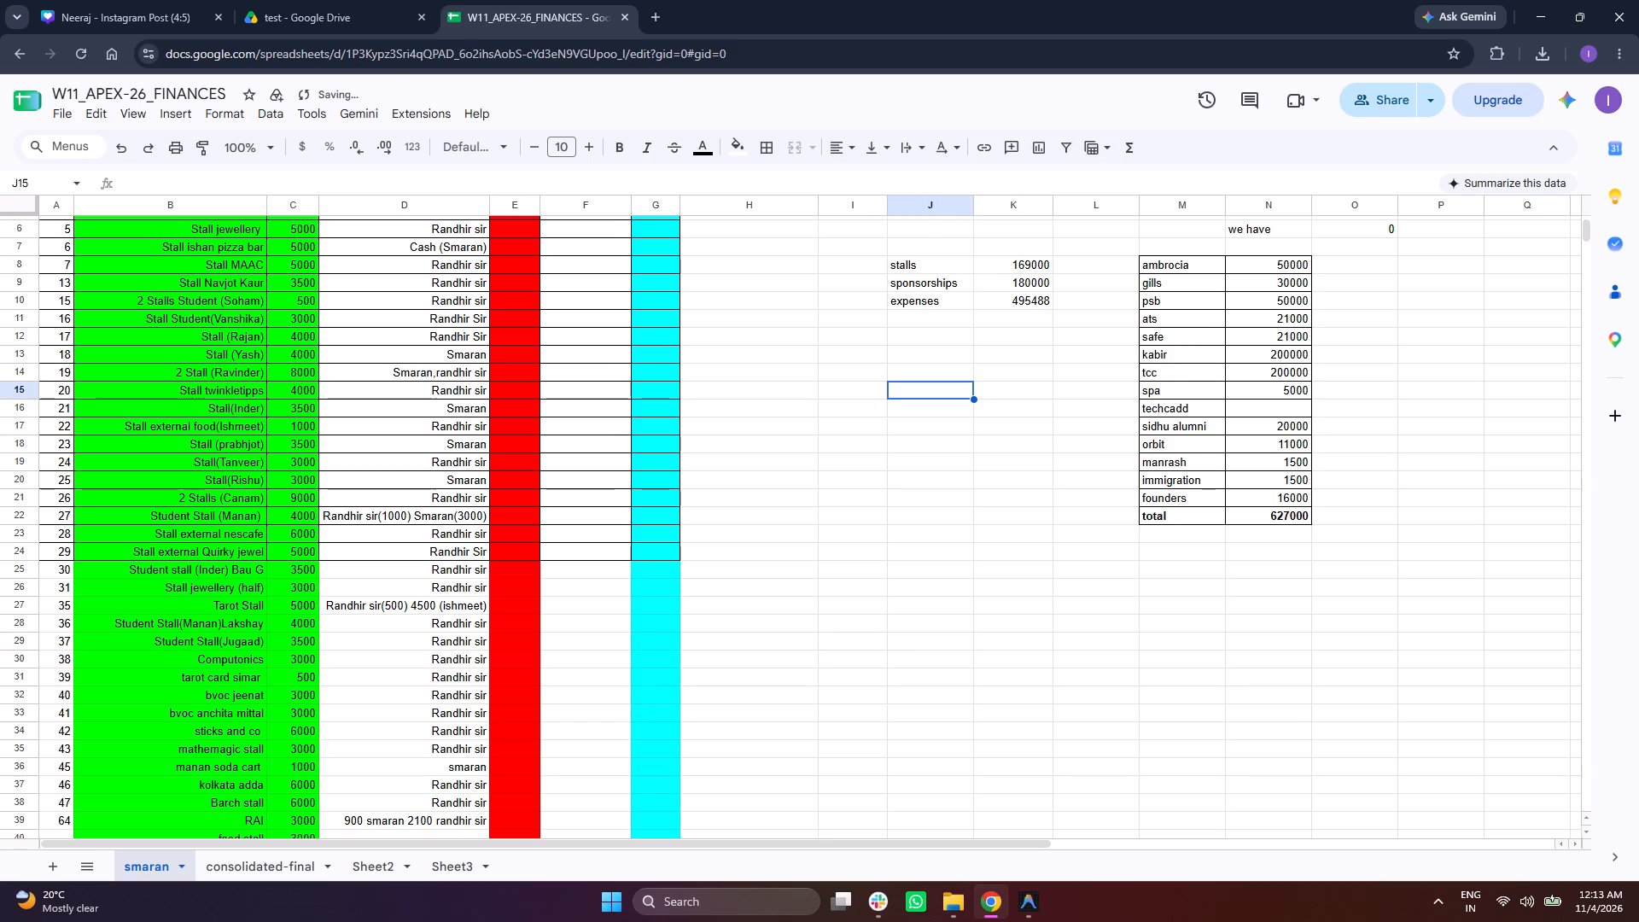
Clear the total recieved and total paid labels and their amounts in H2:I3.
scroll(937, 398, "up", 5)
left_click(808, 230)
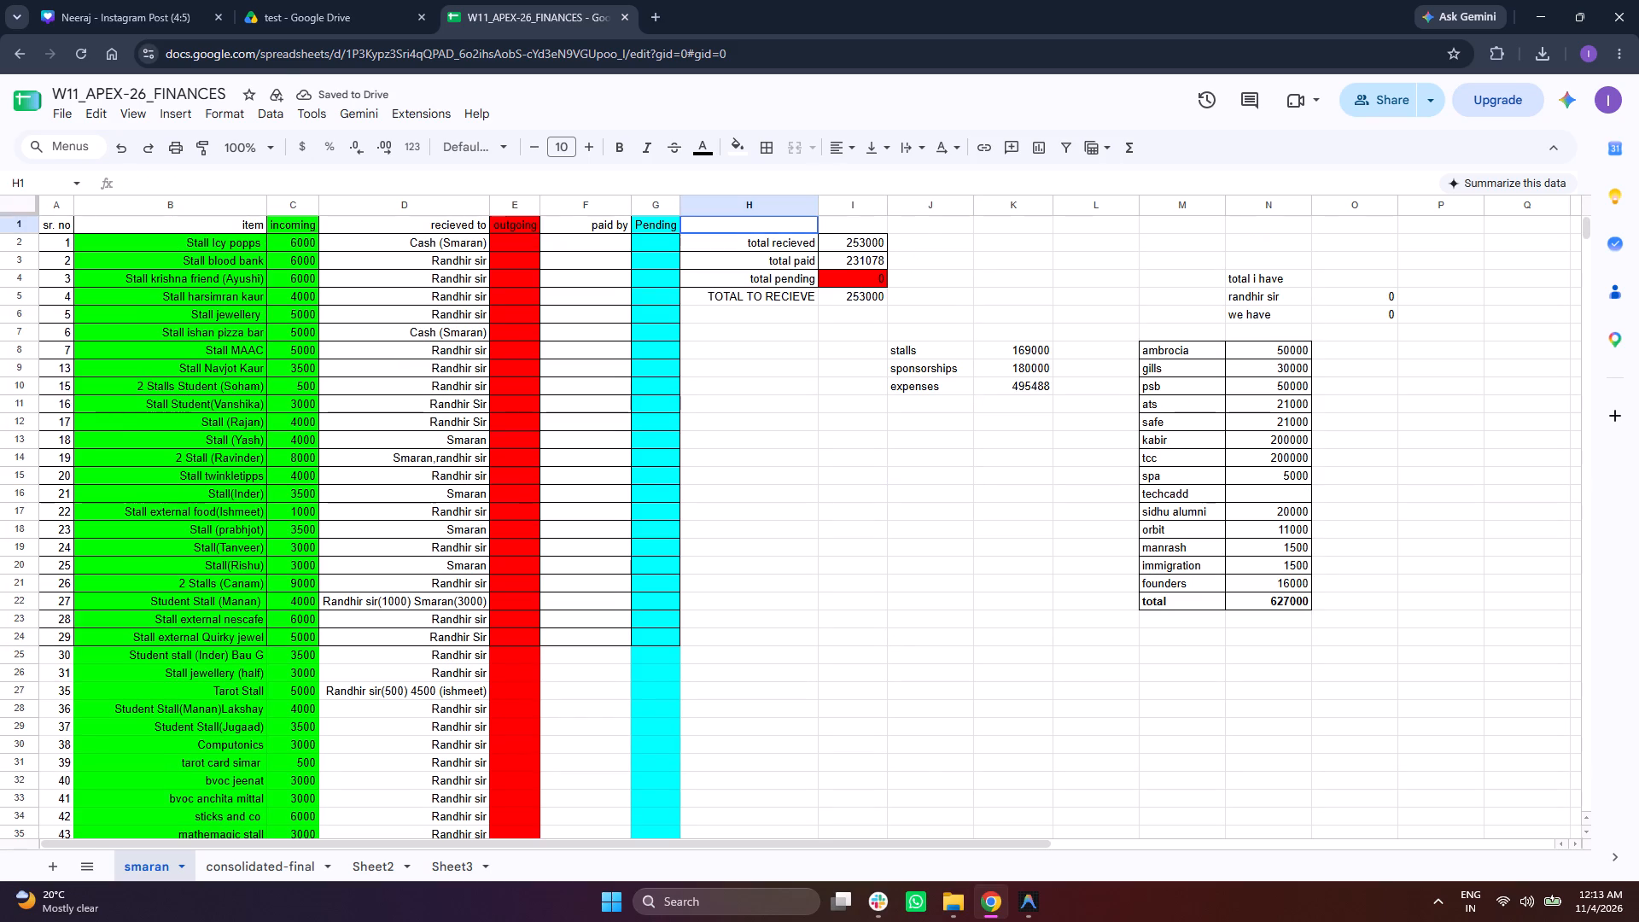
left_click(807, 233)
left_click(806, 239)
key("BackSpace")
left_click(826, 243)
key("BackSpace")
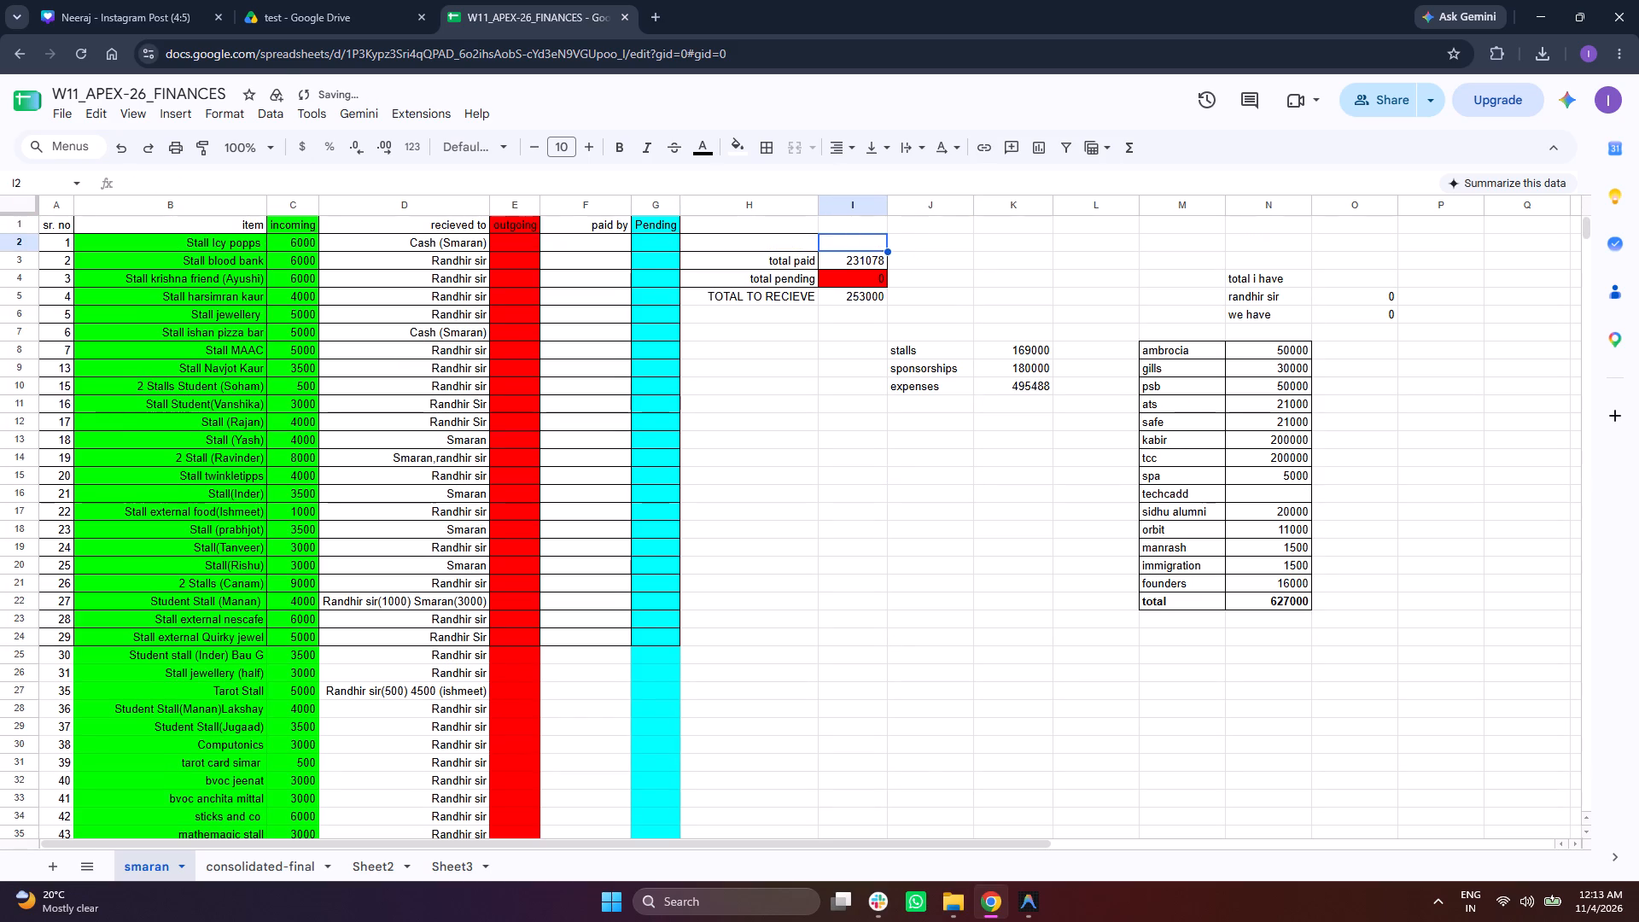
left_click(806, 255)
key("BackSpace")
left_click(831, 260)
key("BackSpace")
Clear the total pending and TOTAL TO RECIEVE labels and their formulas in H4:I5.
left_click(815, 277)
key("BackSpace")
left_click(842, 285)
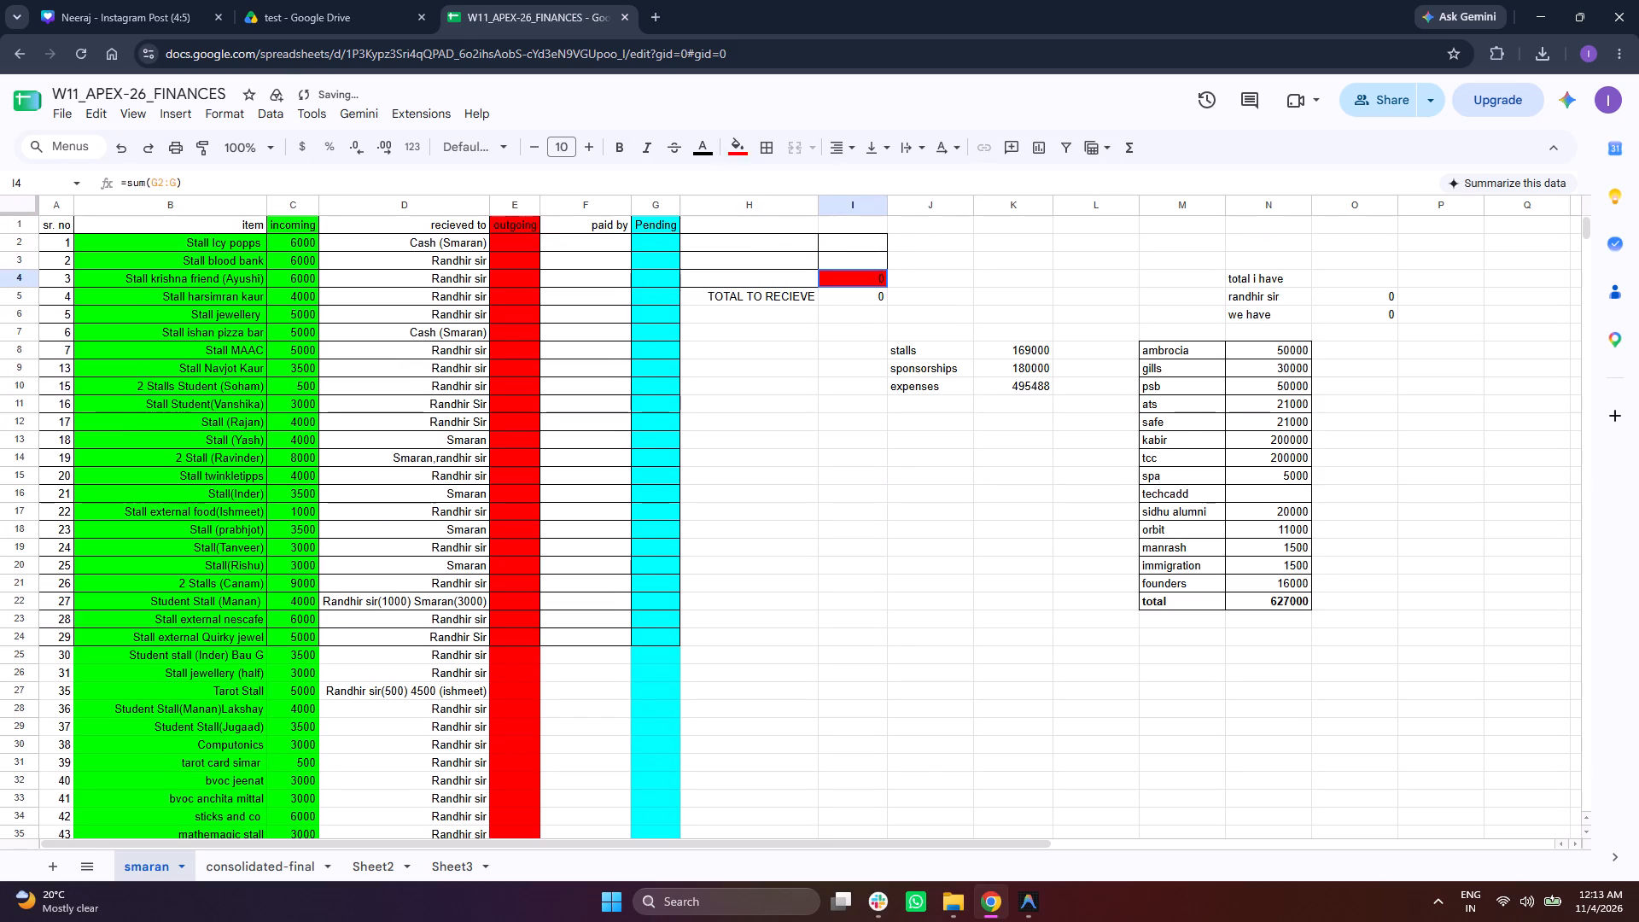
key("BackSpace")
left_click(841, 300)
key("BackSpace")
left_click(807, 297)
key("BackSpace")
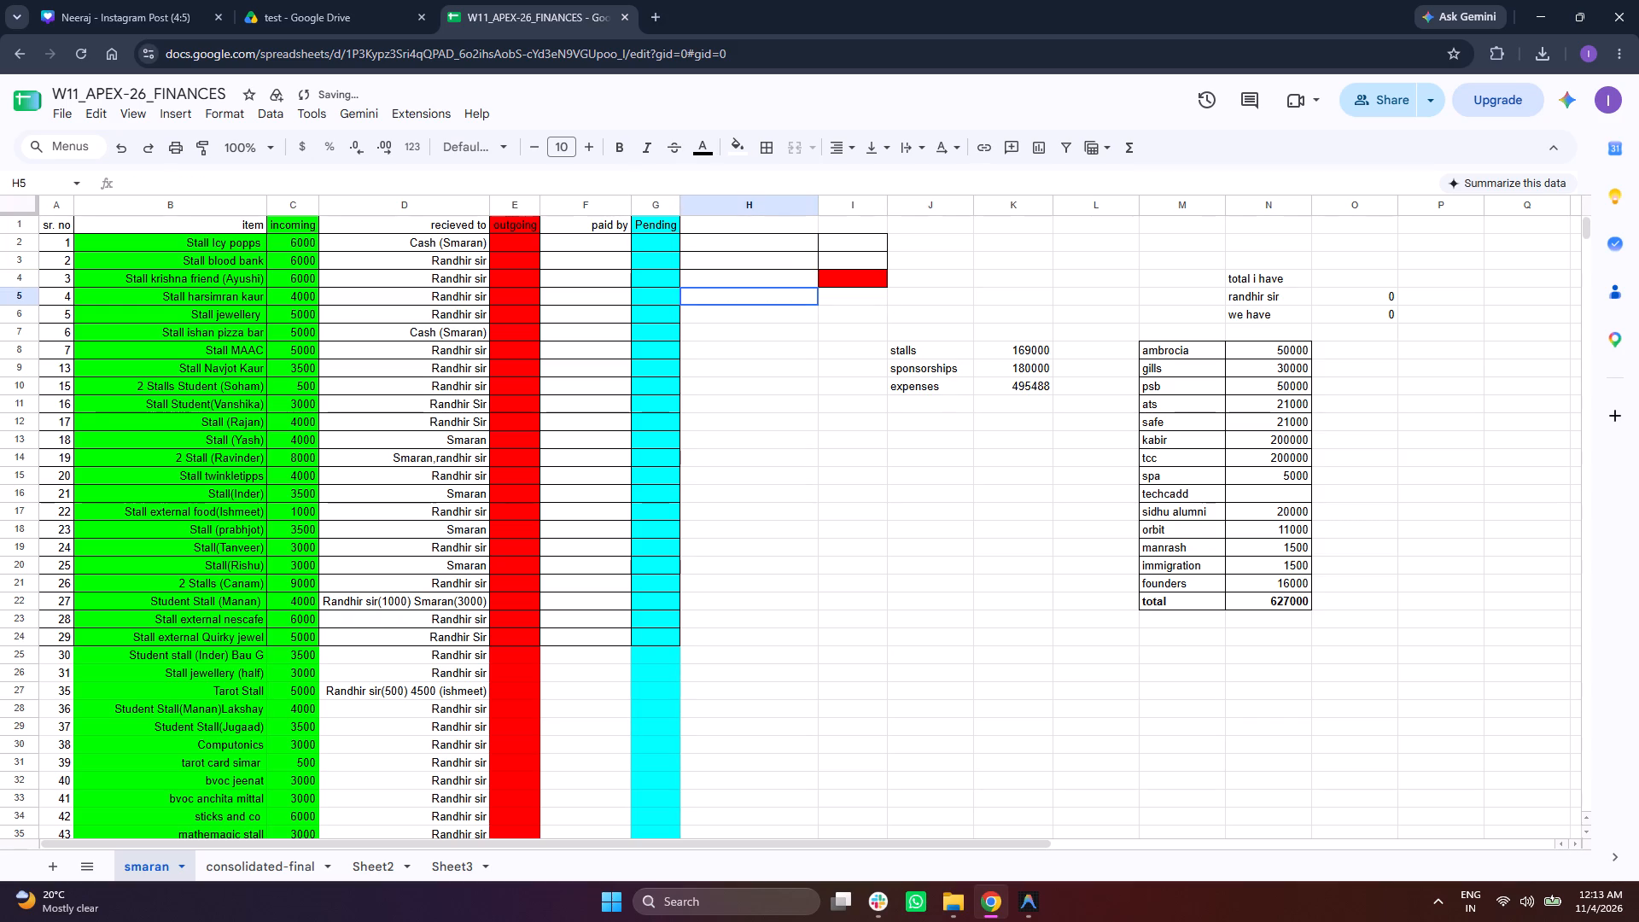
Clear the total i have block in N4:O6, including the randhir sir and we have labels and values.
left_click(903, 348)
left_click(1241, 278)
key("BackSpace")
left_click(1247, 287)
key("BackSpace")
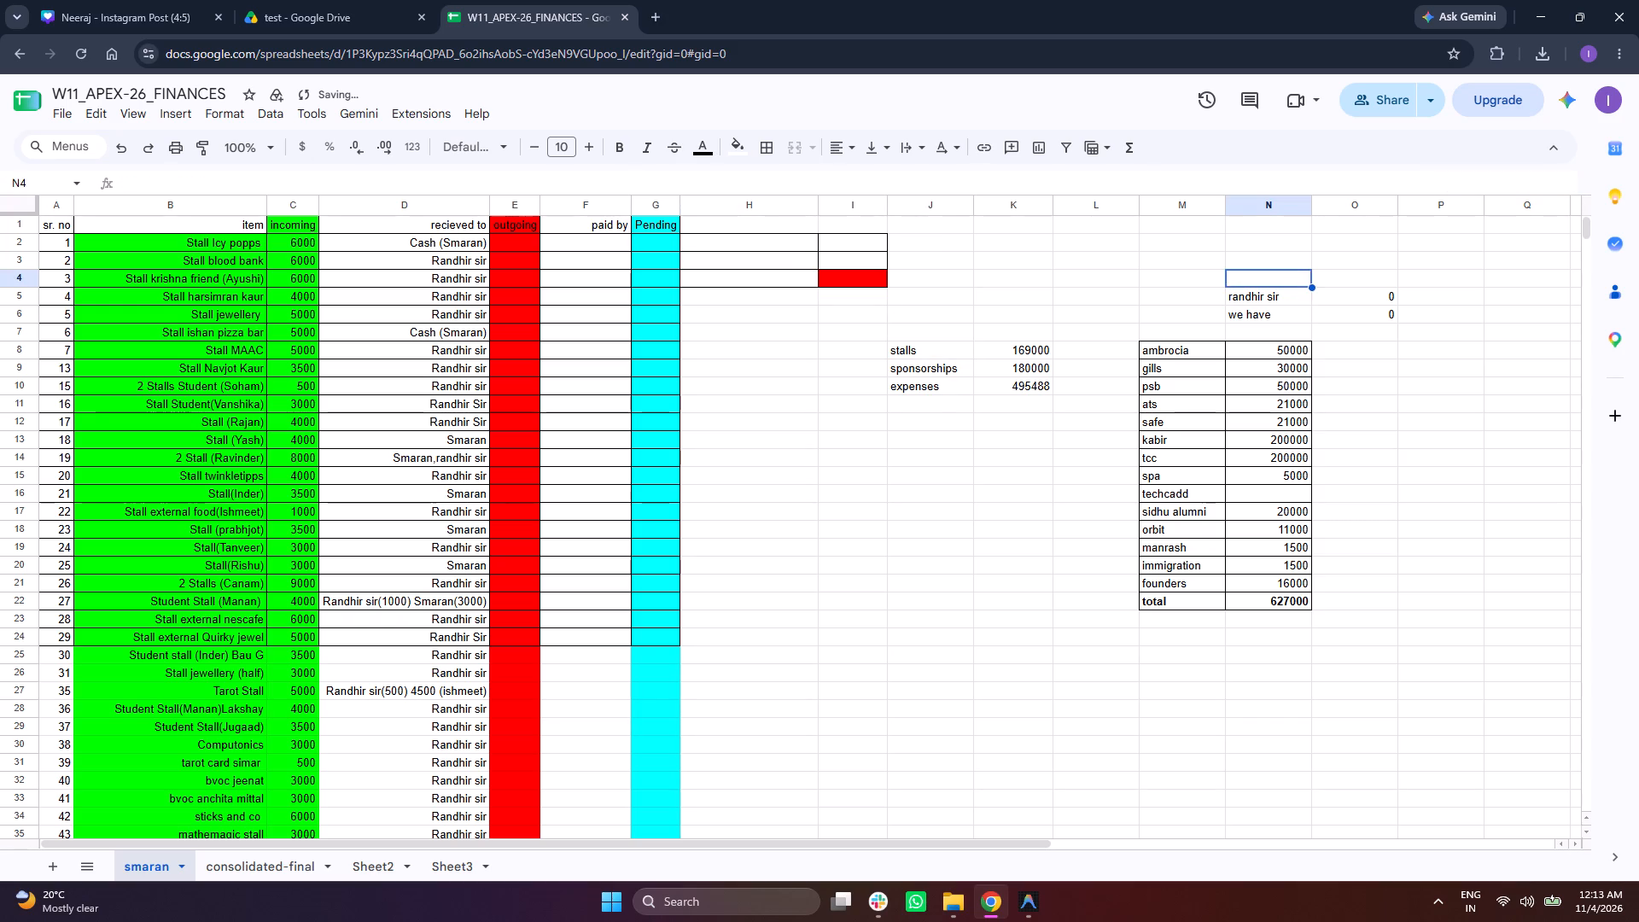
left_click(1254, 298)
key("BackSpace")
left_click(1259, 312)
key("BackSpace")
left_click(1350, 295)
key("BackSpace")
left_click(1358, 308)
key("BackSpace")
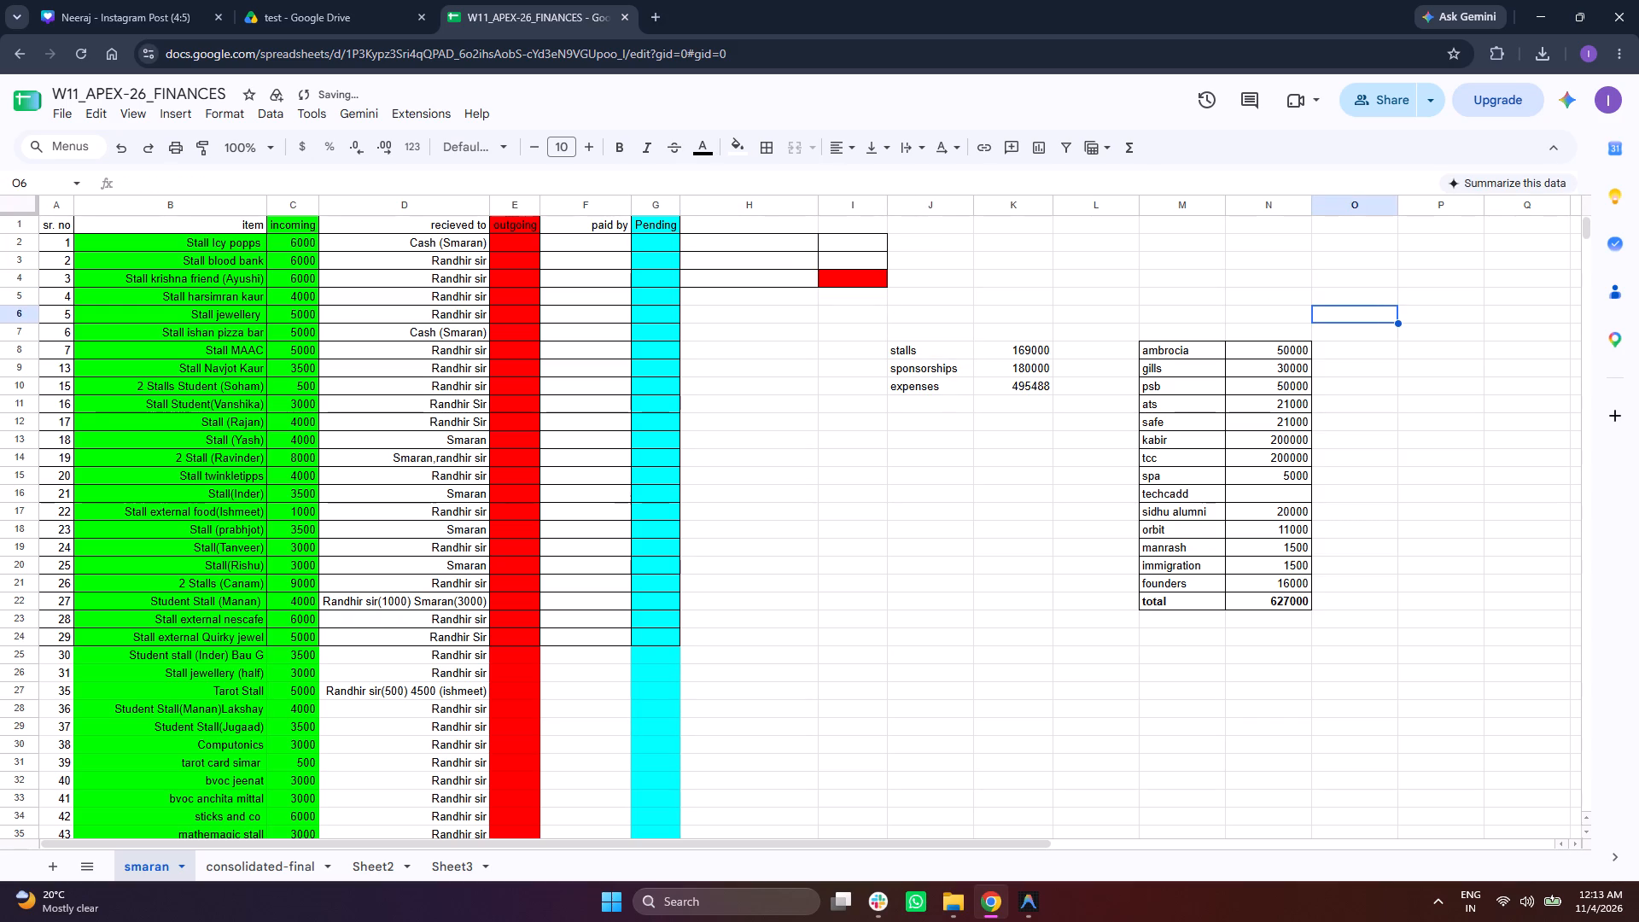
Examine the sponsorship amounts in N8:N21, and the outgoing column's sum and entries.
left_click(1309, 867)
left_click(1036, 701)
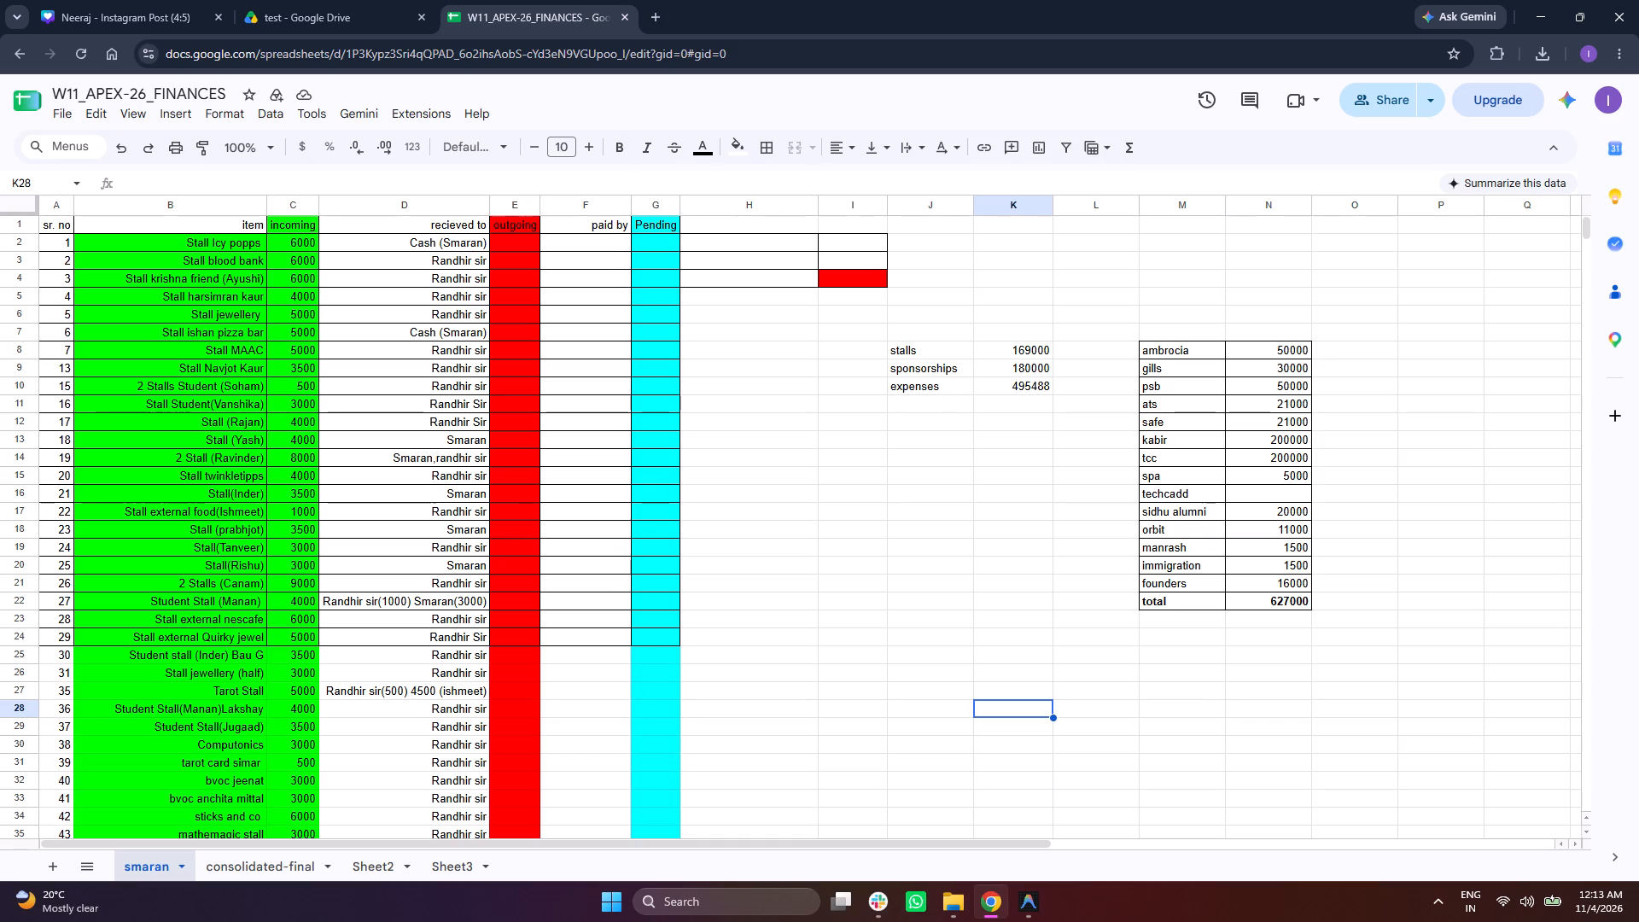
left_click_drag(1262, 345, 1254, 586)
left_click(956, 618)
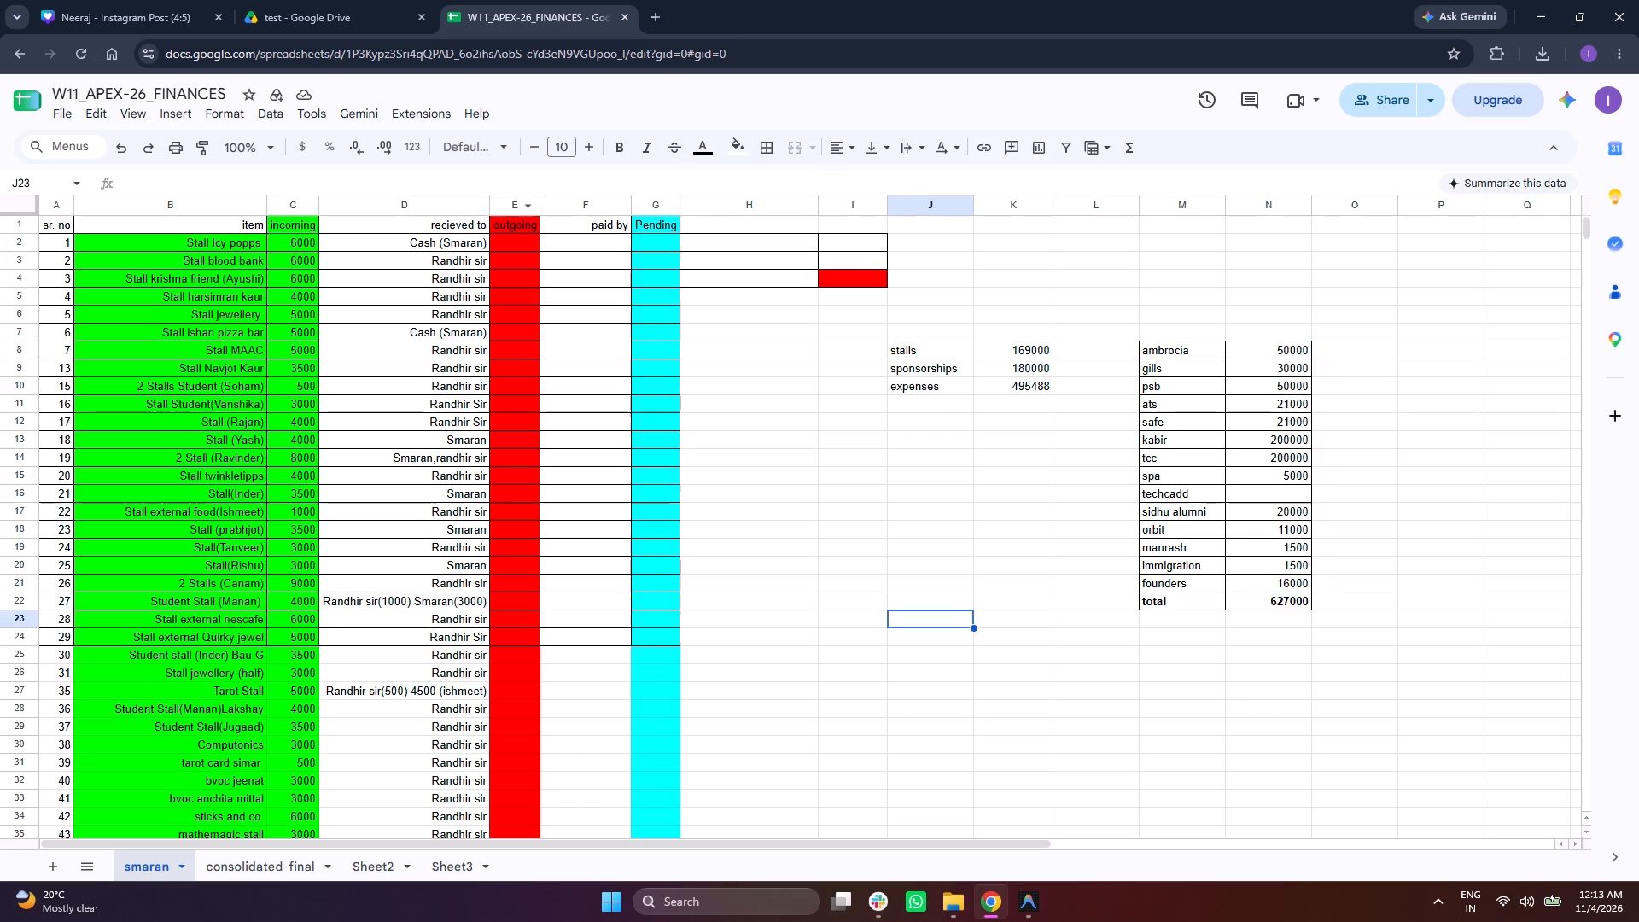
left_click(506, 199)
scroll(481, 377, "down", 12)
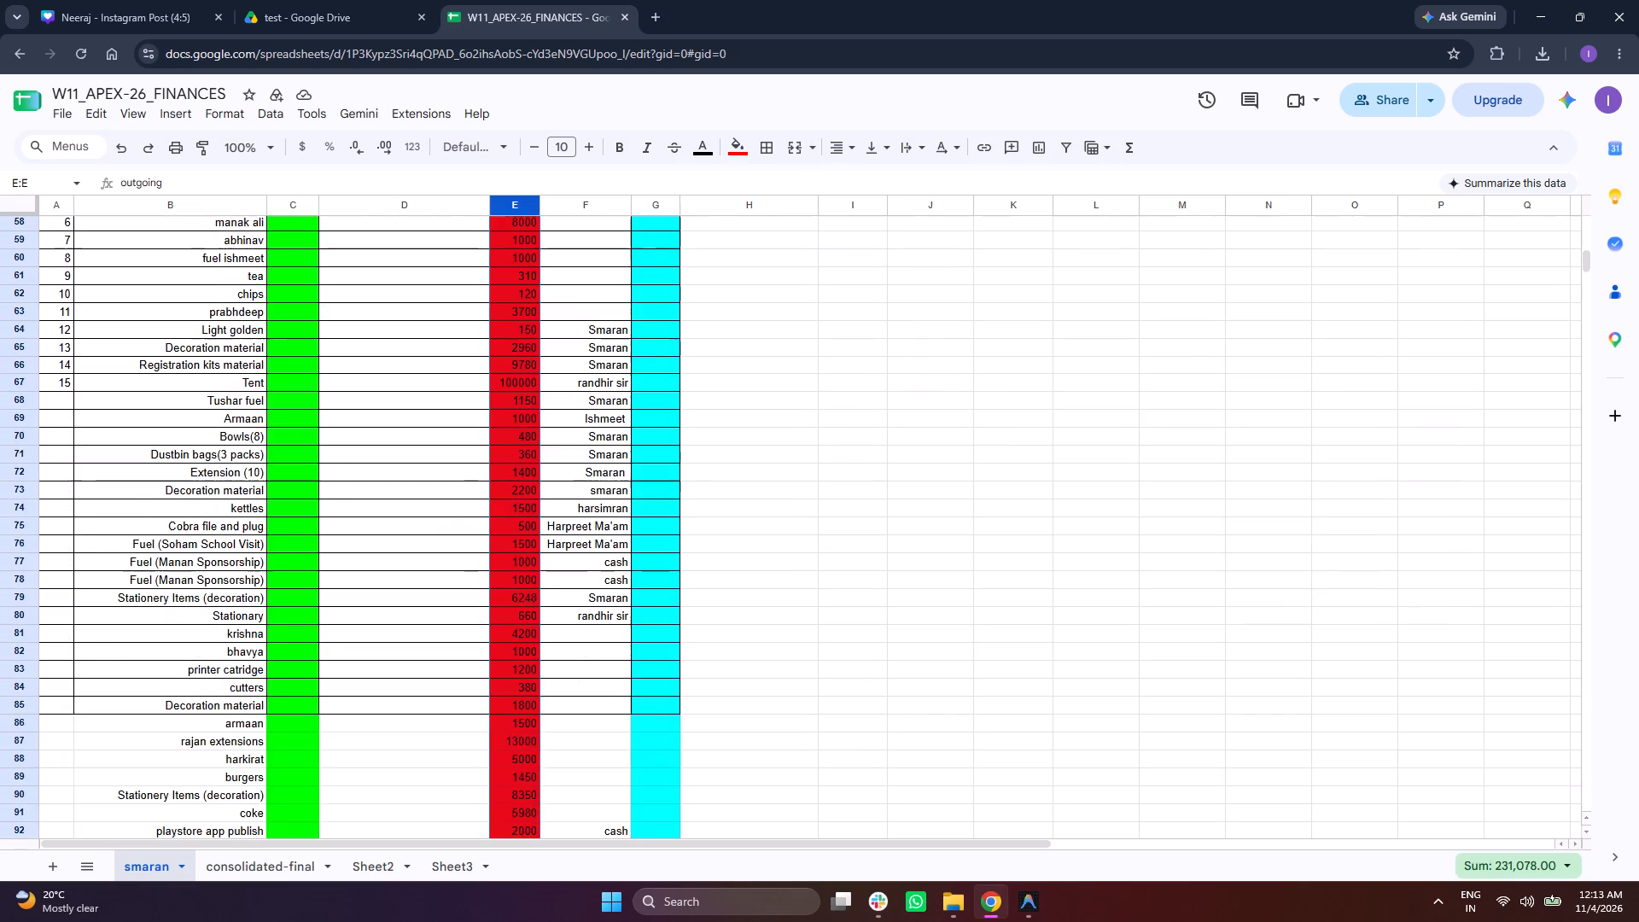
scroll(481, 378, "down", 8)
scroll(481, 379, "up", 7)
scroll(1247, 478, "up", 5)
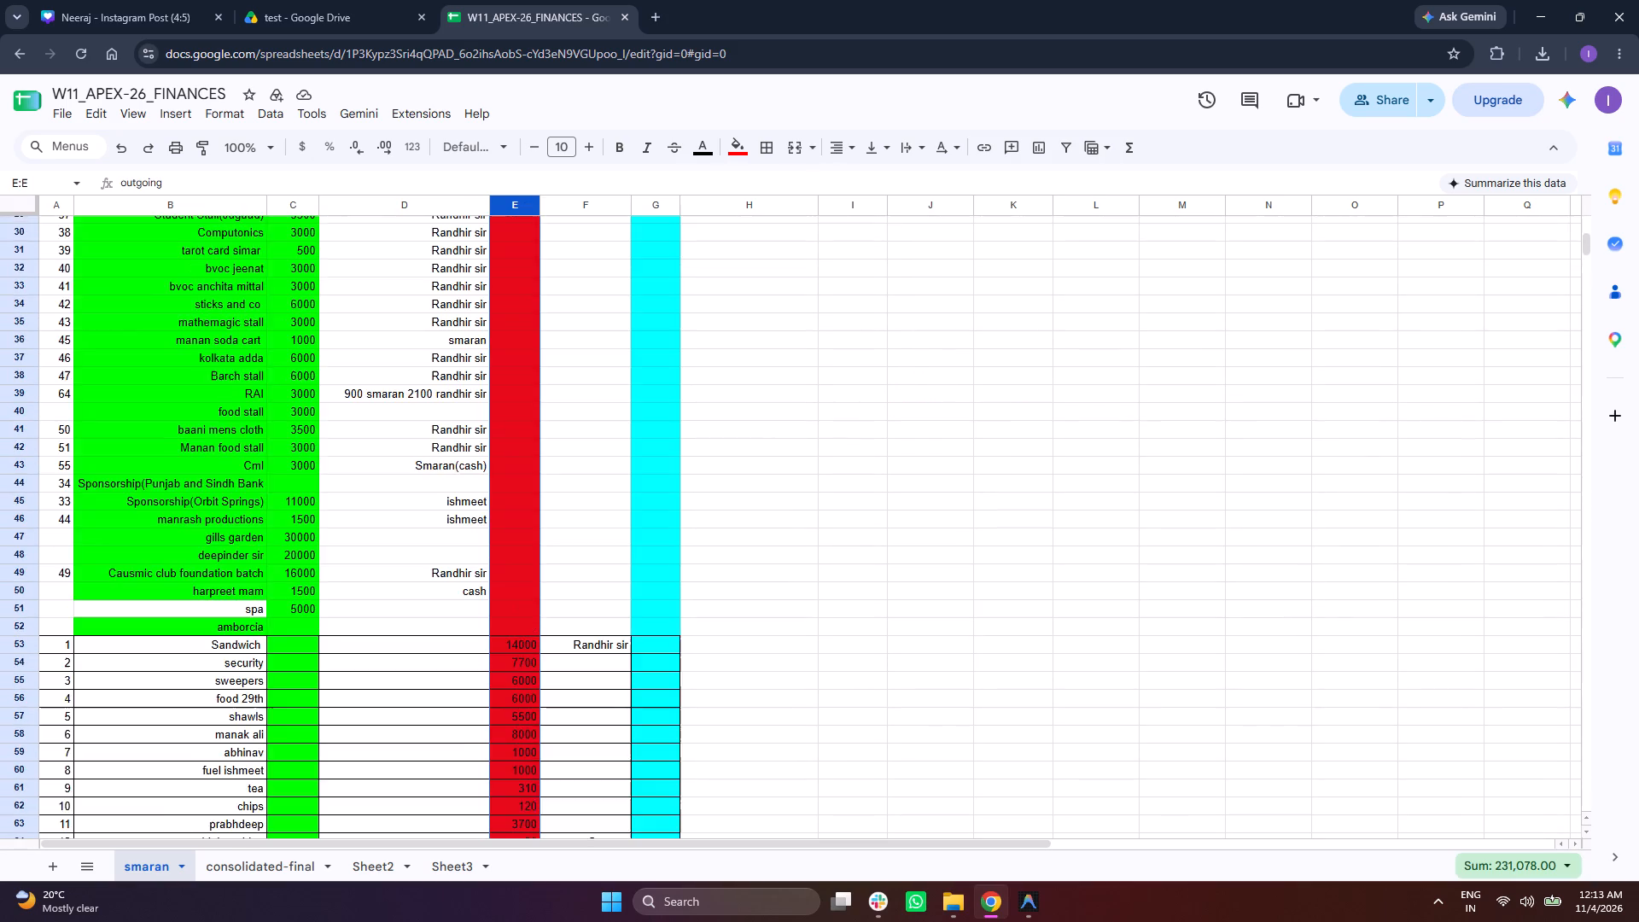
scroll(1247, 477, "up", 16)
scroll(790, 514, "down", 8)
scroll(694, 530, "down", 4)
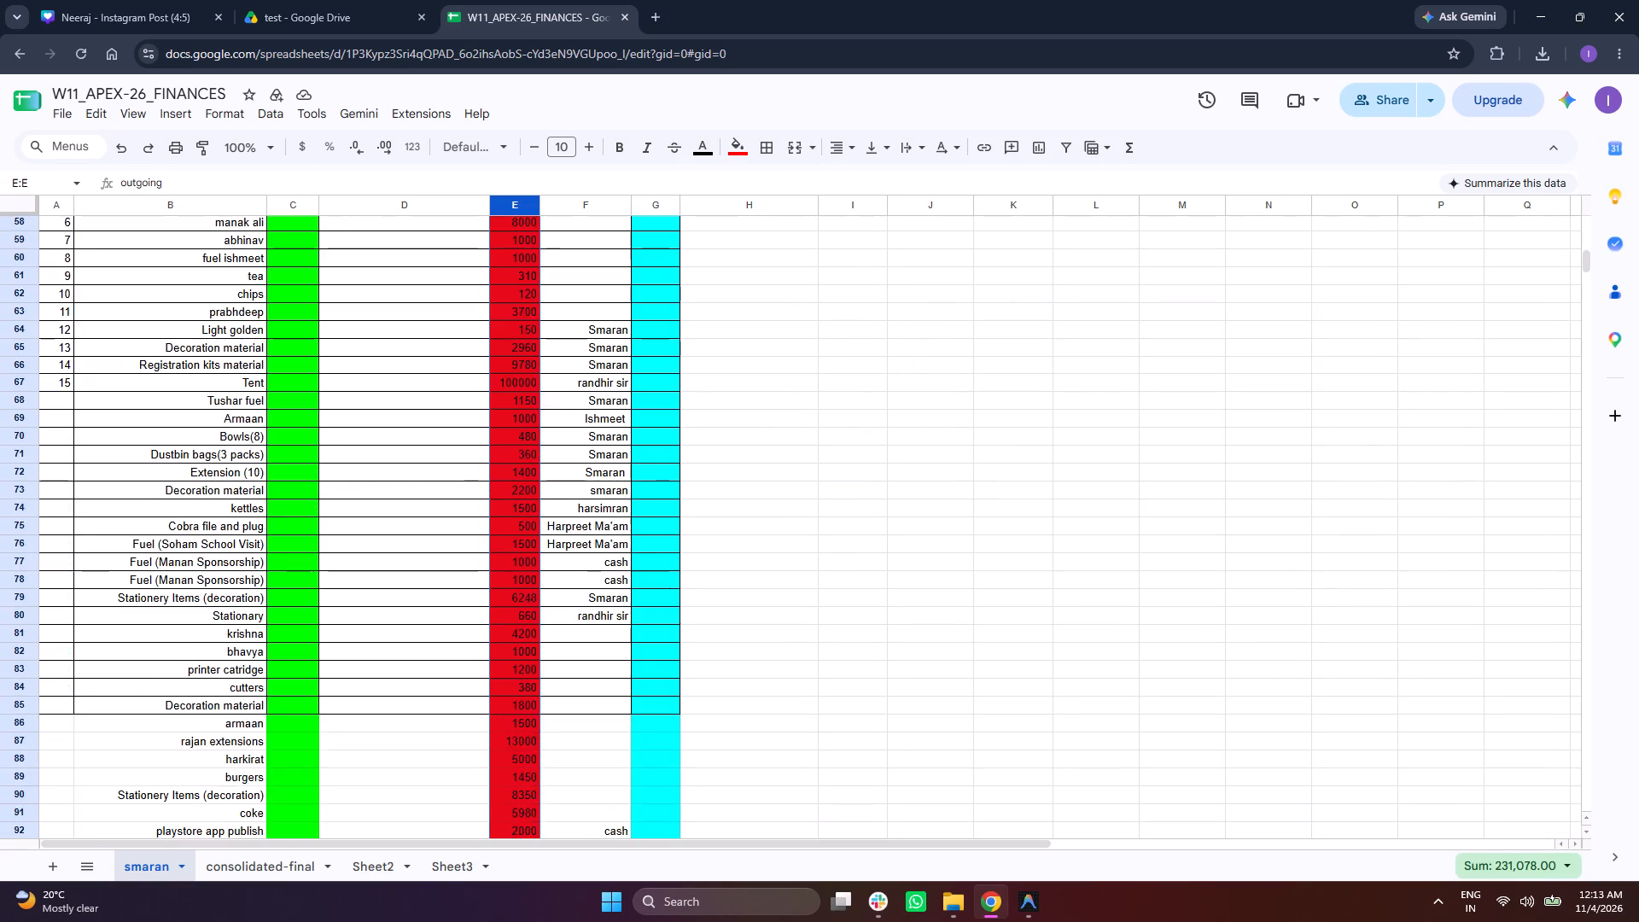
Enter sk trophy as the item in row 93, below playstore app publish.
scroll(560, 554, "down", 4)
left_click(207, 514)
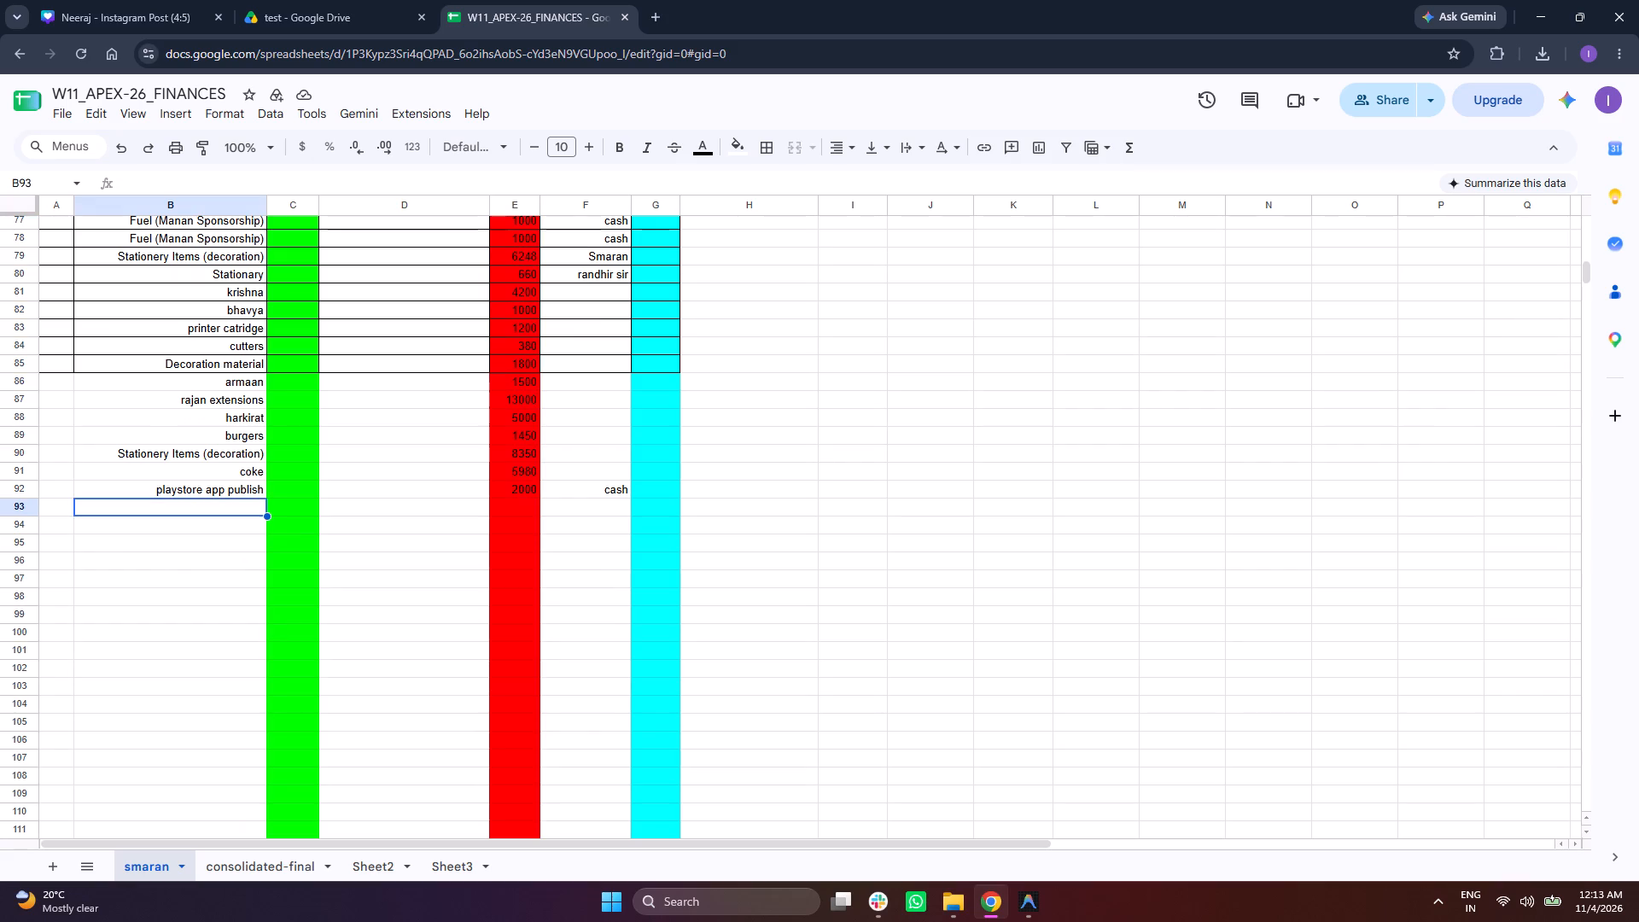
type("sk trophy")
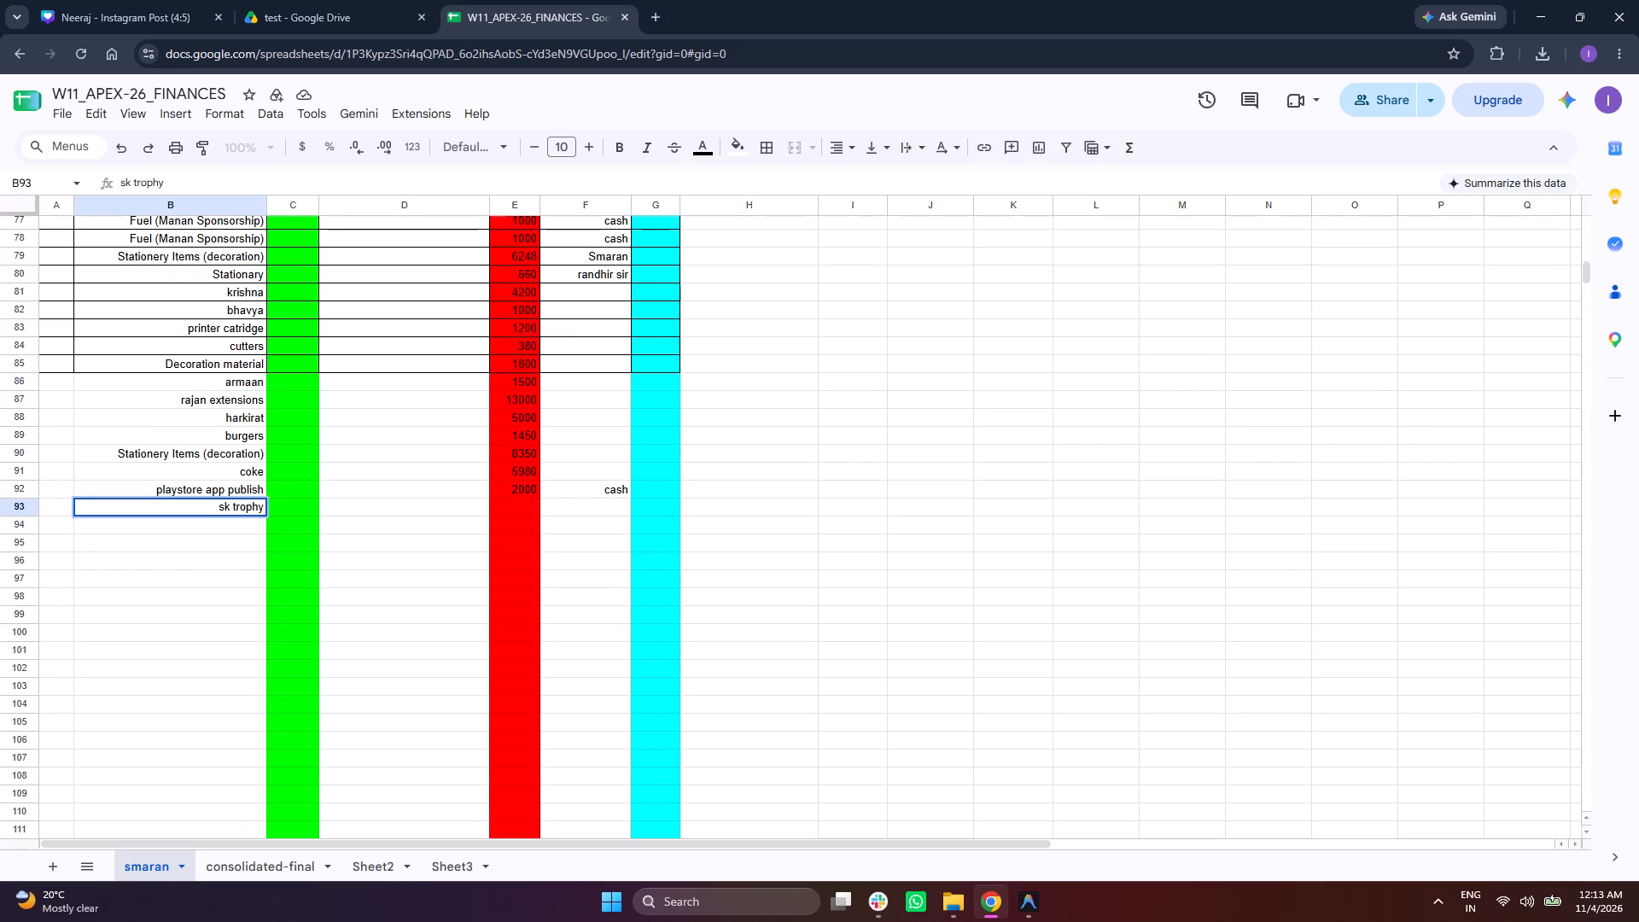
key("BackSpace")
key("y")
Enter 118000 as the pending amount for sk trophy in row 93.
left_click(639, 512)
scroll(646, 556, "up", 3)
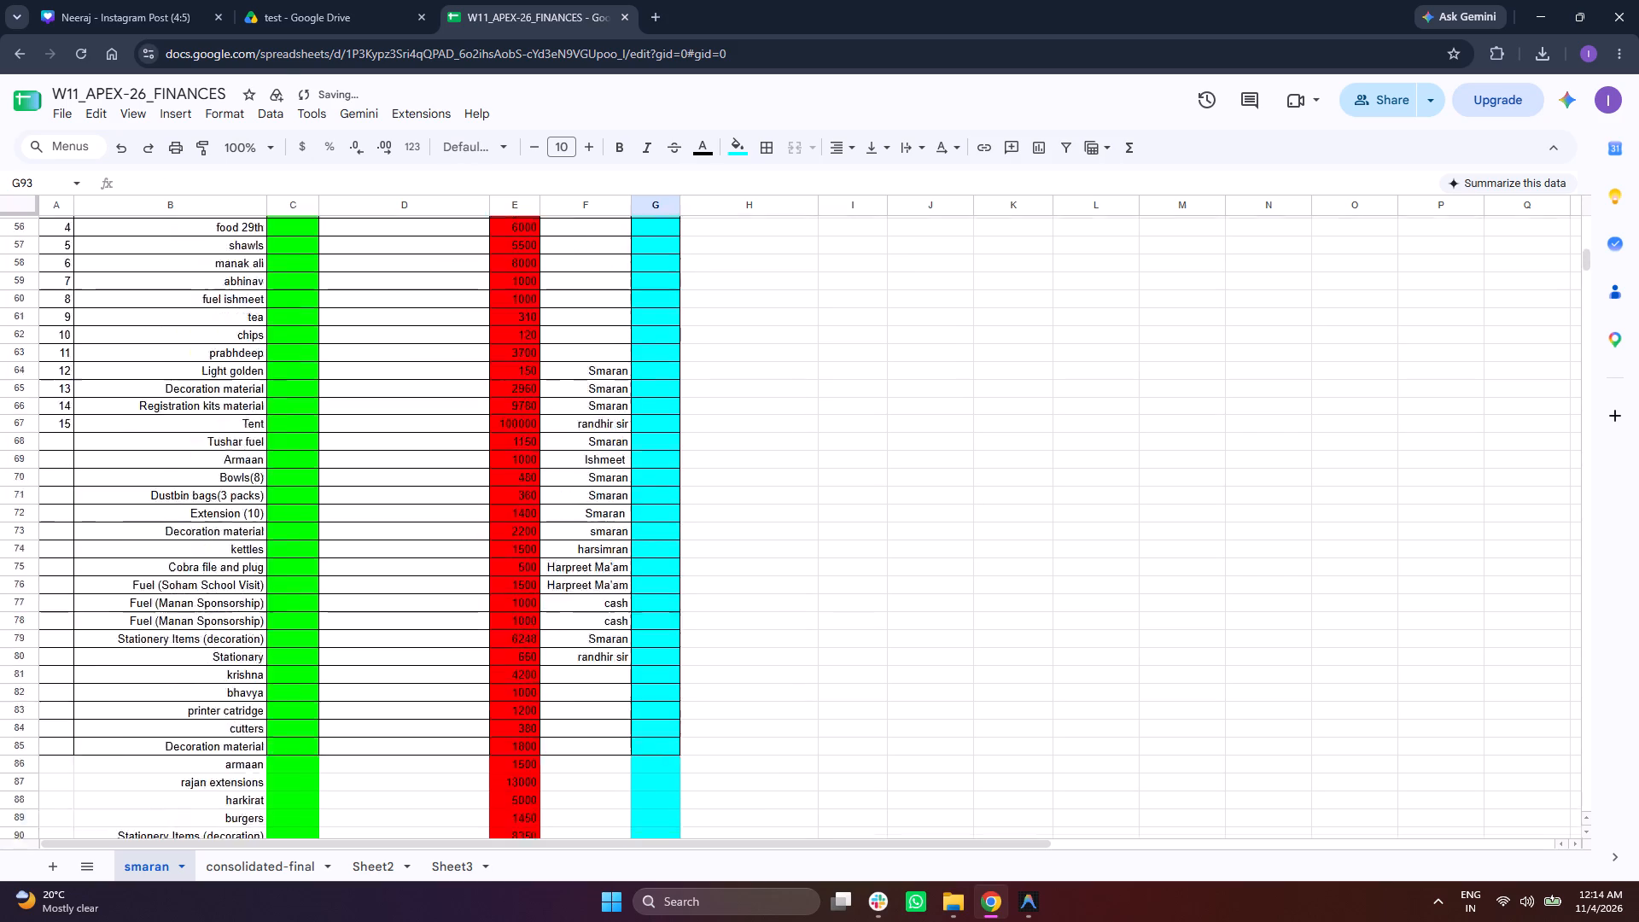
scroll(646, 556, "up", 4)
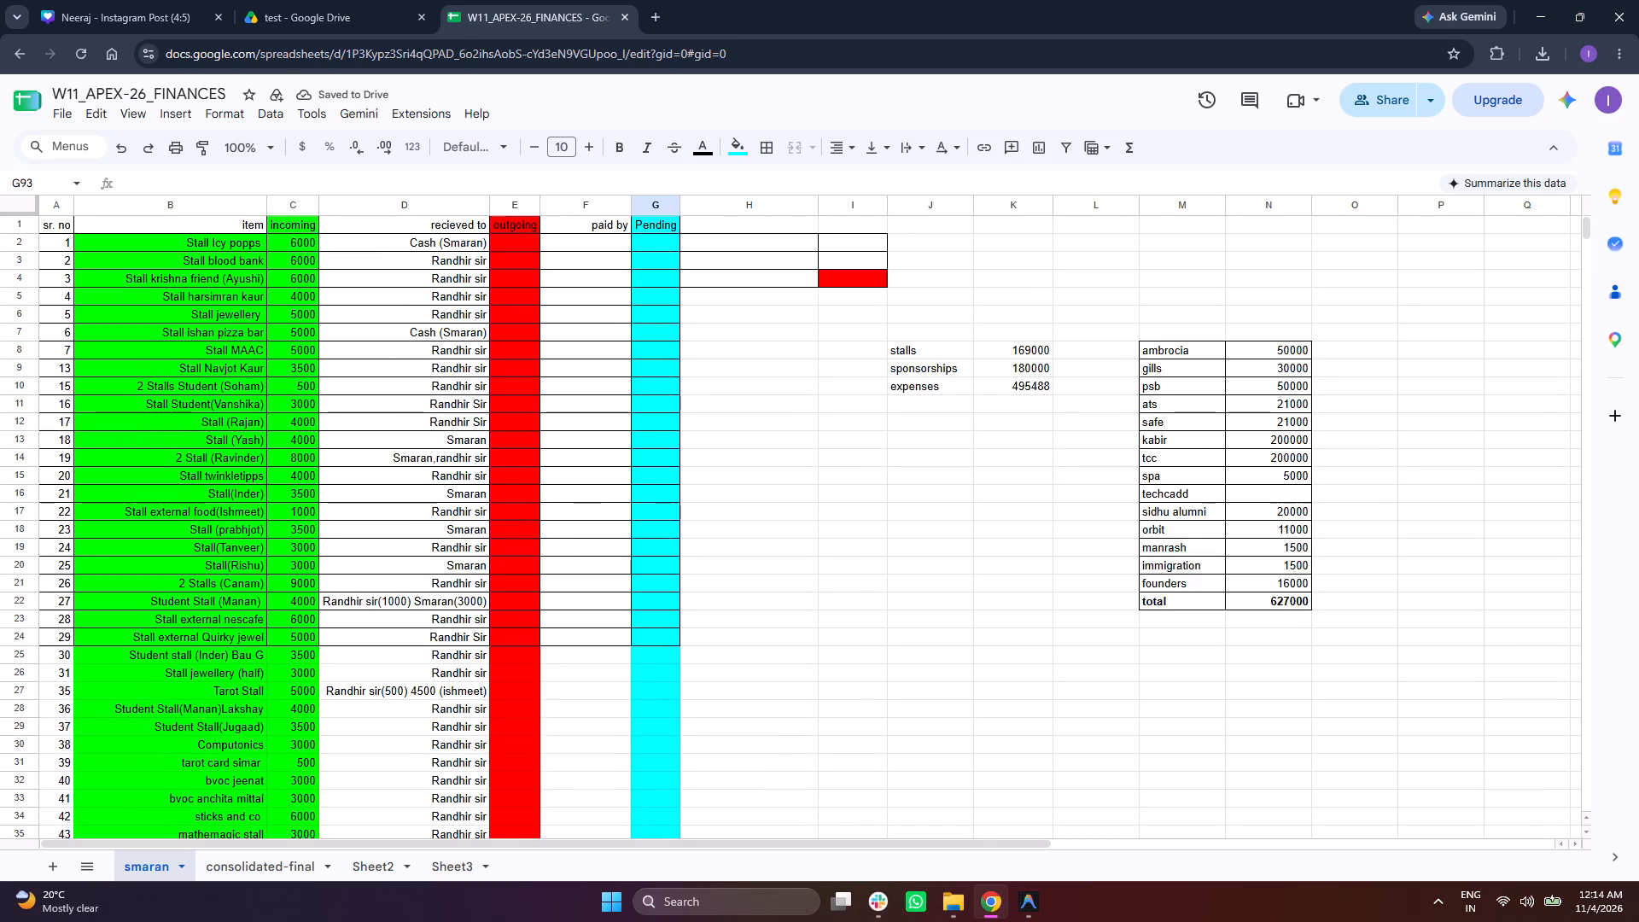
left_click(874, 282)
scroll(632, 456, "down", 6)
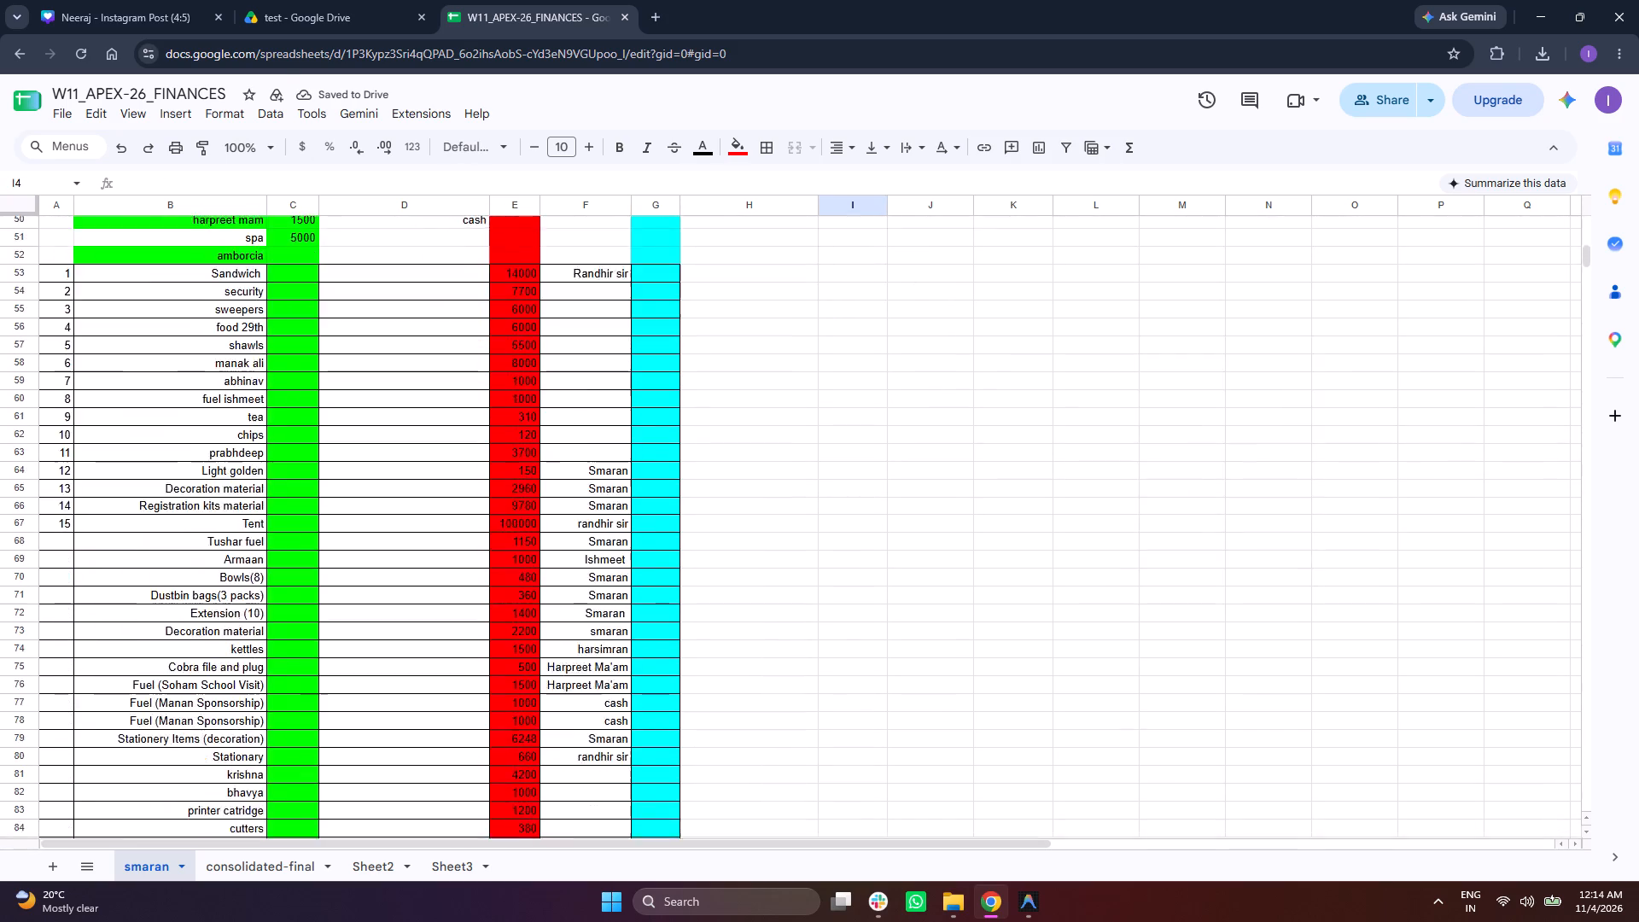
scroll(632, 456, "down", 3)
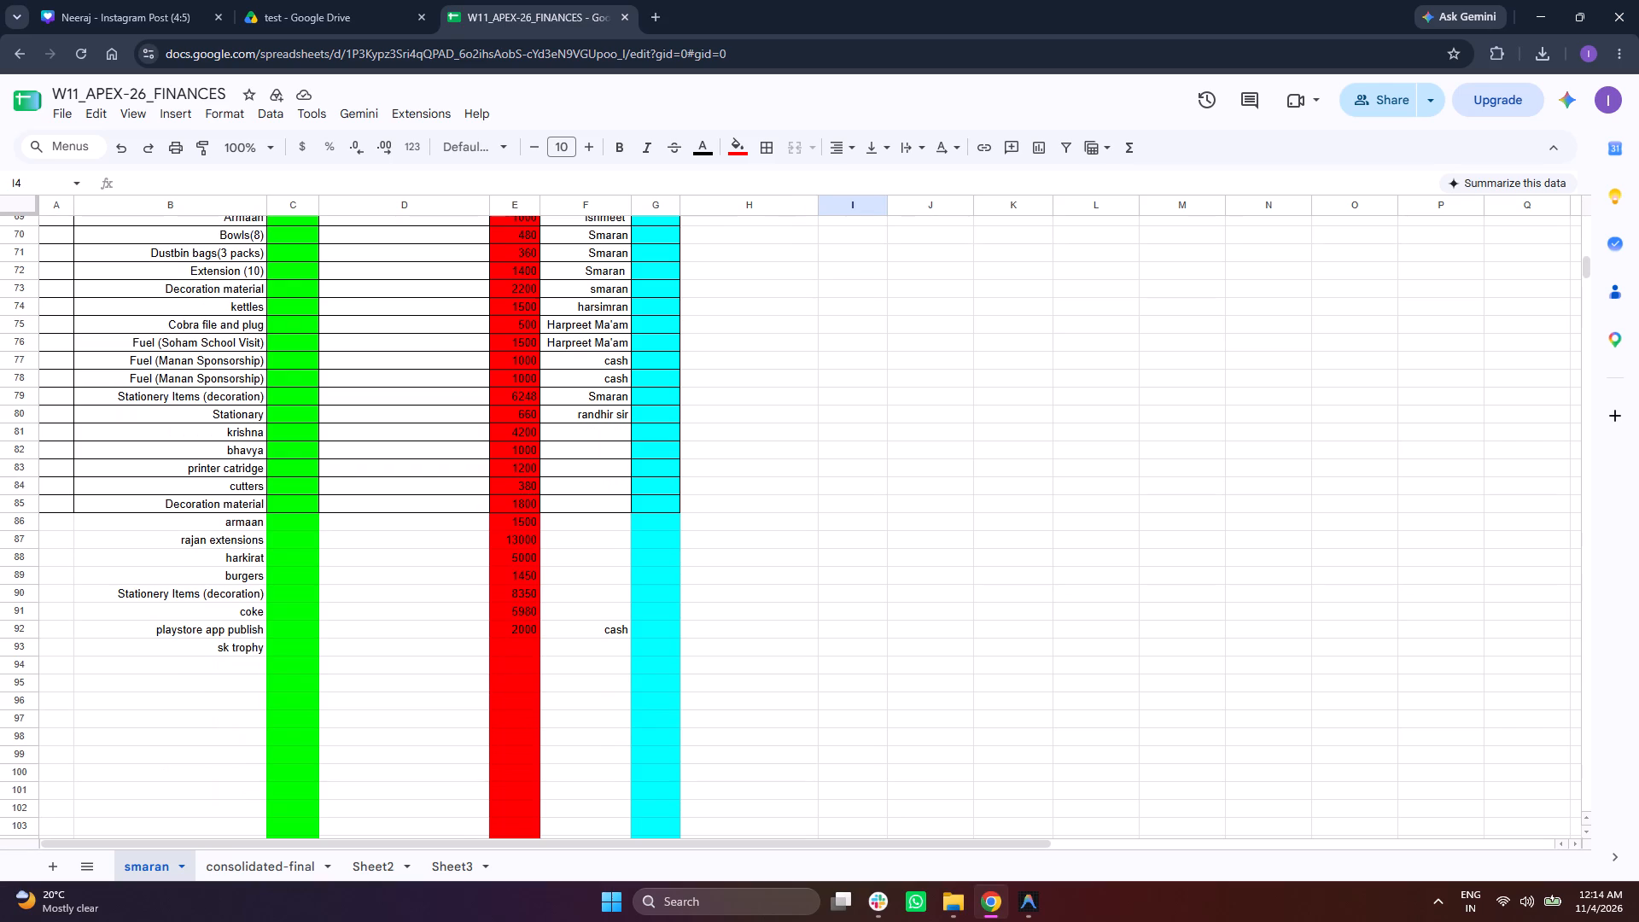
left_click(651, 648)
key("1")
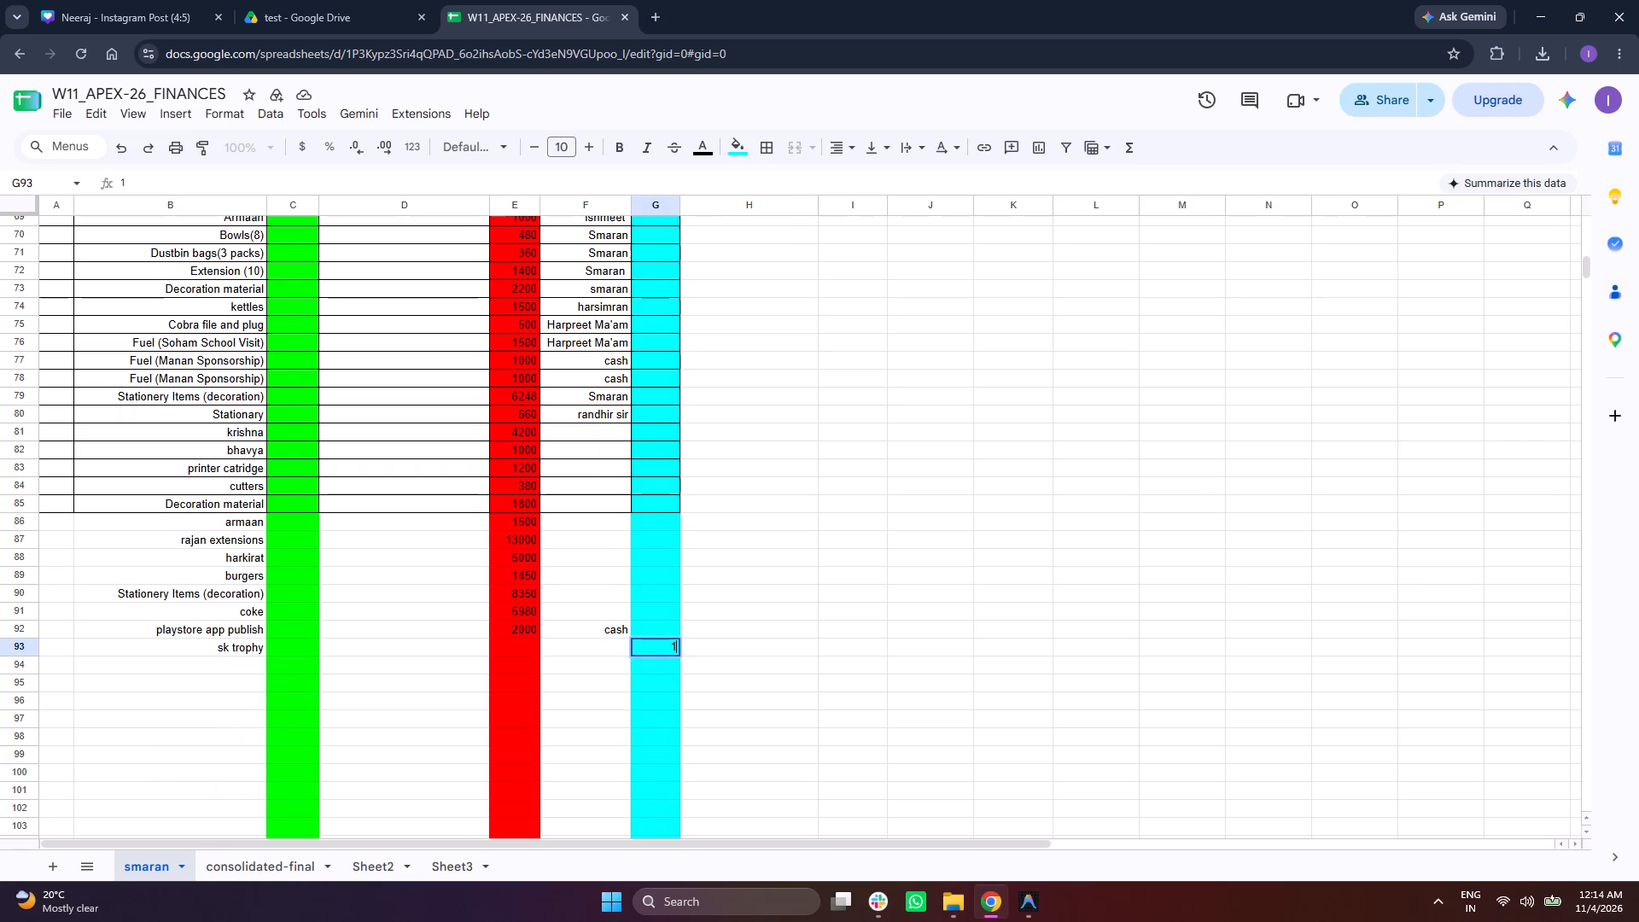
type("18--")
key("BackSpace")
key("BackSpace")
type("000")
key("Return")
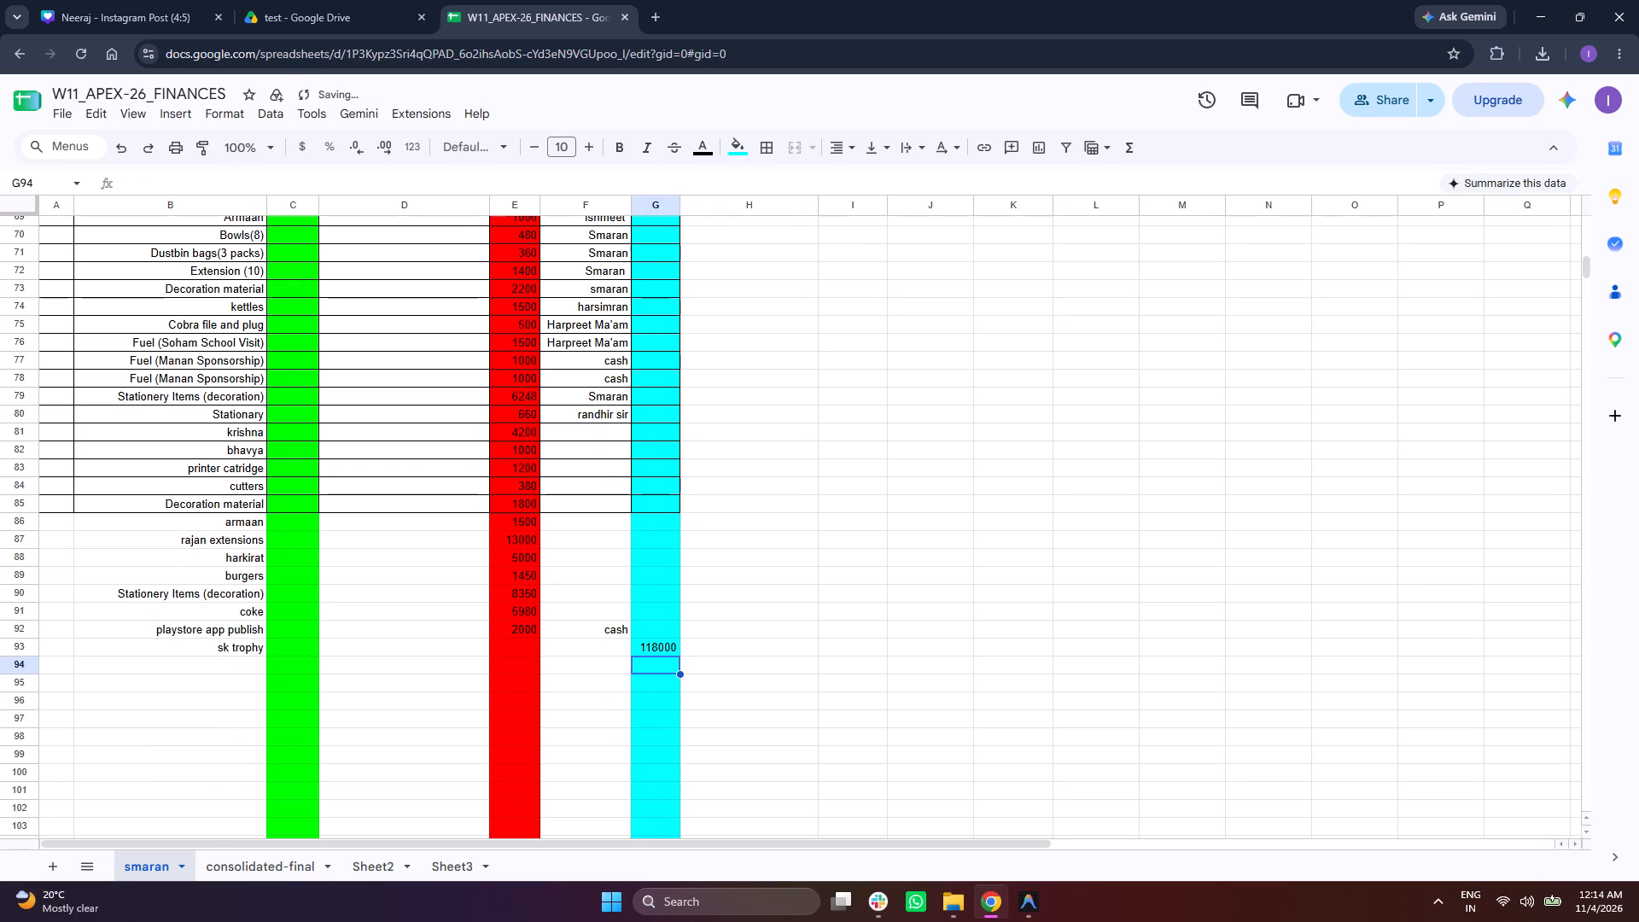
Add tent as the item in row 94 with a pending amount of 171100.
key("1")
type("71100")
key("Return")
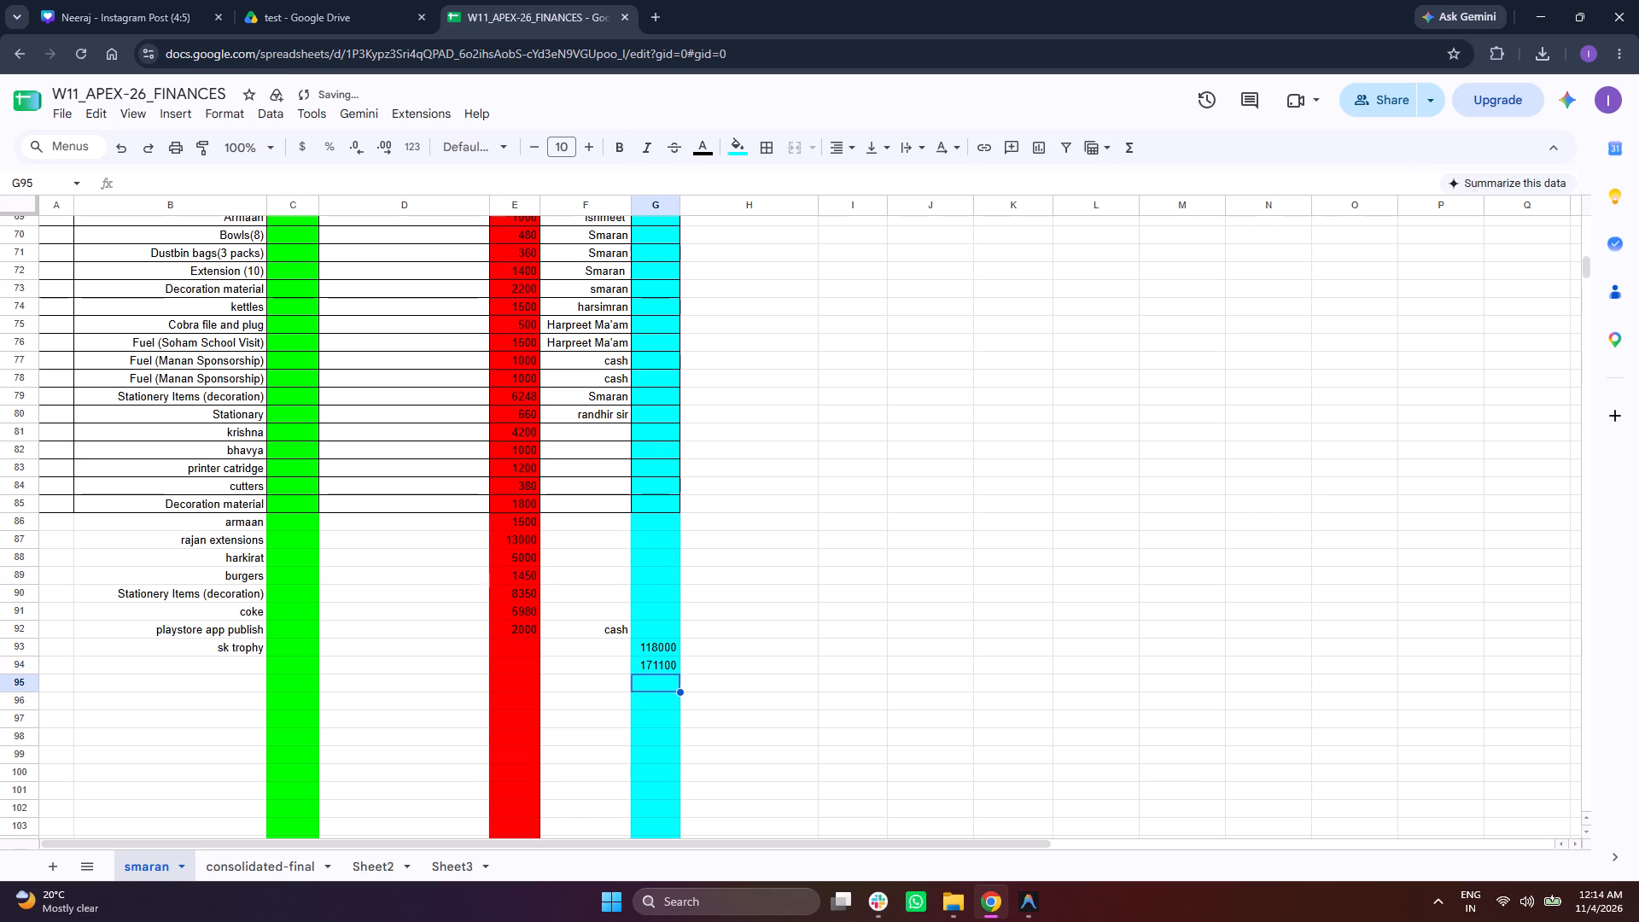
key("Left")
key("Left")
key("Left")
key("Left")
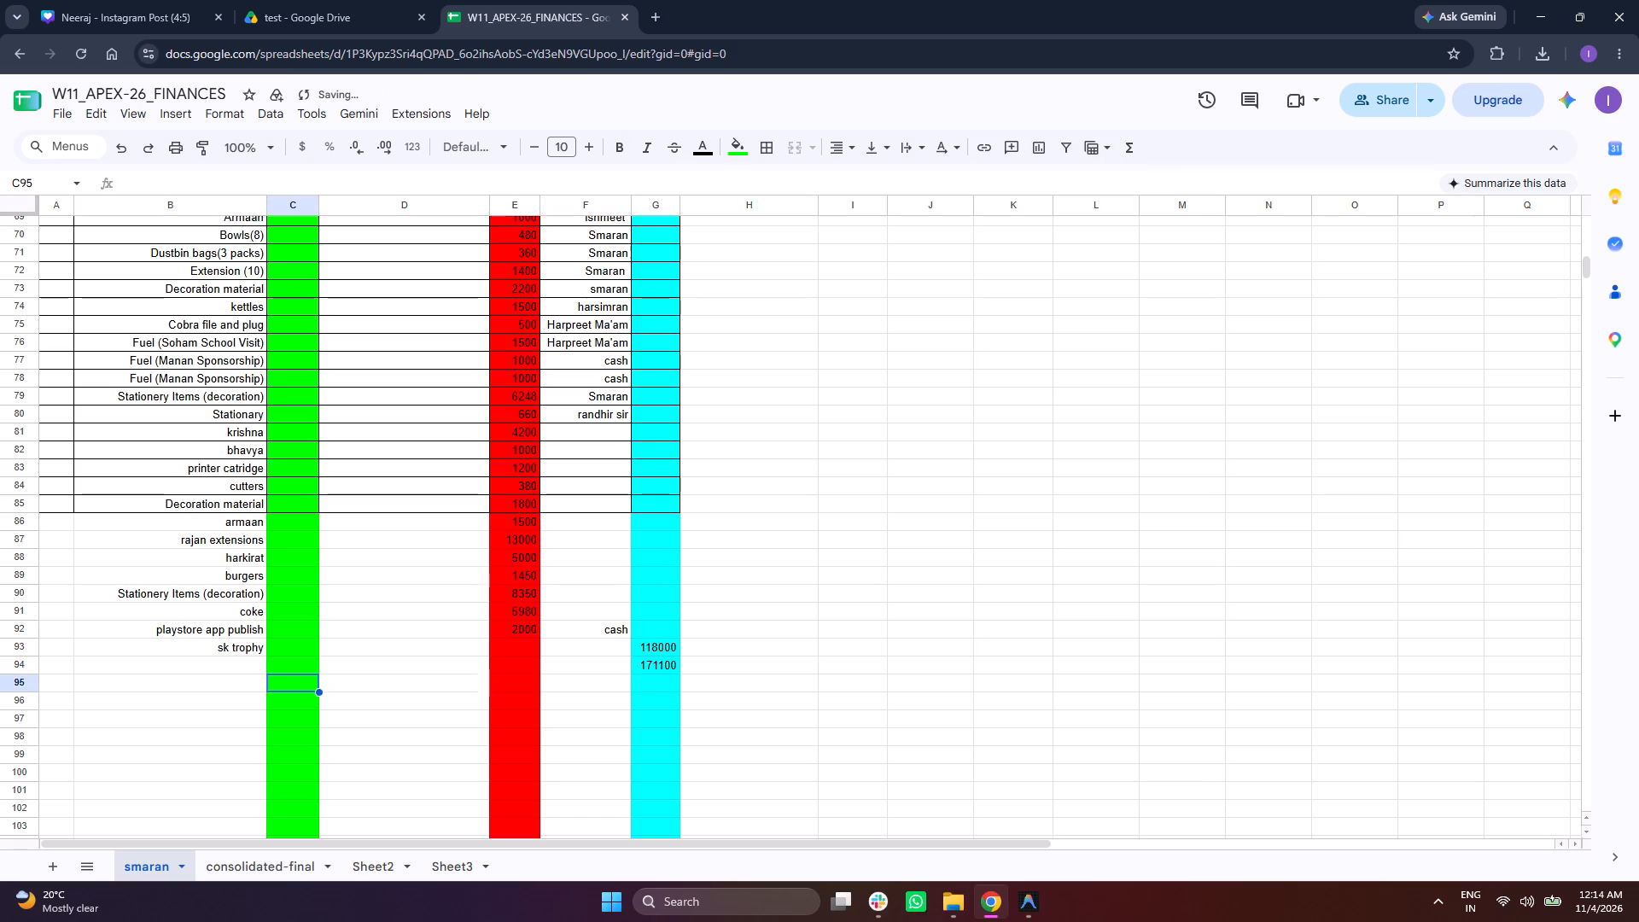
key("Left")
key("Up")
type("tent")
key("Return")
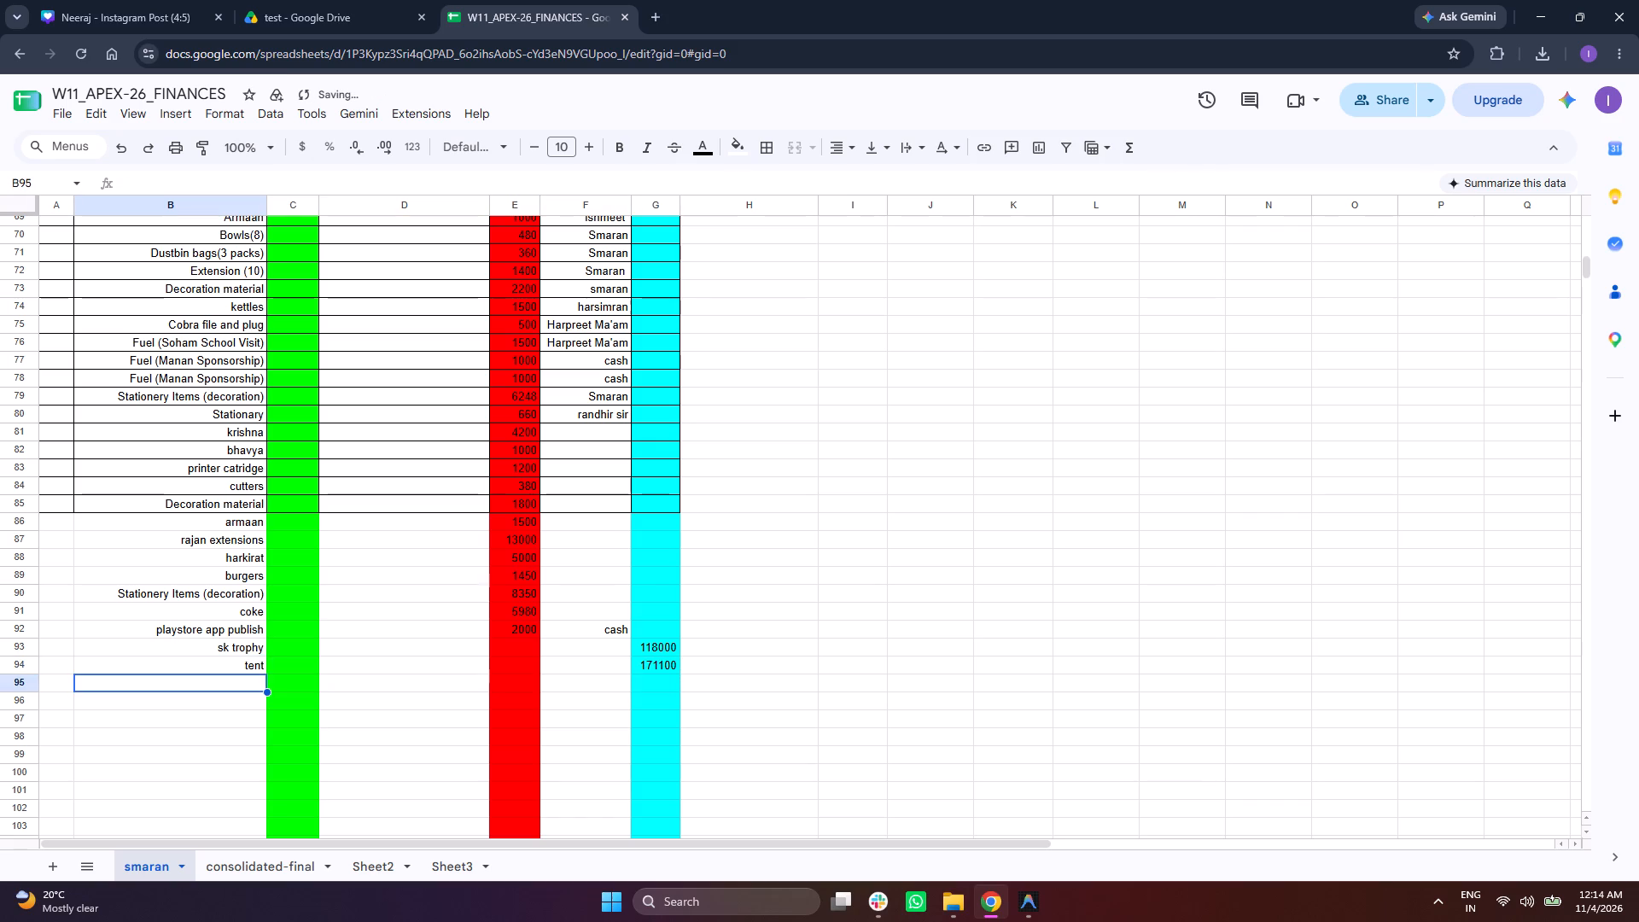
Add winners as the item in row 95 with a pending amount of 23000.
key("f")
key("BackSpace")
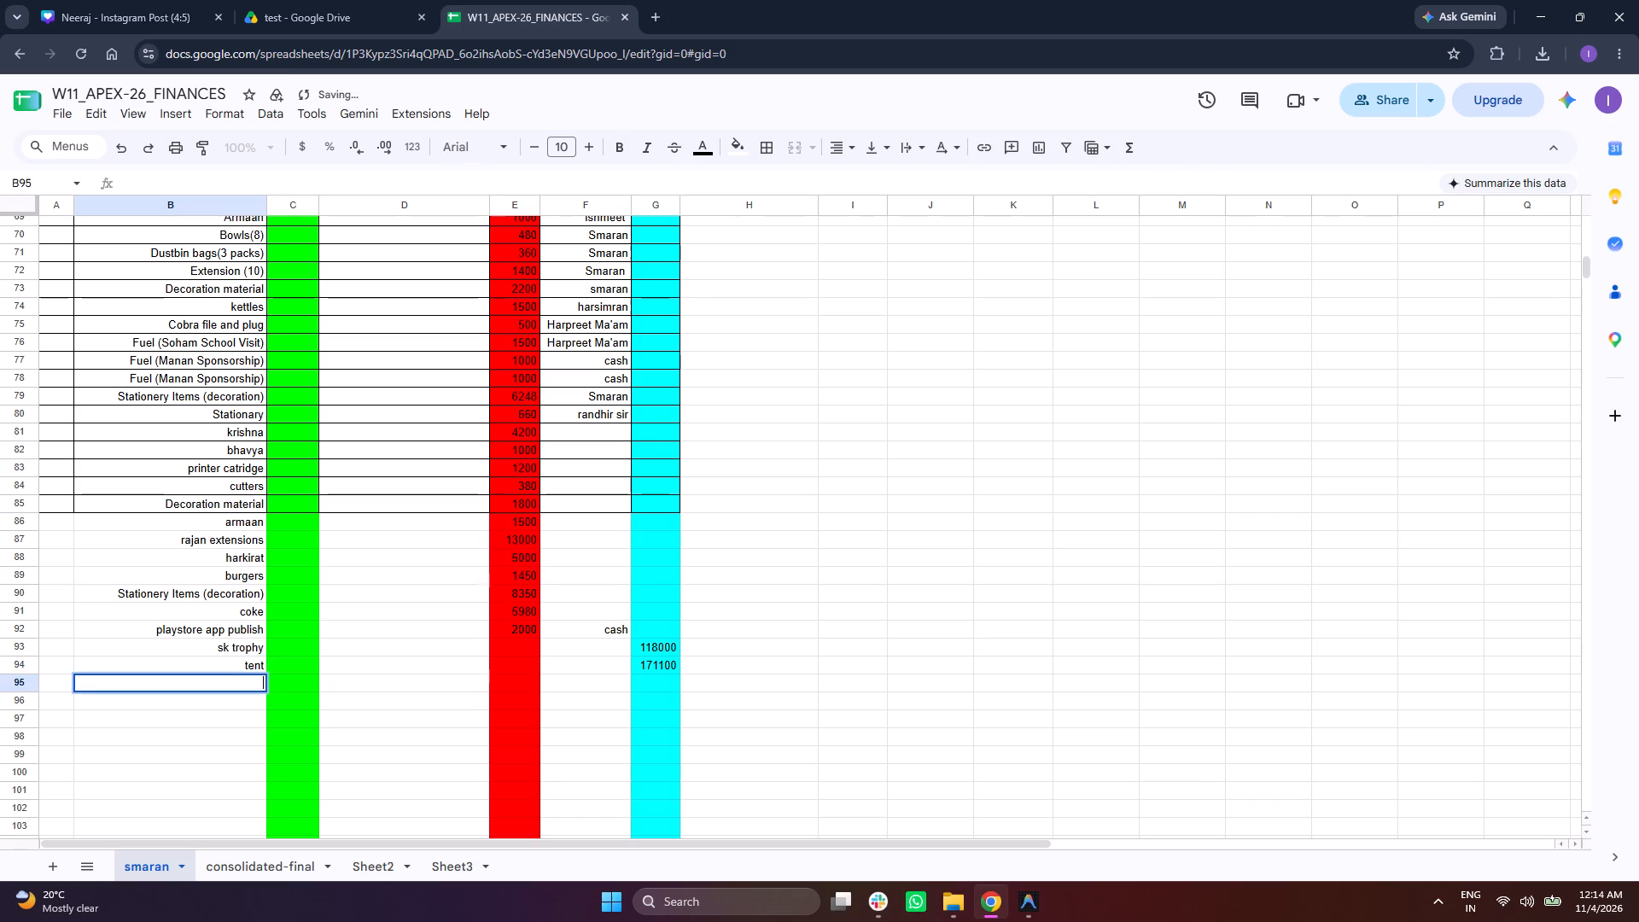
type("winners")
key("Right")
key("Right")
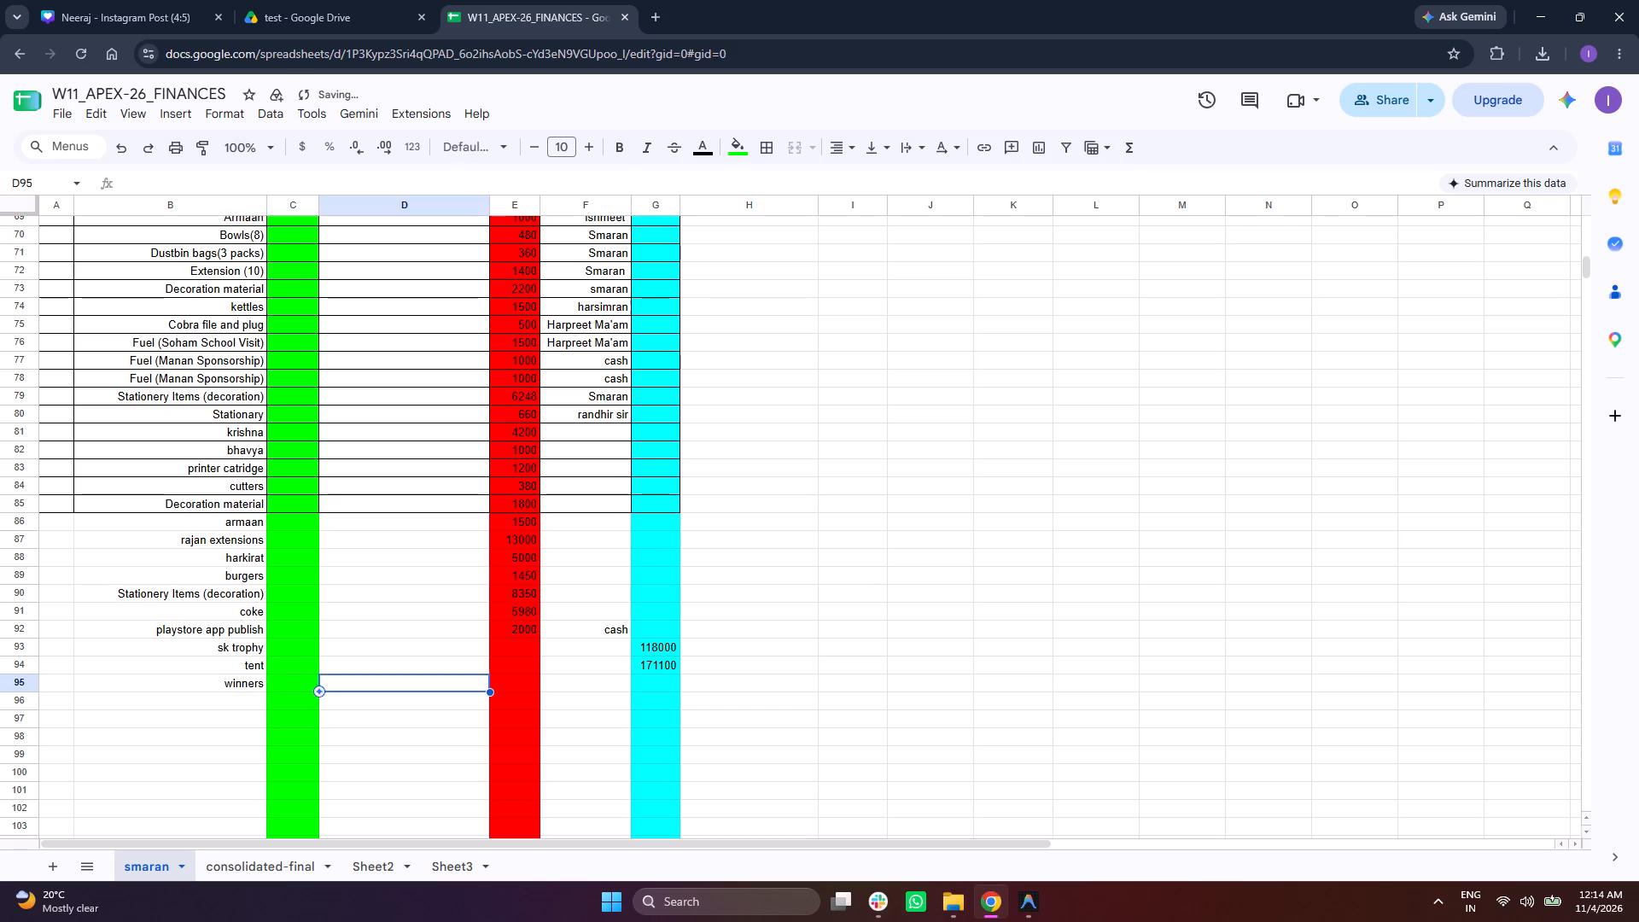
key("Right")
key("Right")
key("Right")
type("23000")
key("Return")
Add ta da as the item in row 96 with a pending amount of 20000.
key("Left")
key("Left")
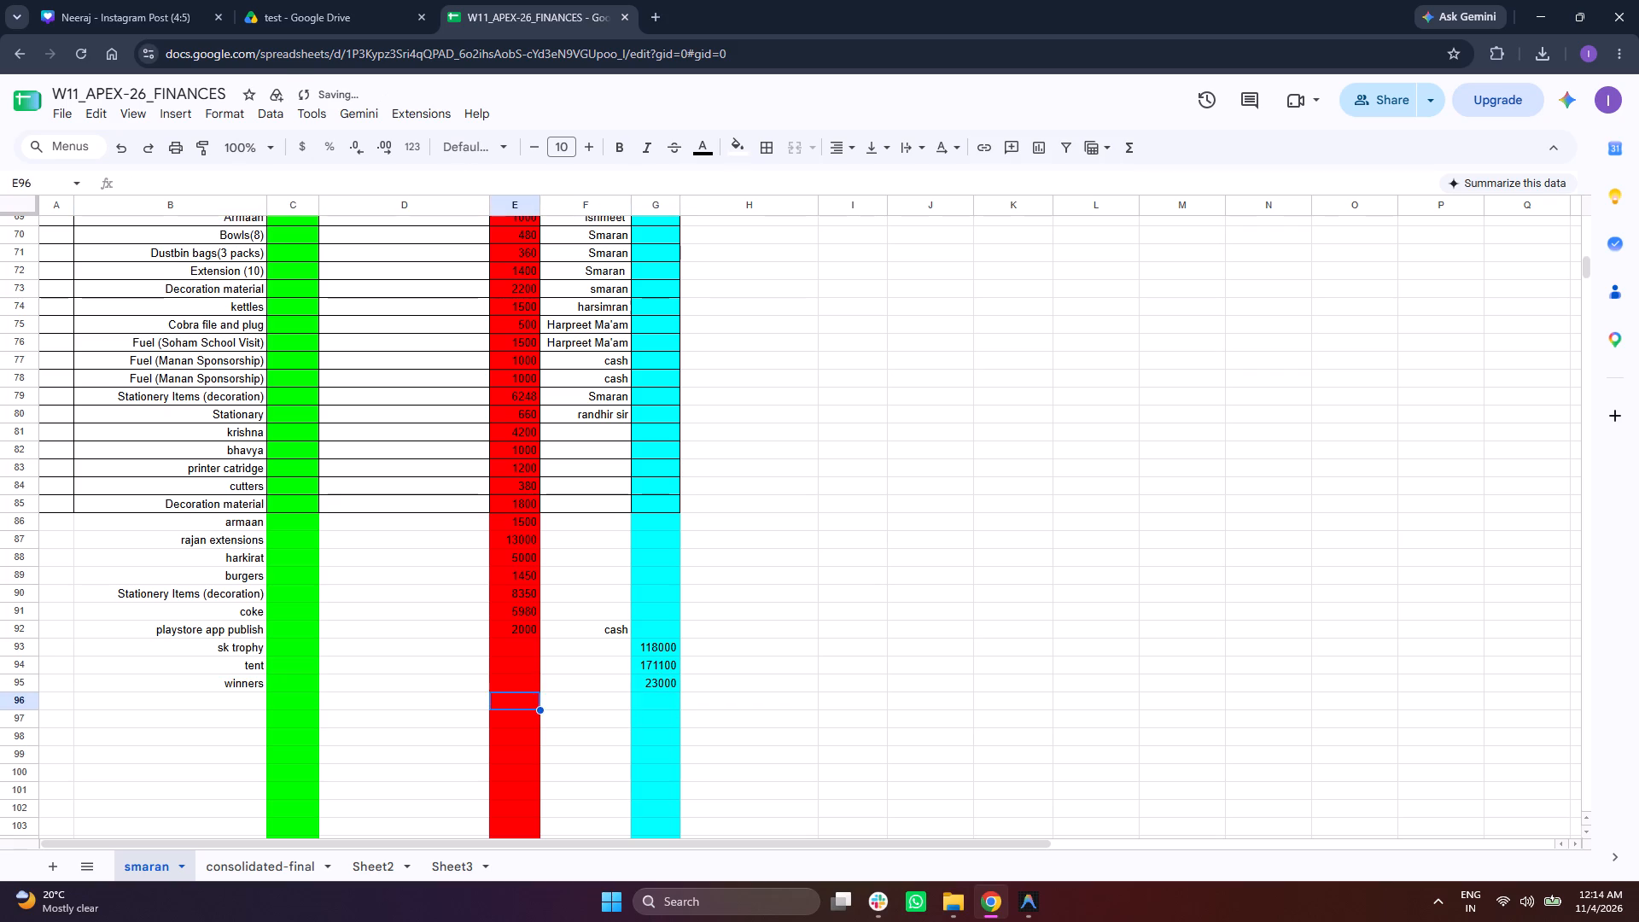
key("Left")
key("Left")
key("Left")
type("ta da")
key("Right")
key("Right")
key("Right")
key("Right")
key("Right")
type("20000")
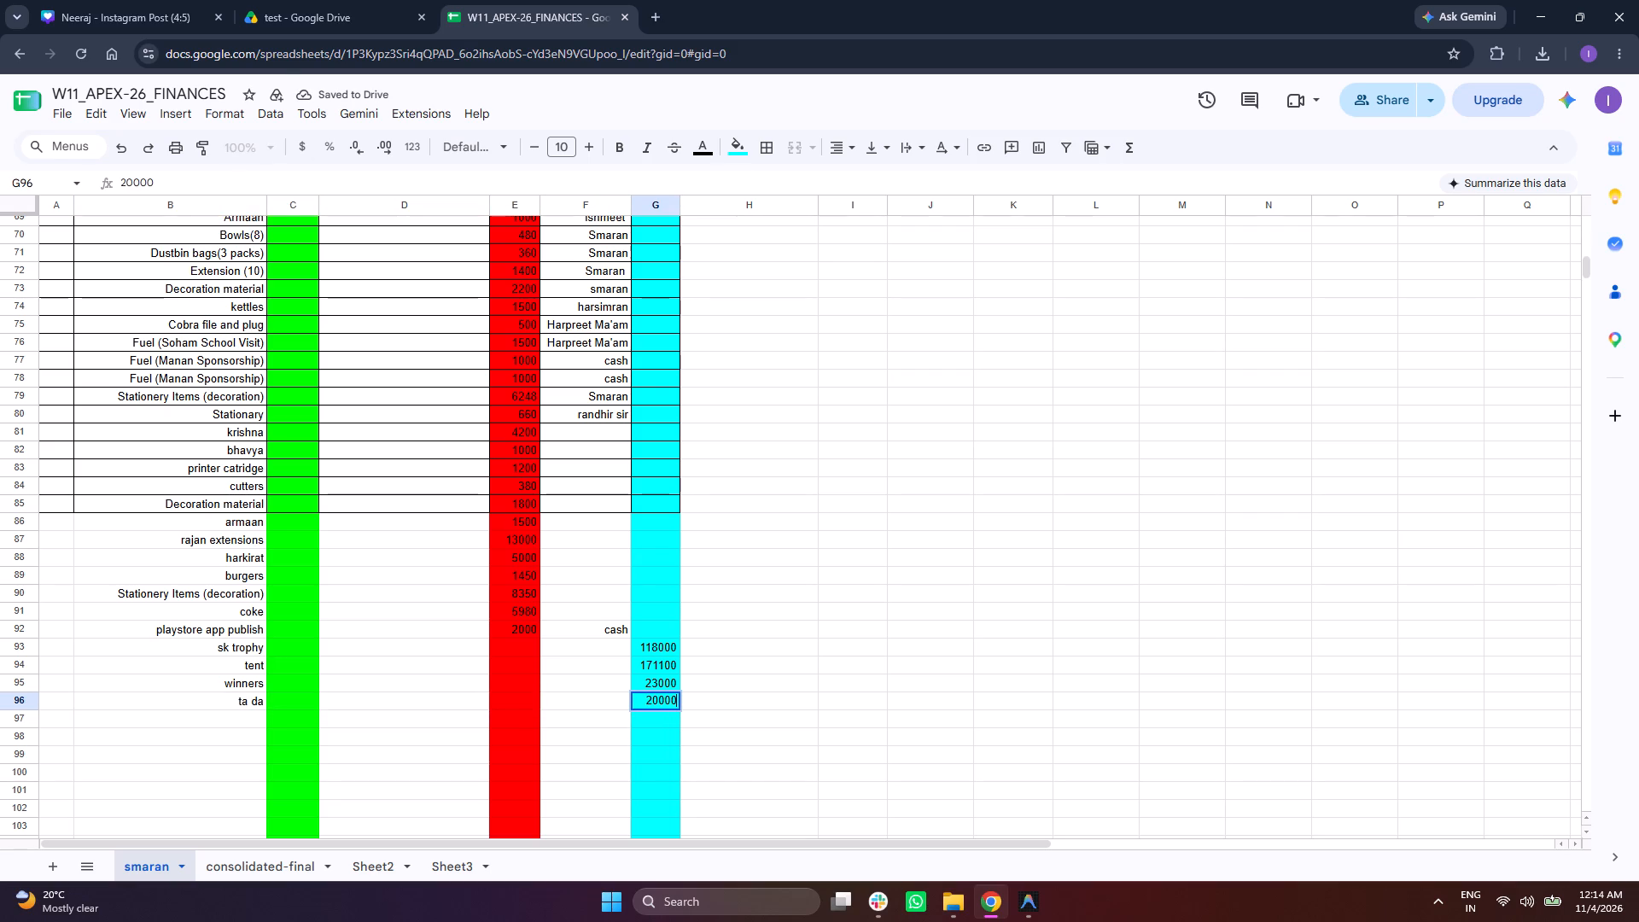
left_click(756, 674)
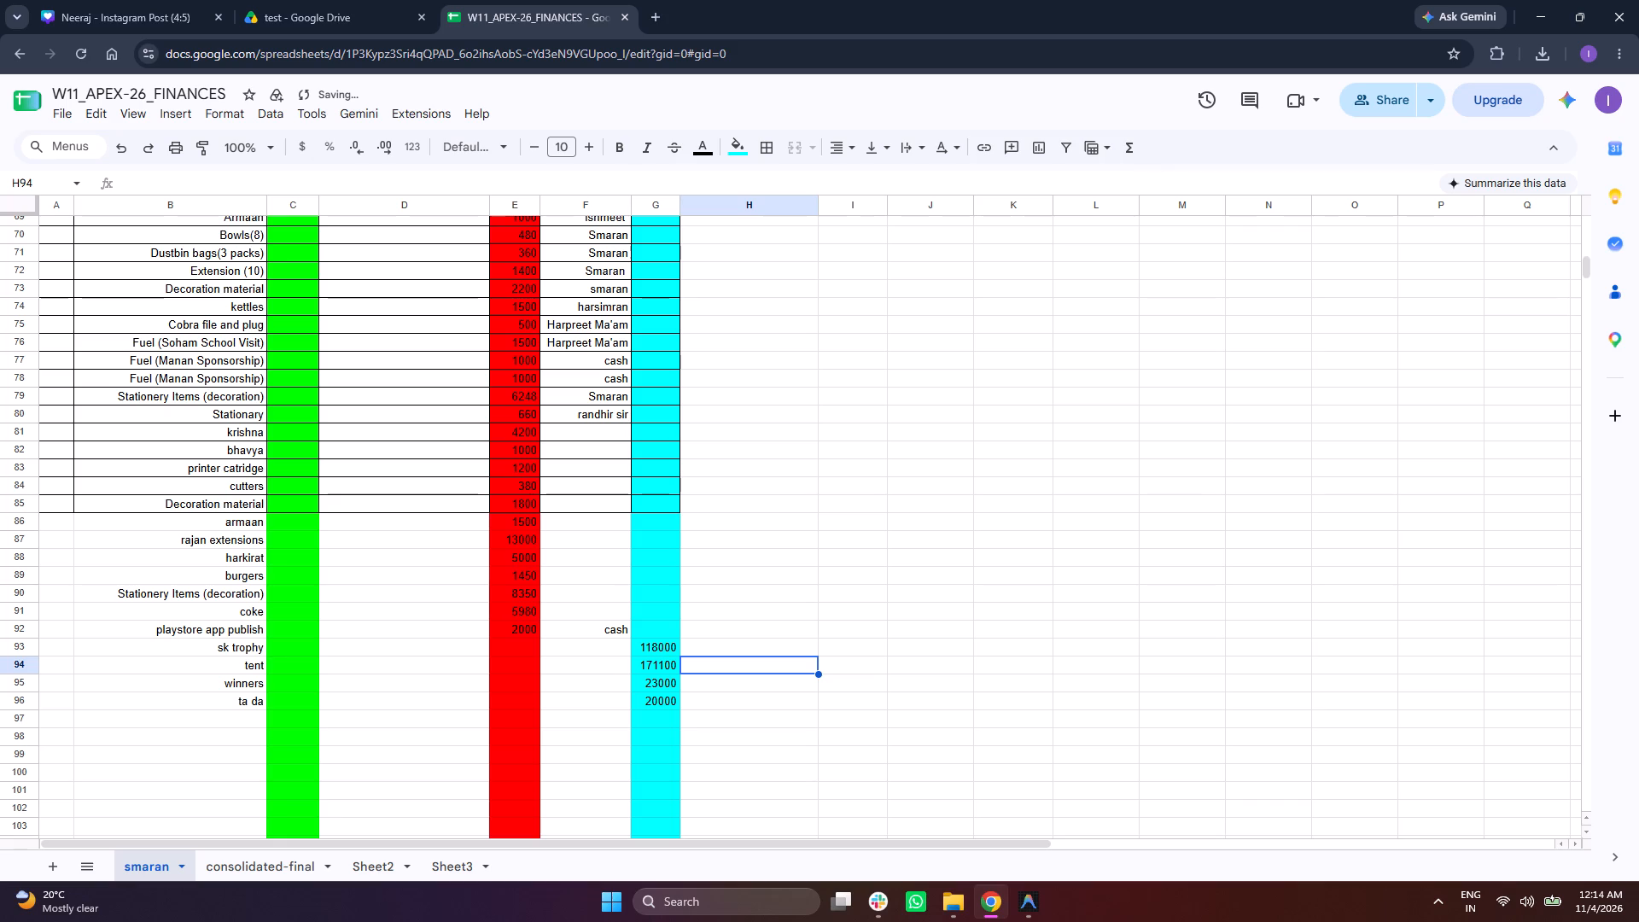
Start a summary block in column K with the labels total paid in K80 and pending to pay in K81.
left_click(1006, 406)
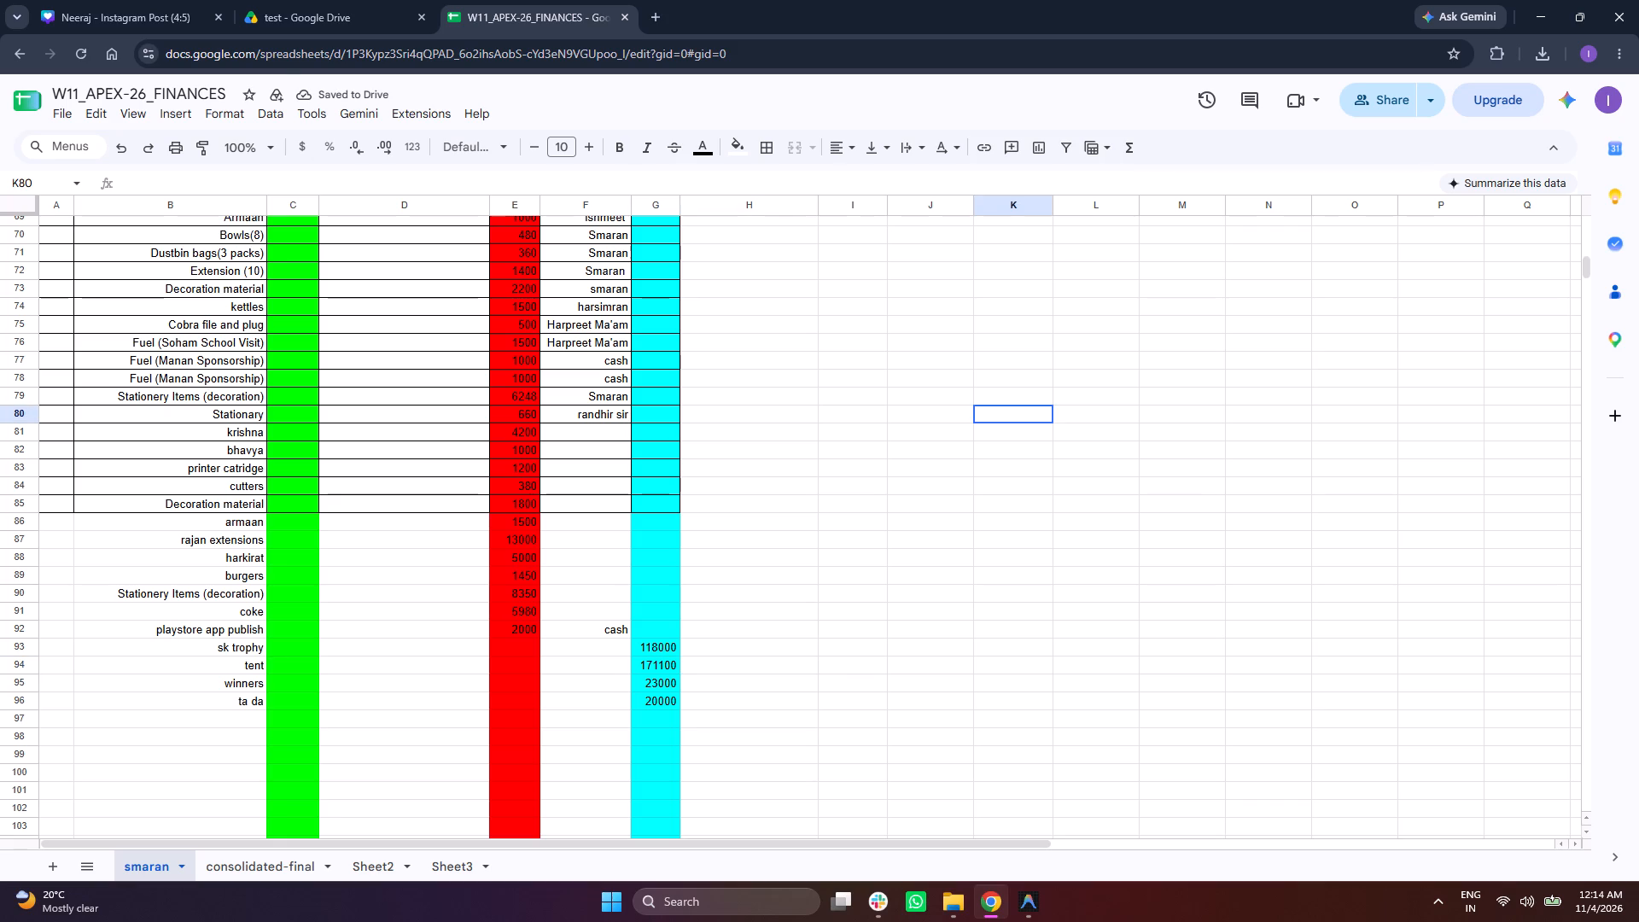
type("total paid")
key("Return")
type("to")
key("BackSpace")
key("BackSpace")
key("BackSpace")
type("penddi")
key("BackSpace")
key("BackSpace")
type("ind")
key("space")
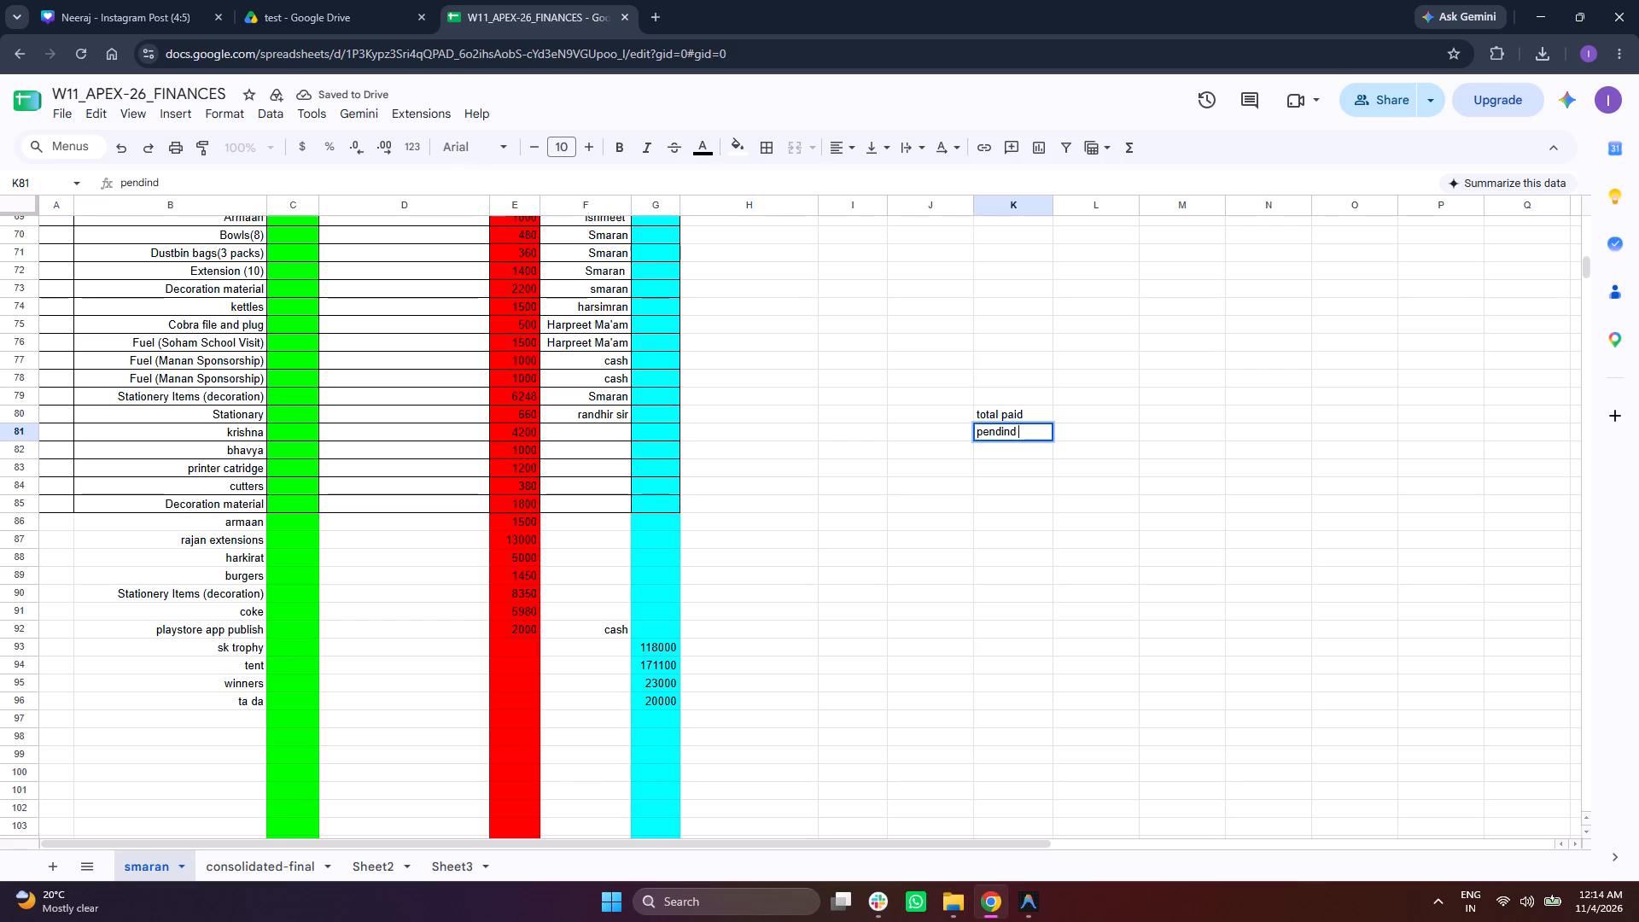
key("BackSpace")
key("BackSpace")
type("g to pay")
Add the label total cash(stalls) in K82, below pending to pay.
left_click(1014, 459)
type("total")
key("space")
type("cash fr")
key("BackSpace")
key("BackSpace")
key("BackSpace")
key("slash")
key("slash")
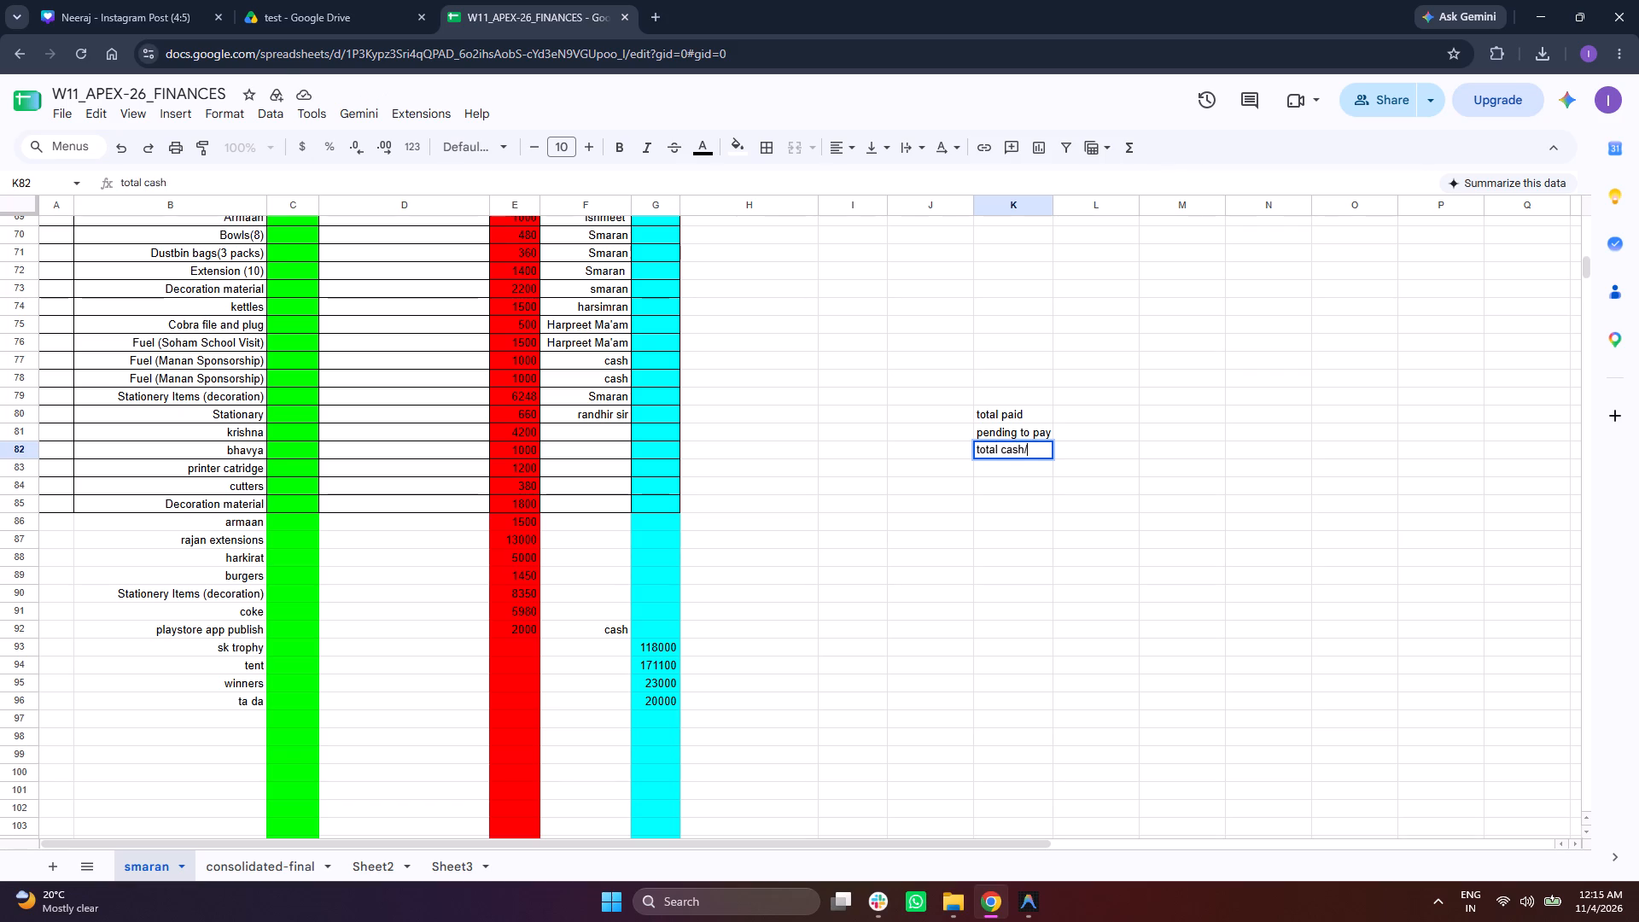
key("BackSpace")
key("shift+parenright")
key("BackSpace")
key("BackSpace")
type("(stalls)")
key("Return")
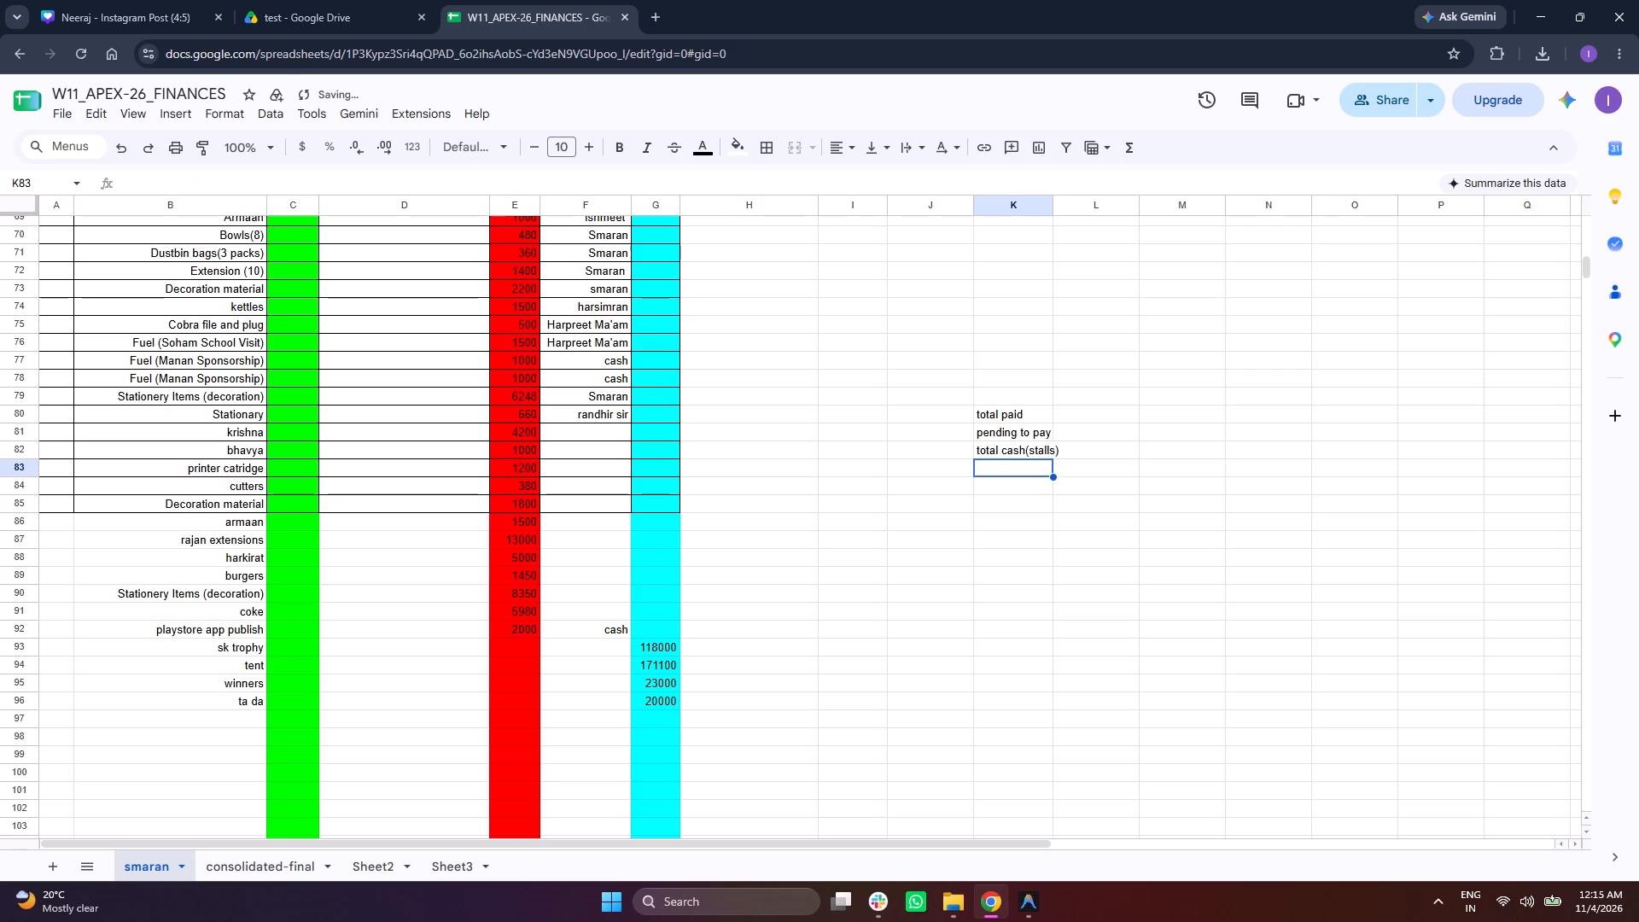
Add the label total cash(sponsors) in K83, below the stalls label.
type("total cash")
key("space")
key("BackSpace")
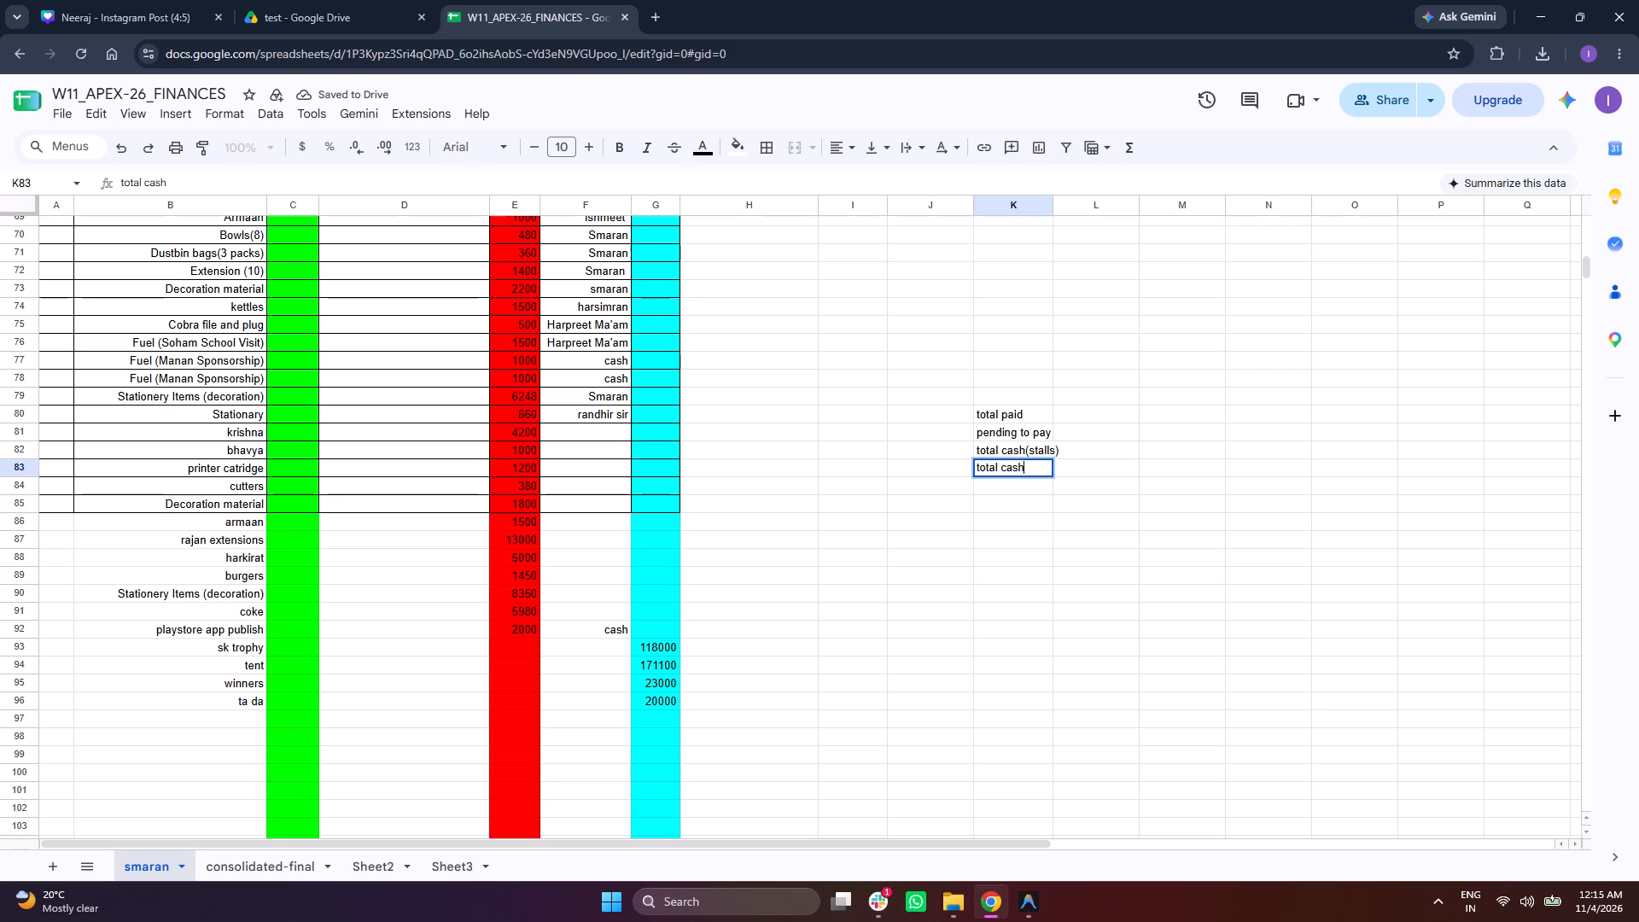
type("(sp")
type("onsors)")
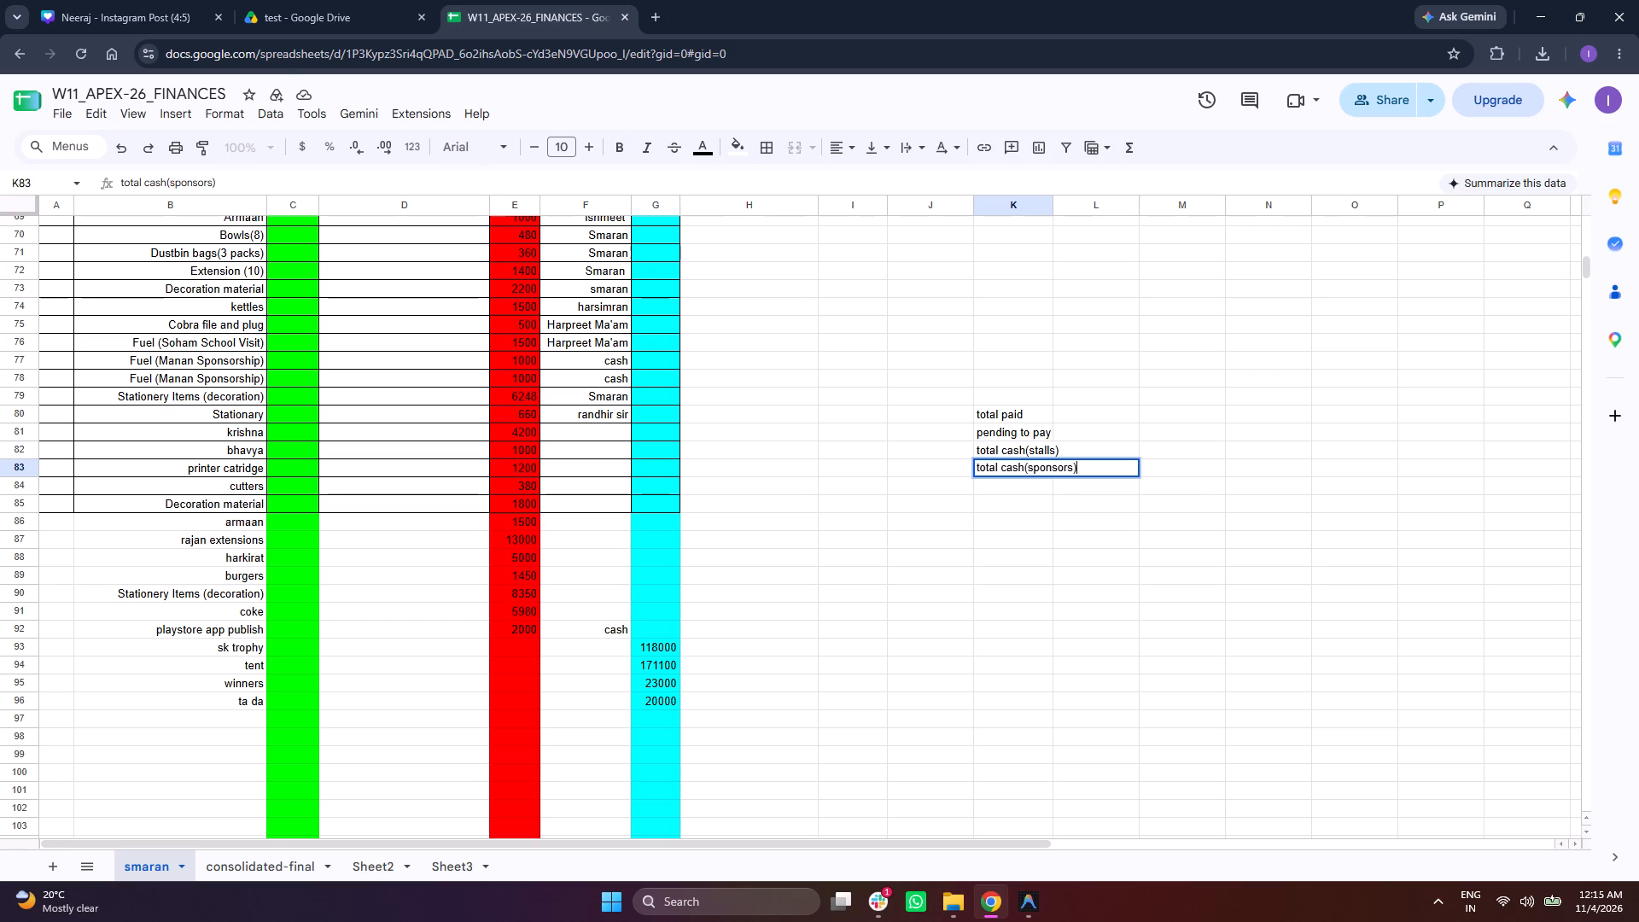
key("Return")
Fit the width of column K to its summary labels.
double_click(1055, 209)
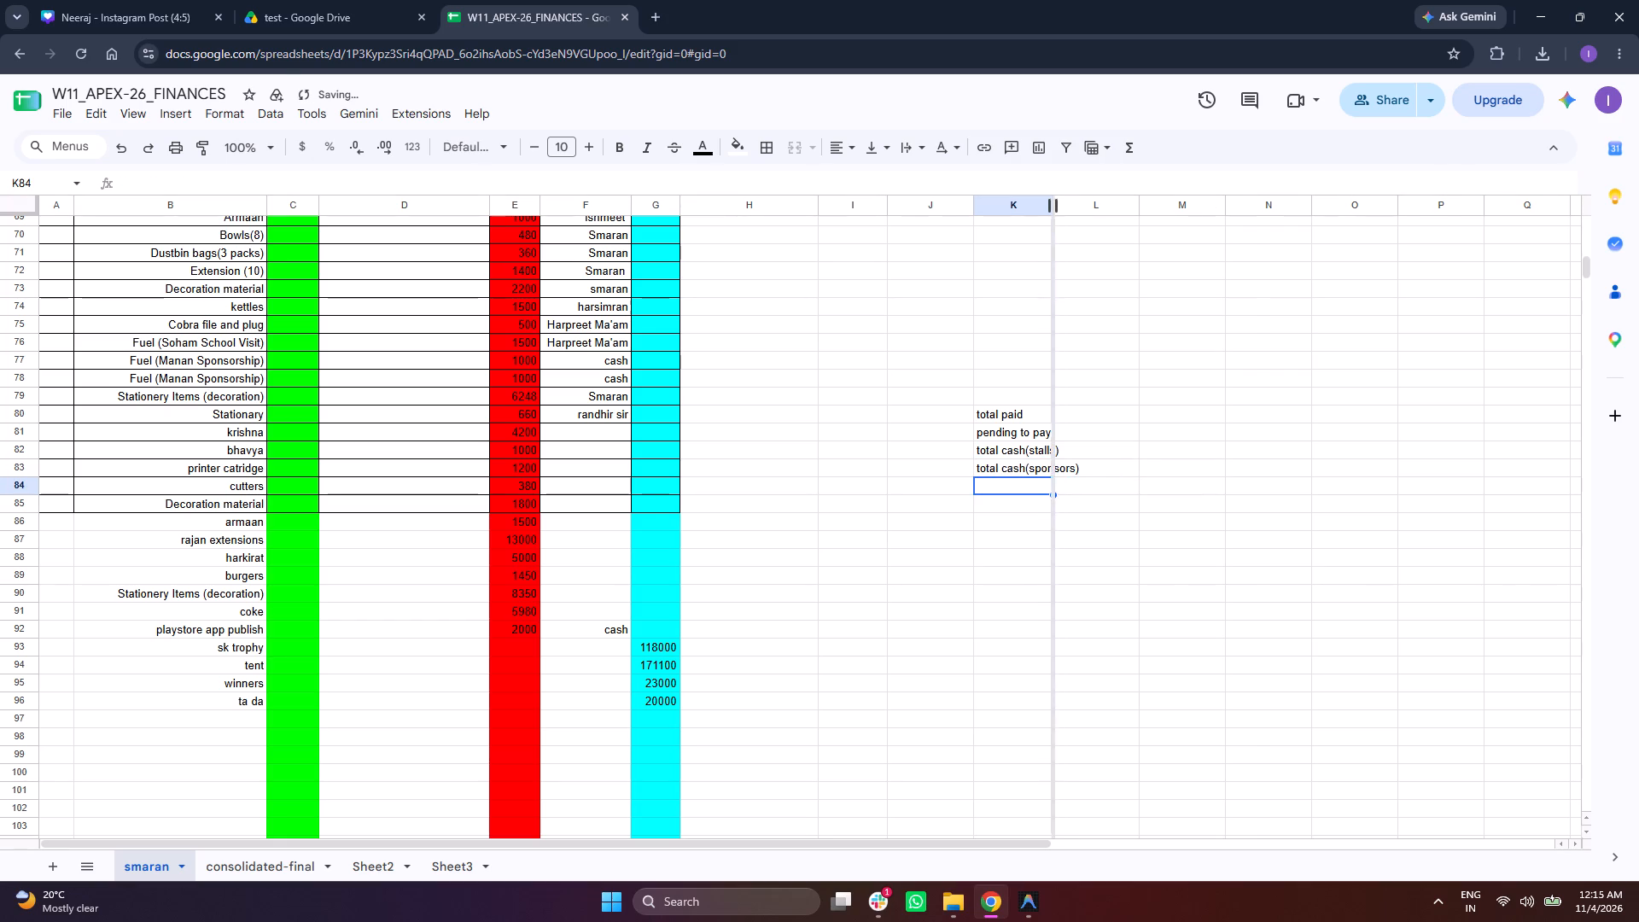
left_click(1118, 598)
left_click(1047, 486)
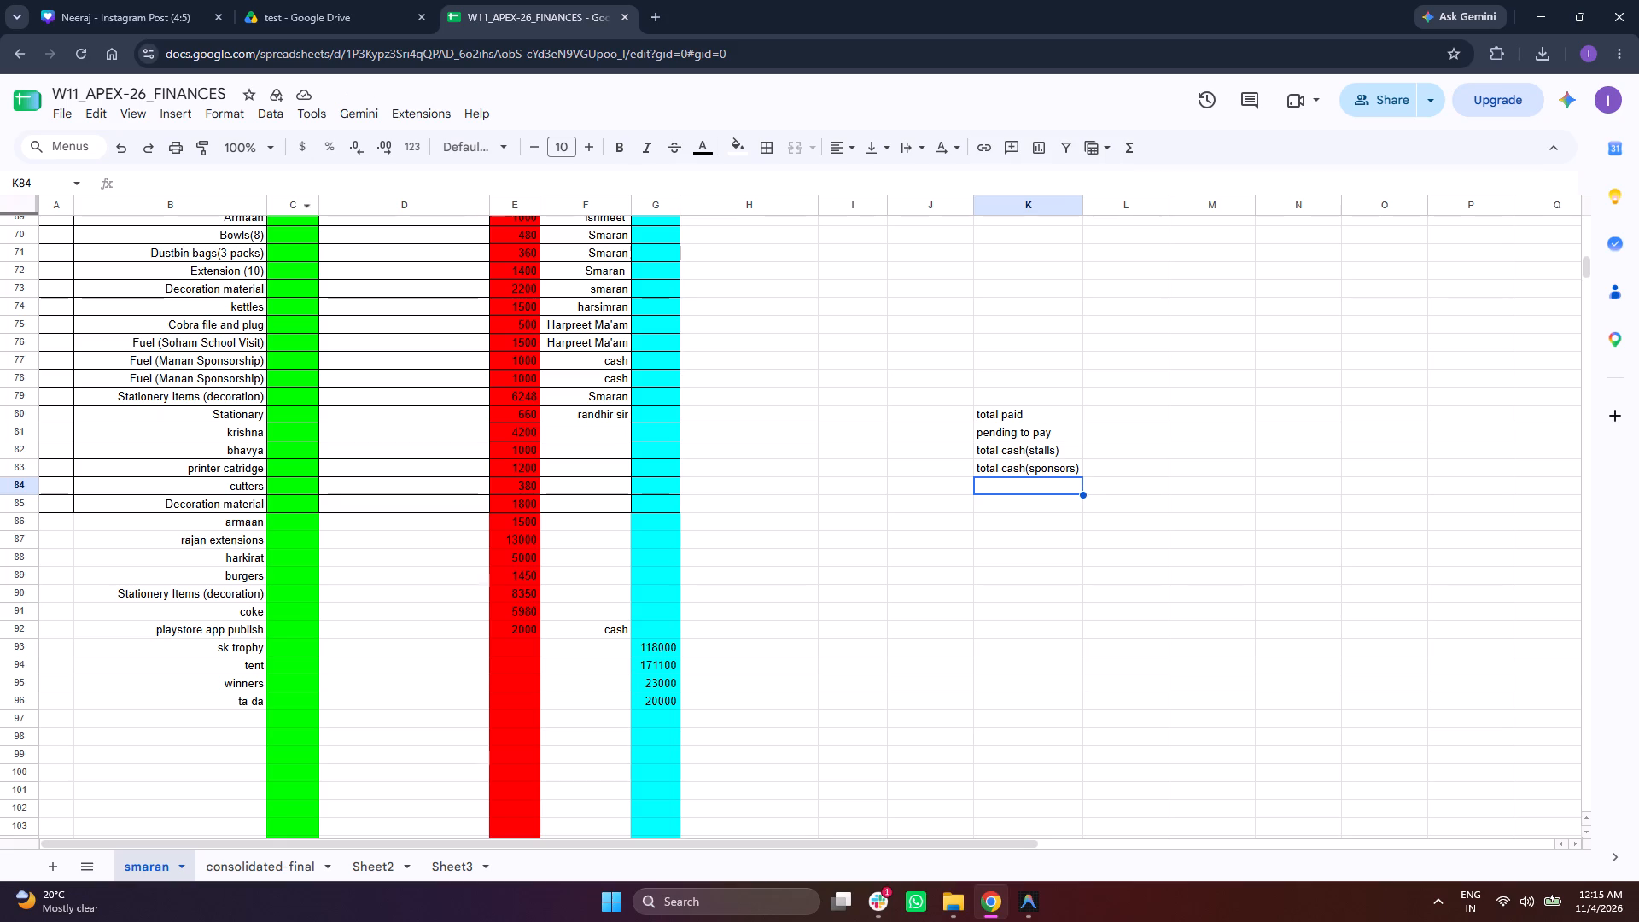
Compare the sum of the outgoing amounts in column E with the sum of the consolidated-final sheet's amount column.
left_click(513, 202)
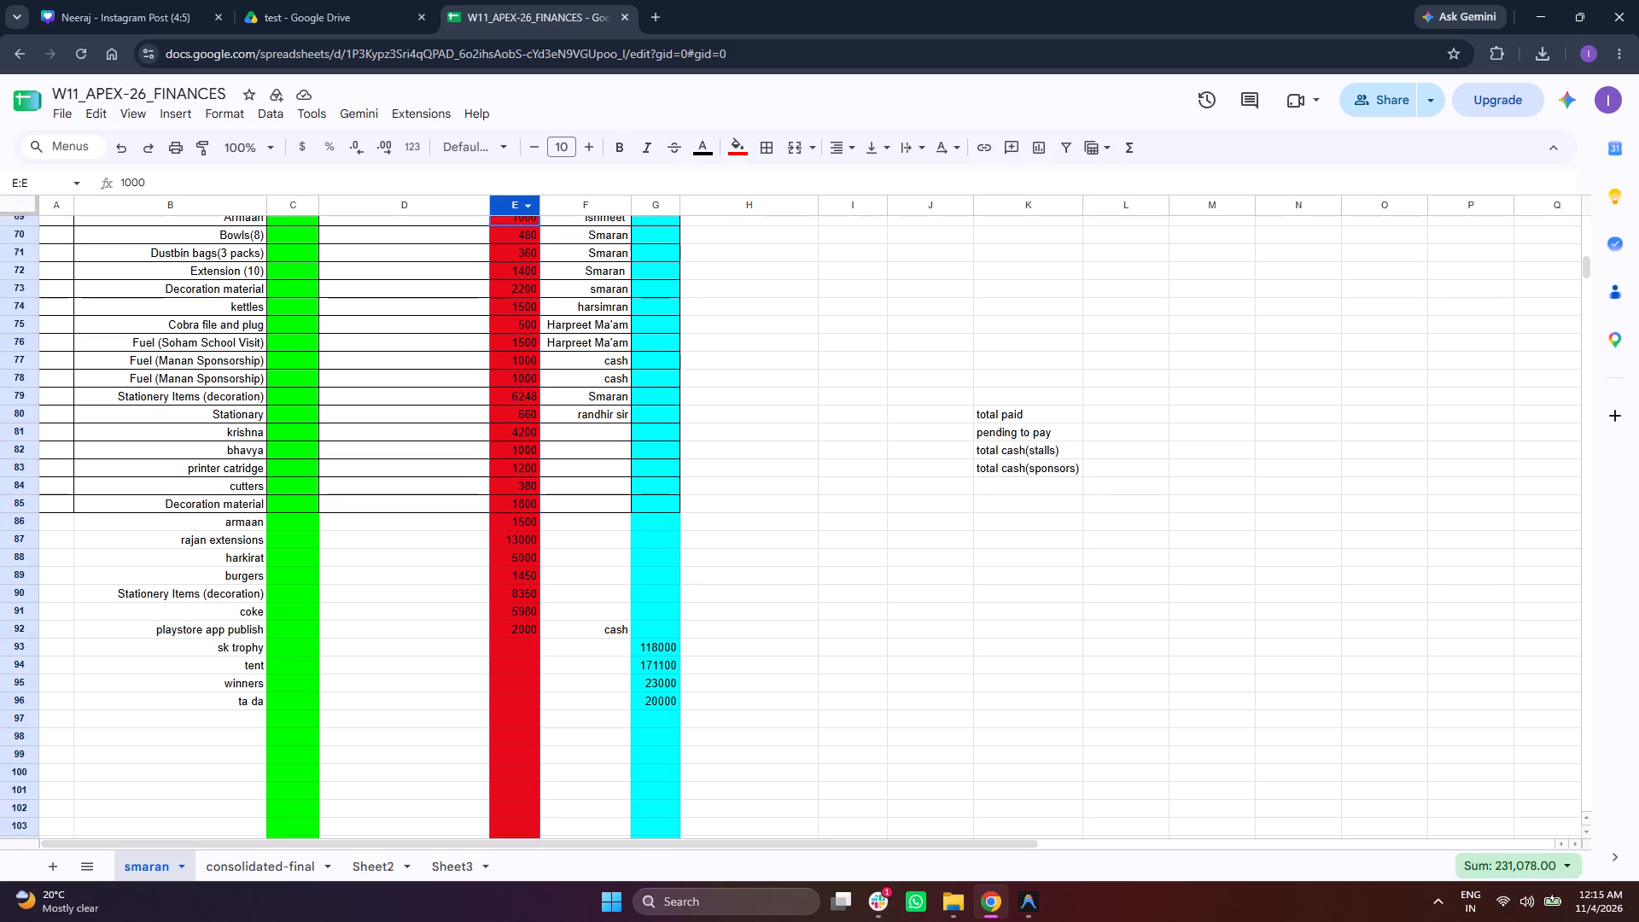
scroll(725, 382, "up", 10)
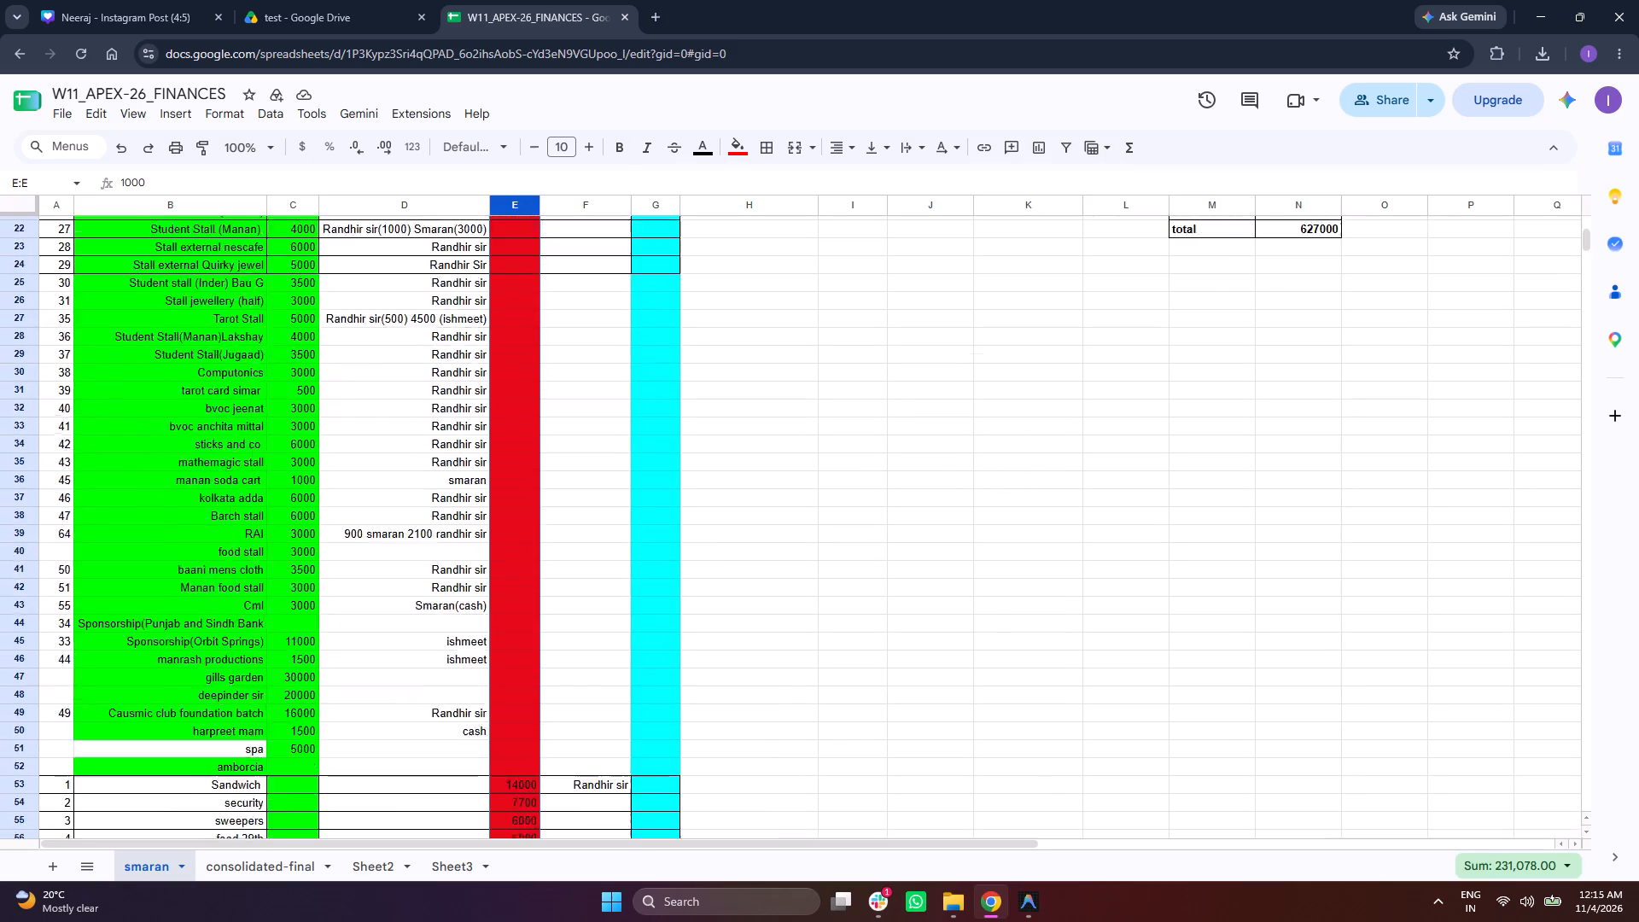
scroll(739, 373, "up", 7)
scroll(741, 373, "down", 16)
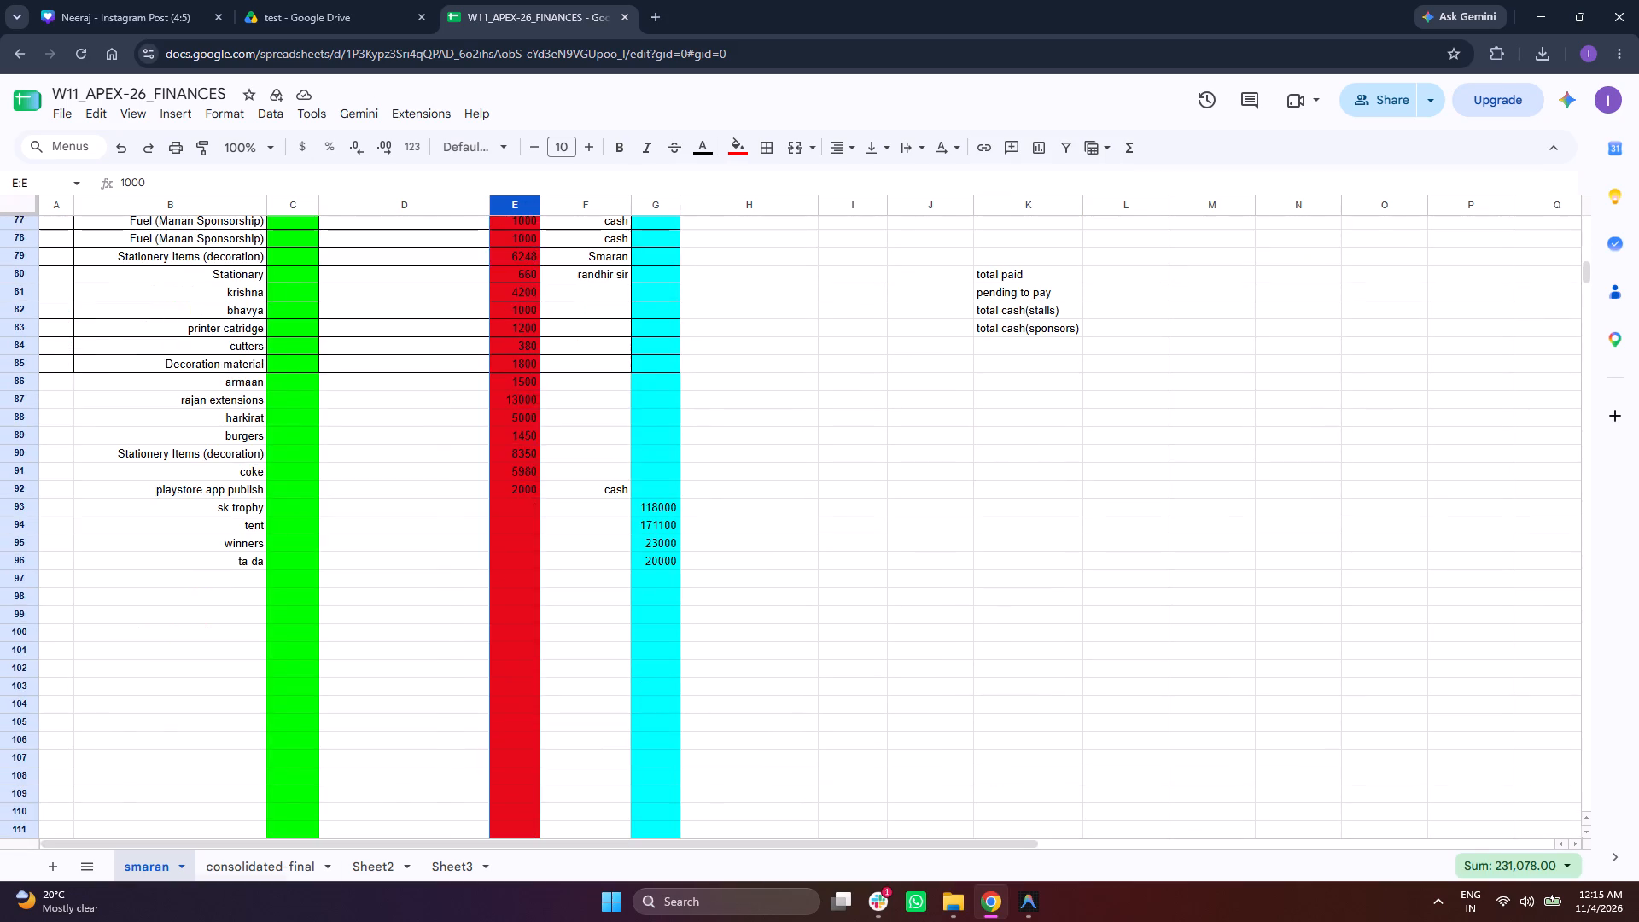
left_click(283, 860)
left_click(230, 206)
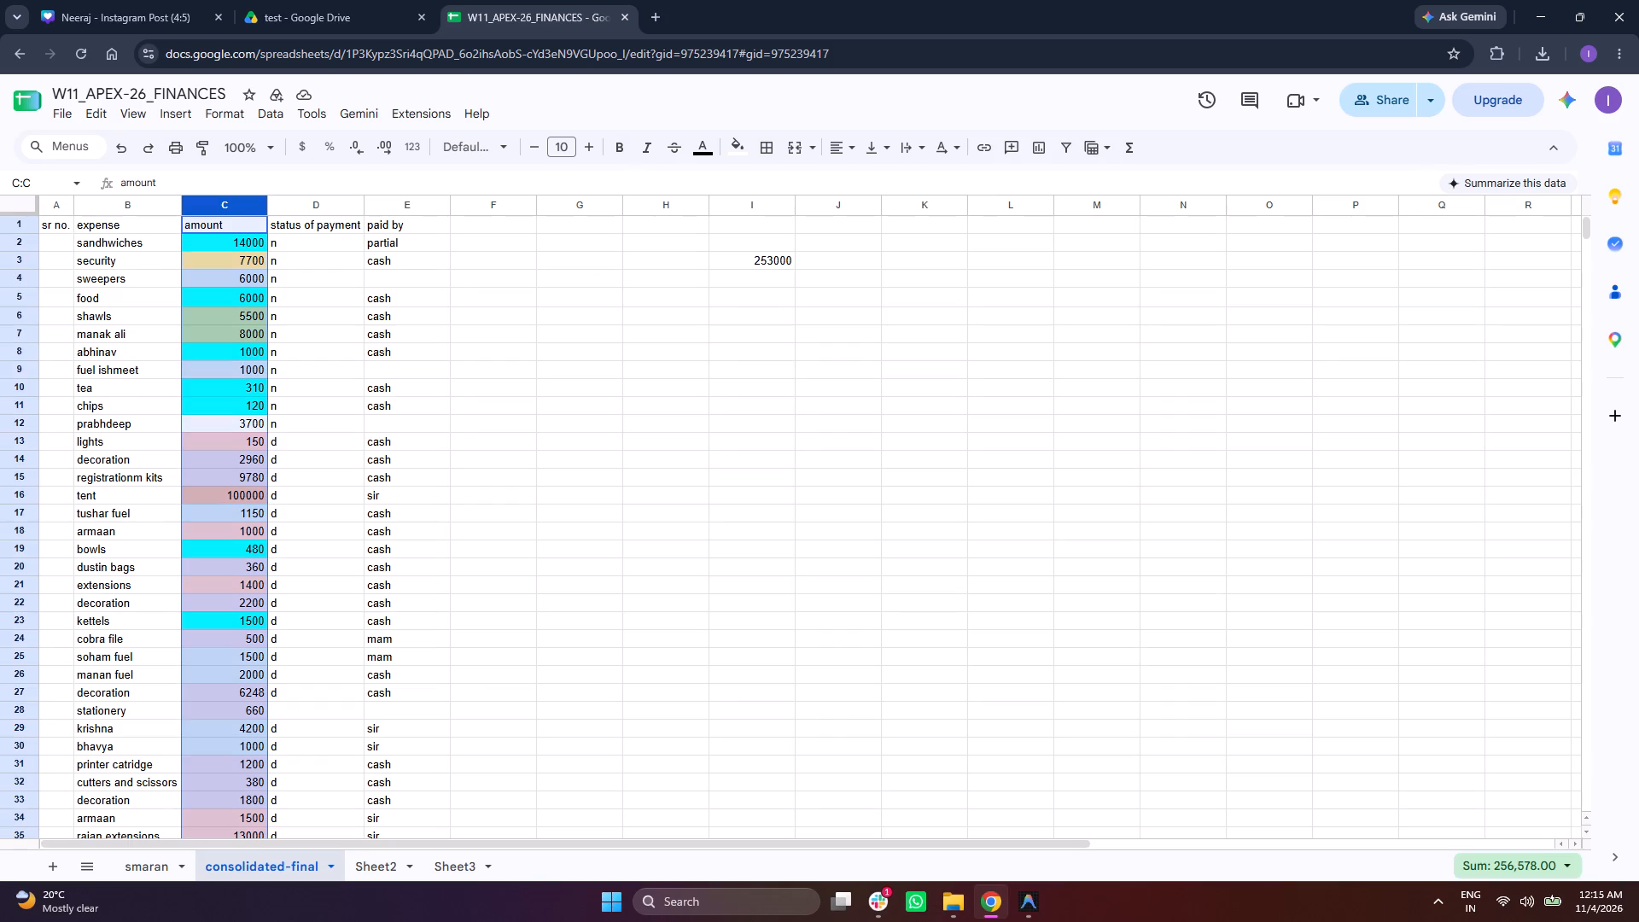
scroll(258, 337, "down", 5)
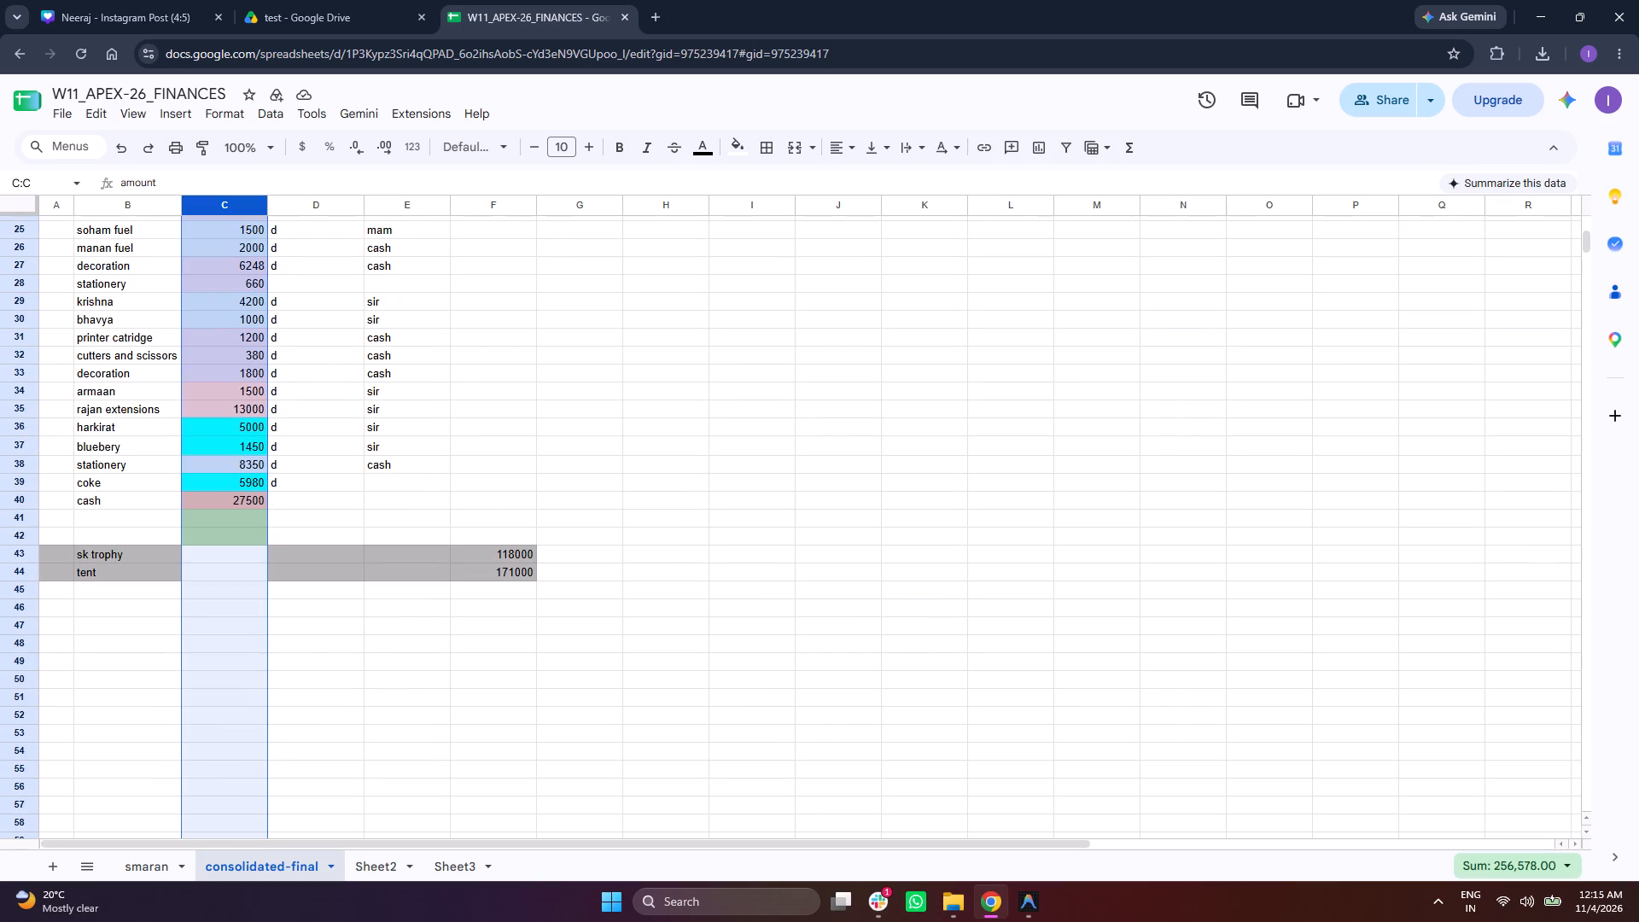
Move the cash row's 27500 out of the amount column into D40 and recheck the amount column's sum.
left_click(217, 499)
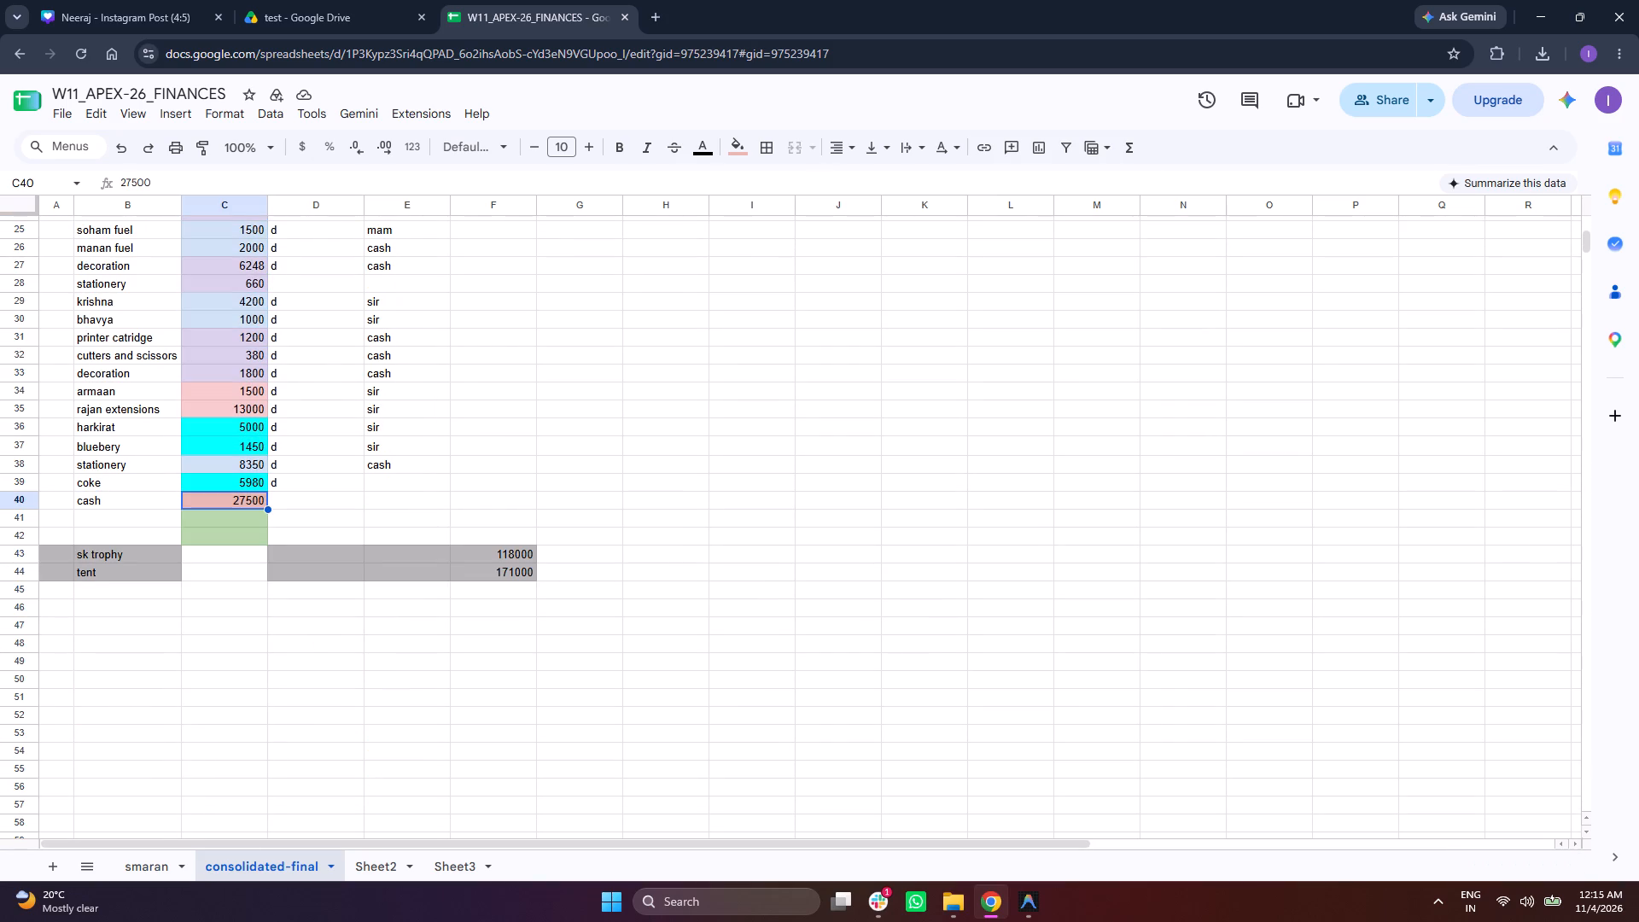
key("BackSpace")
left_click(306, 502)
type("27500")
left_click(656, 411)
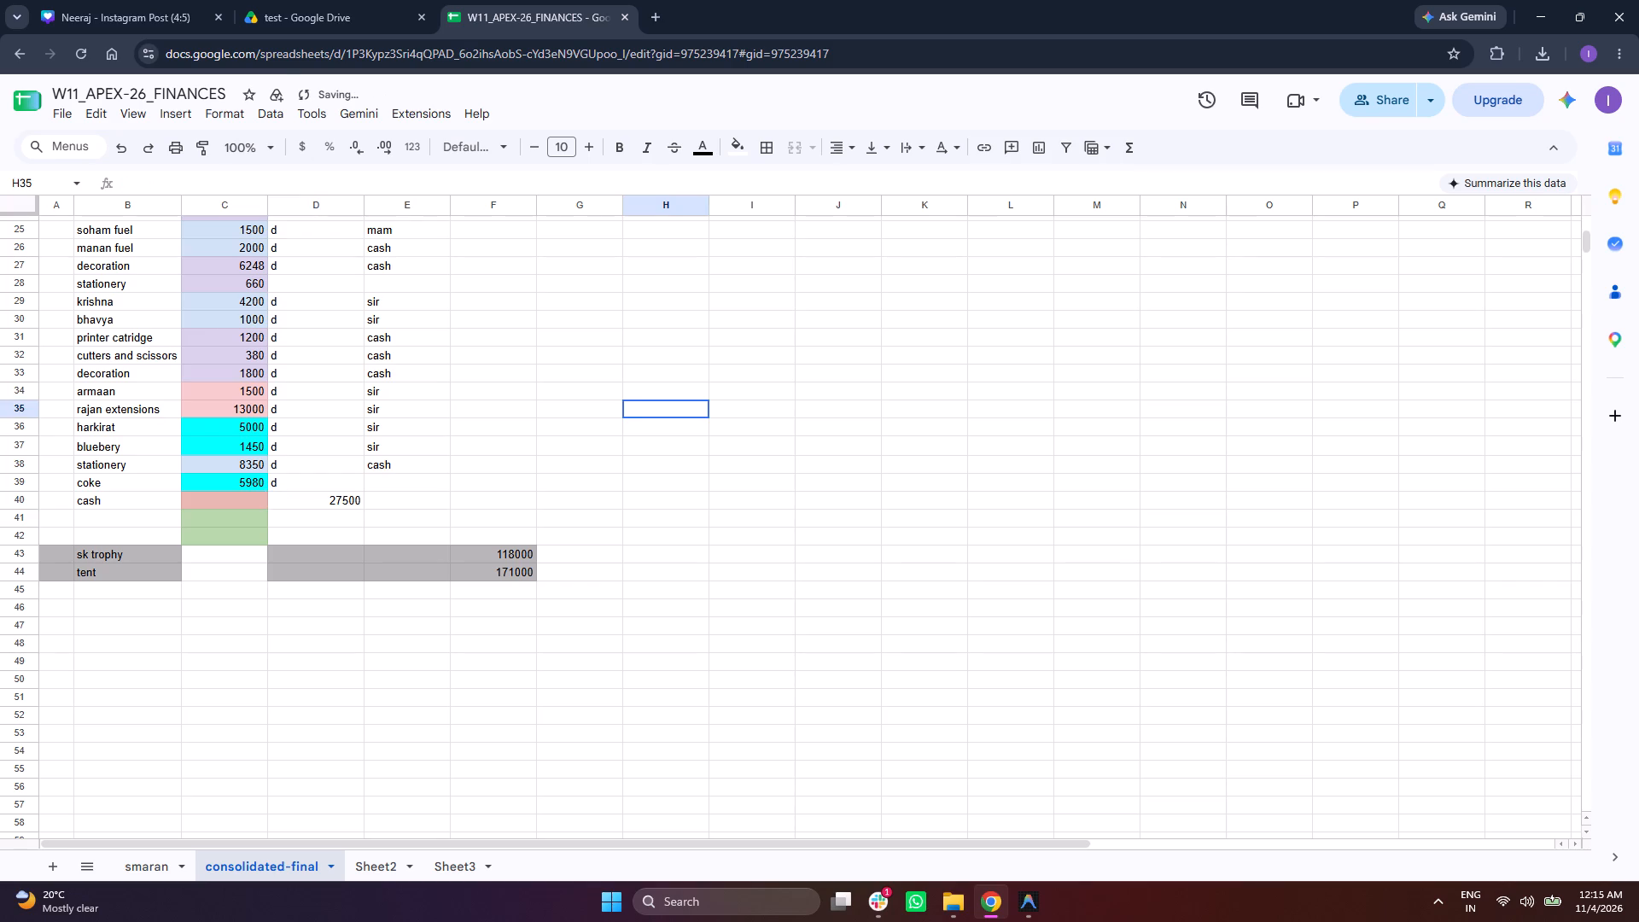
left_click(219, 203)
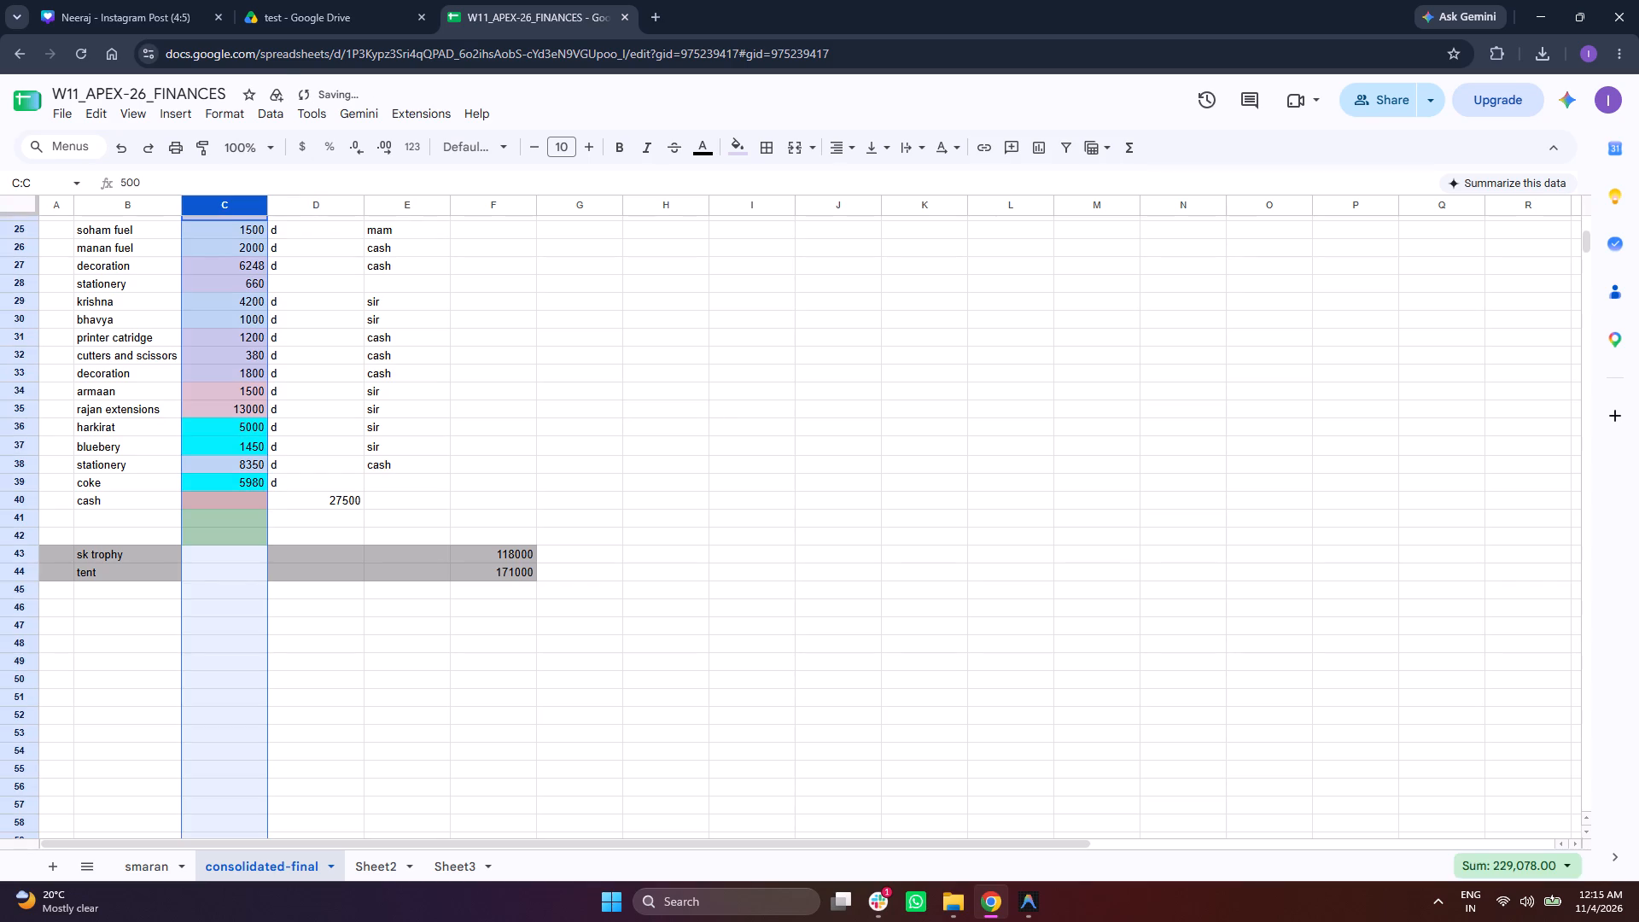
Insert a row above cash, fill it with playstore and an amount of 2000, and recheck the amount column's sum.
scroll(247, 441, "up", 1)
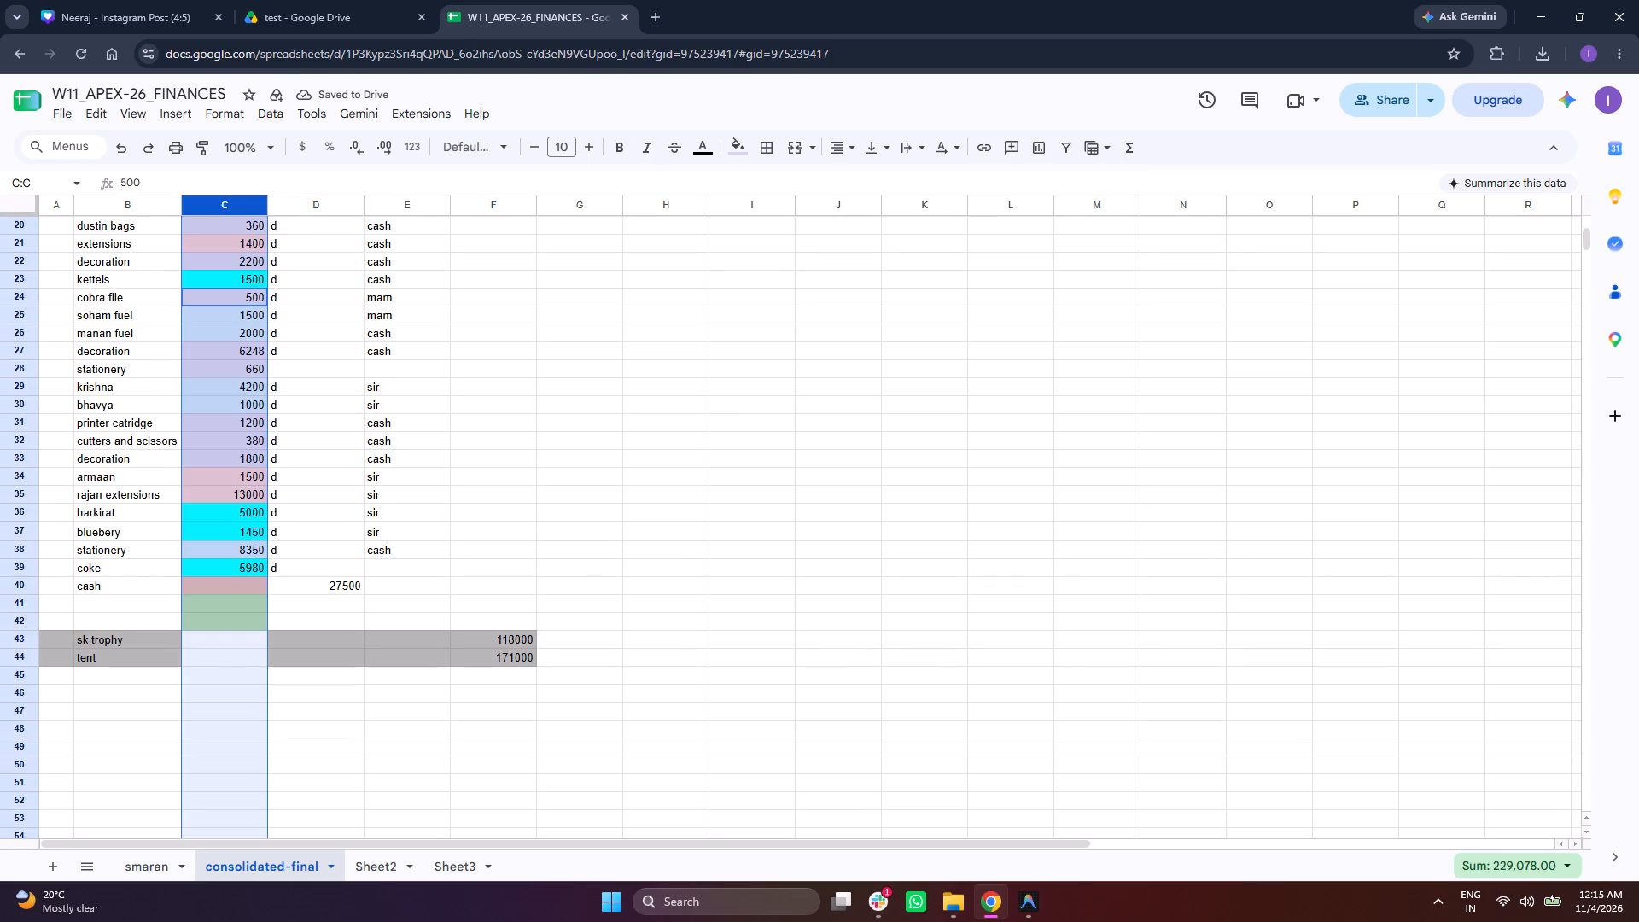
left_click(9, 582)
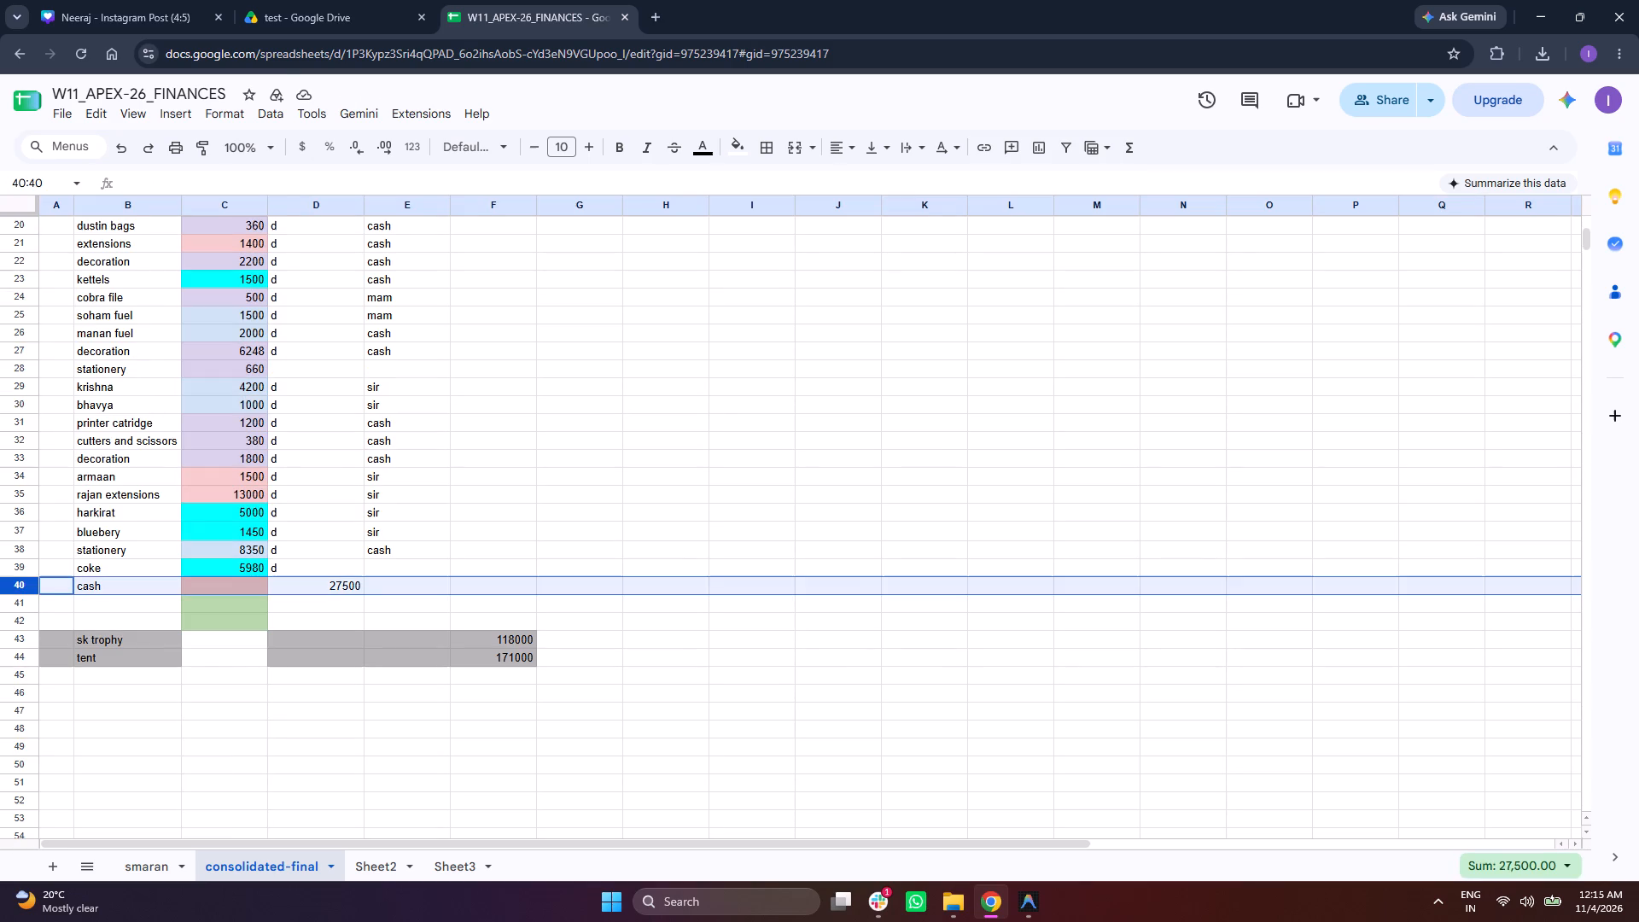
right_click(6, 584)
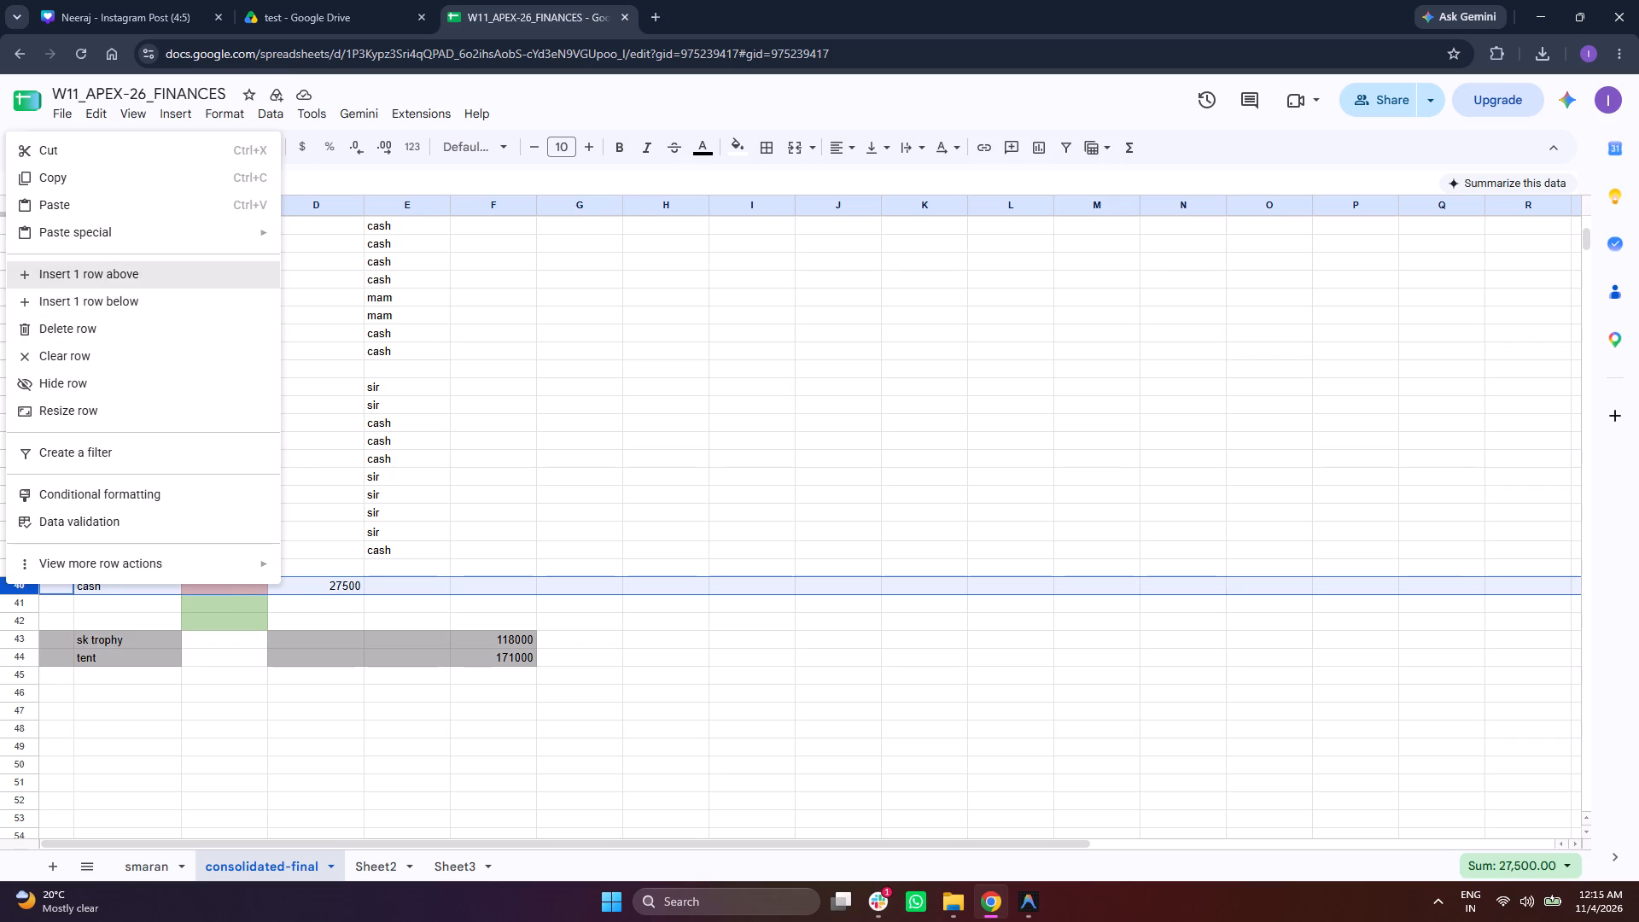
left_click(91, 271)
left_click(118, 590)
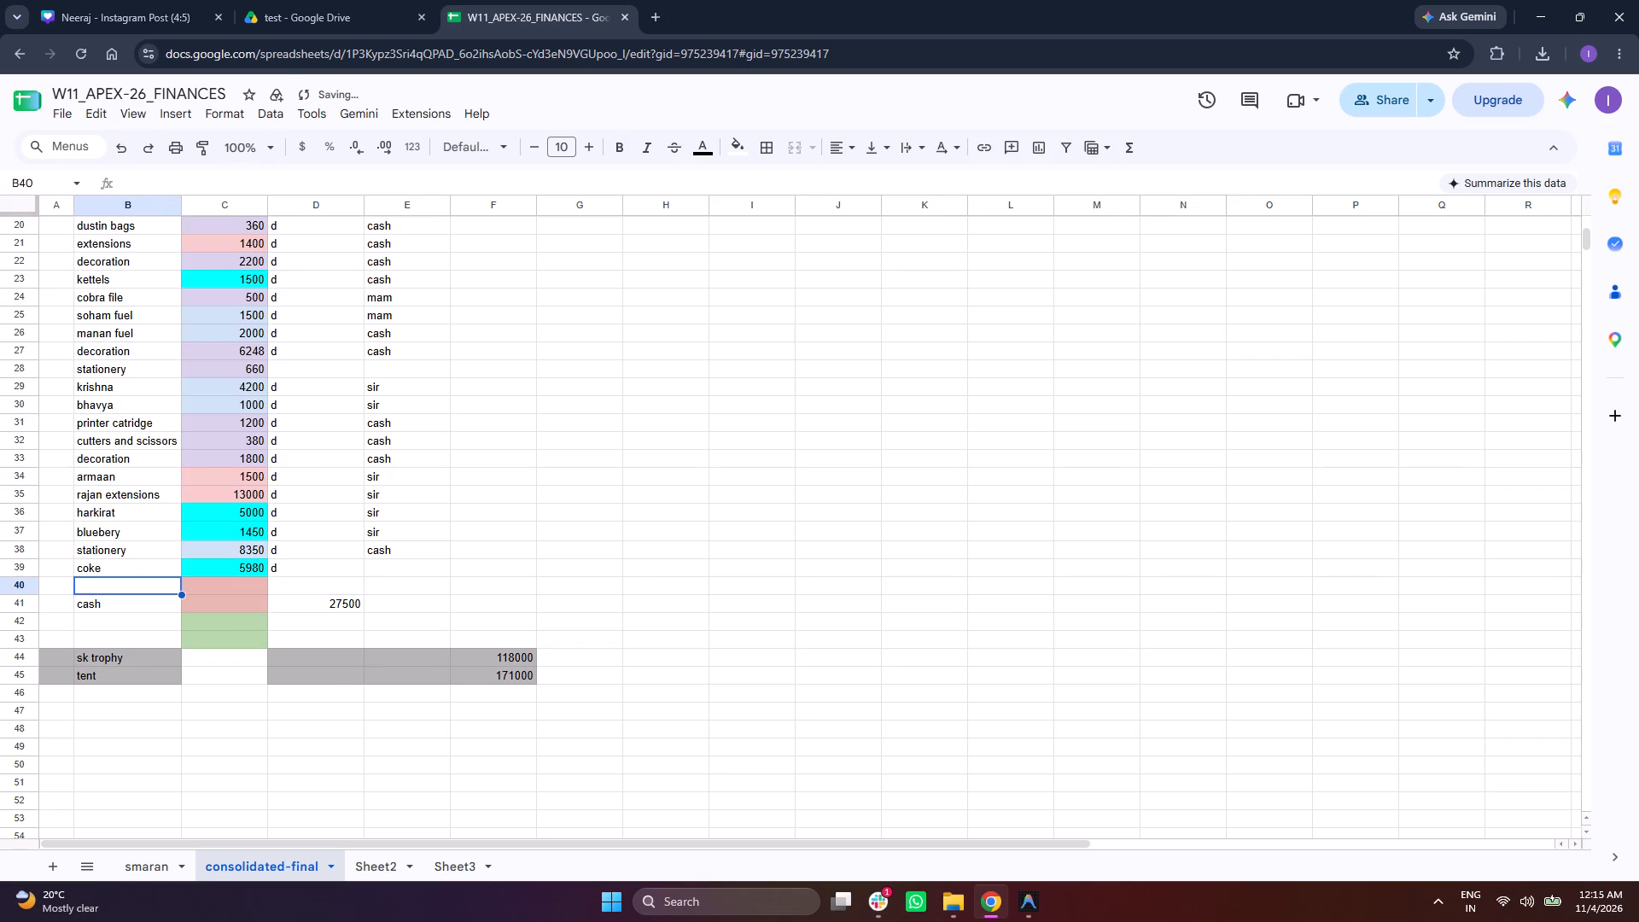
type("playstore")
key("Right")
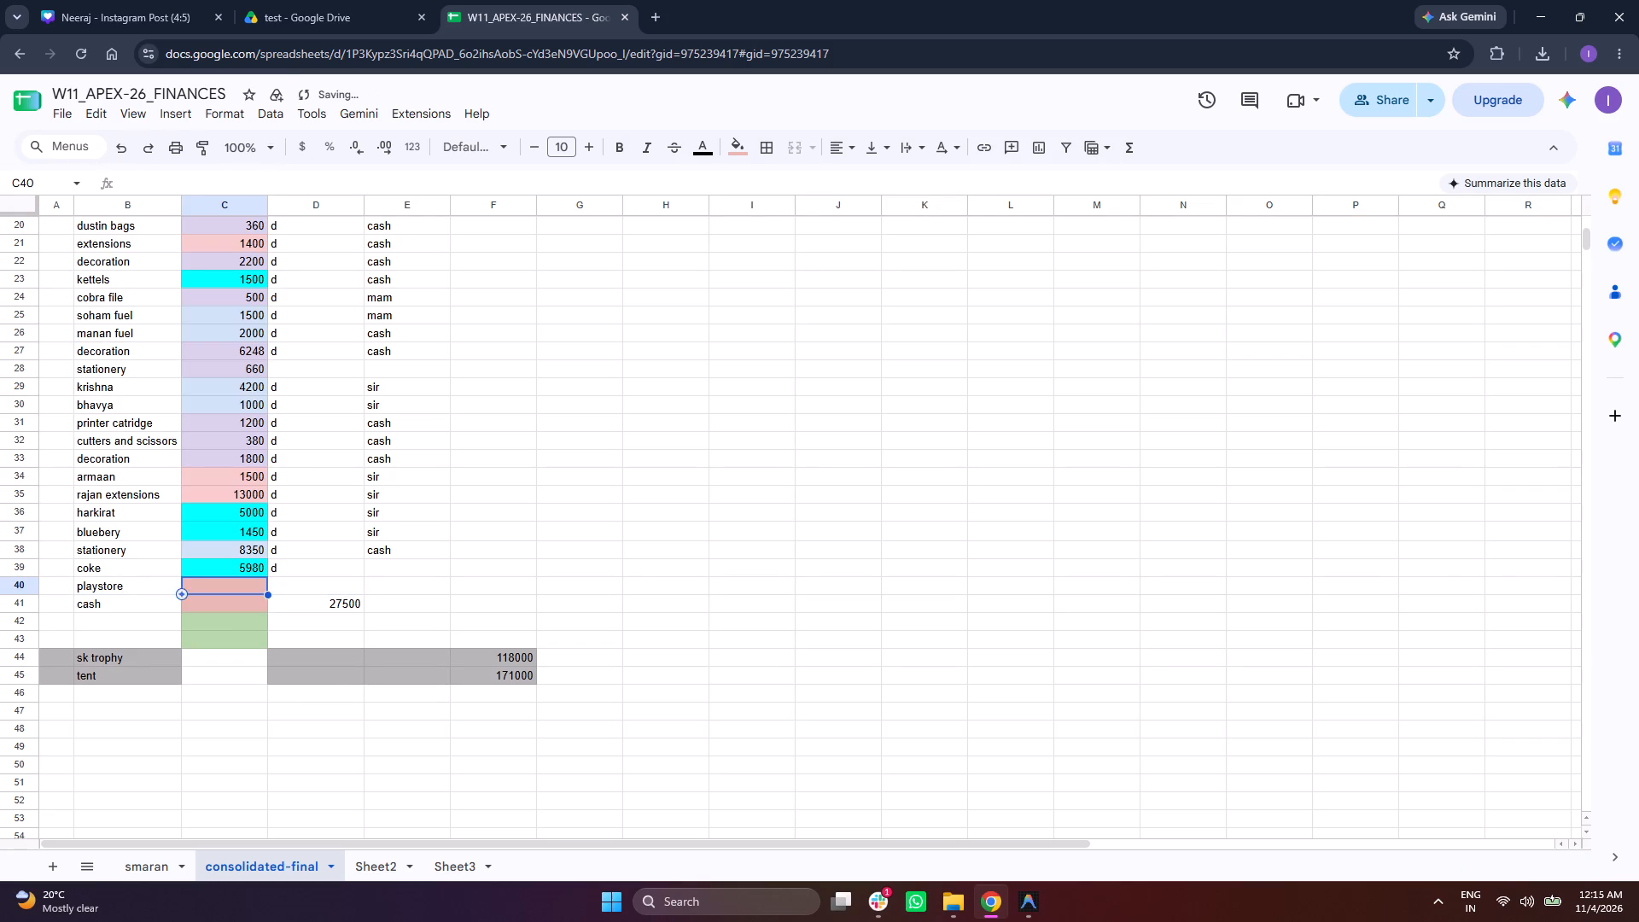
type("2000")
key("Return")
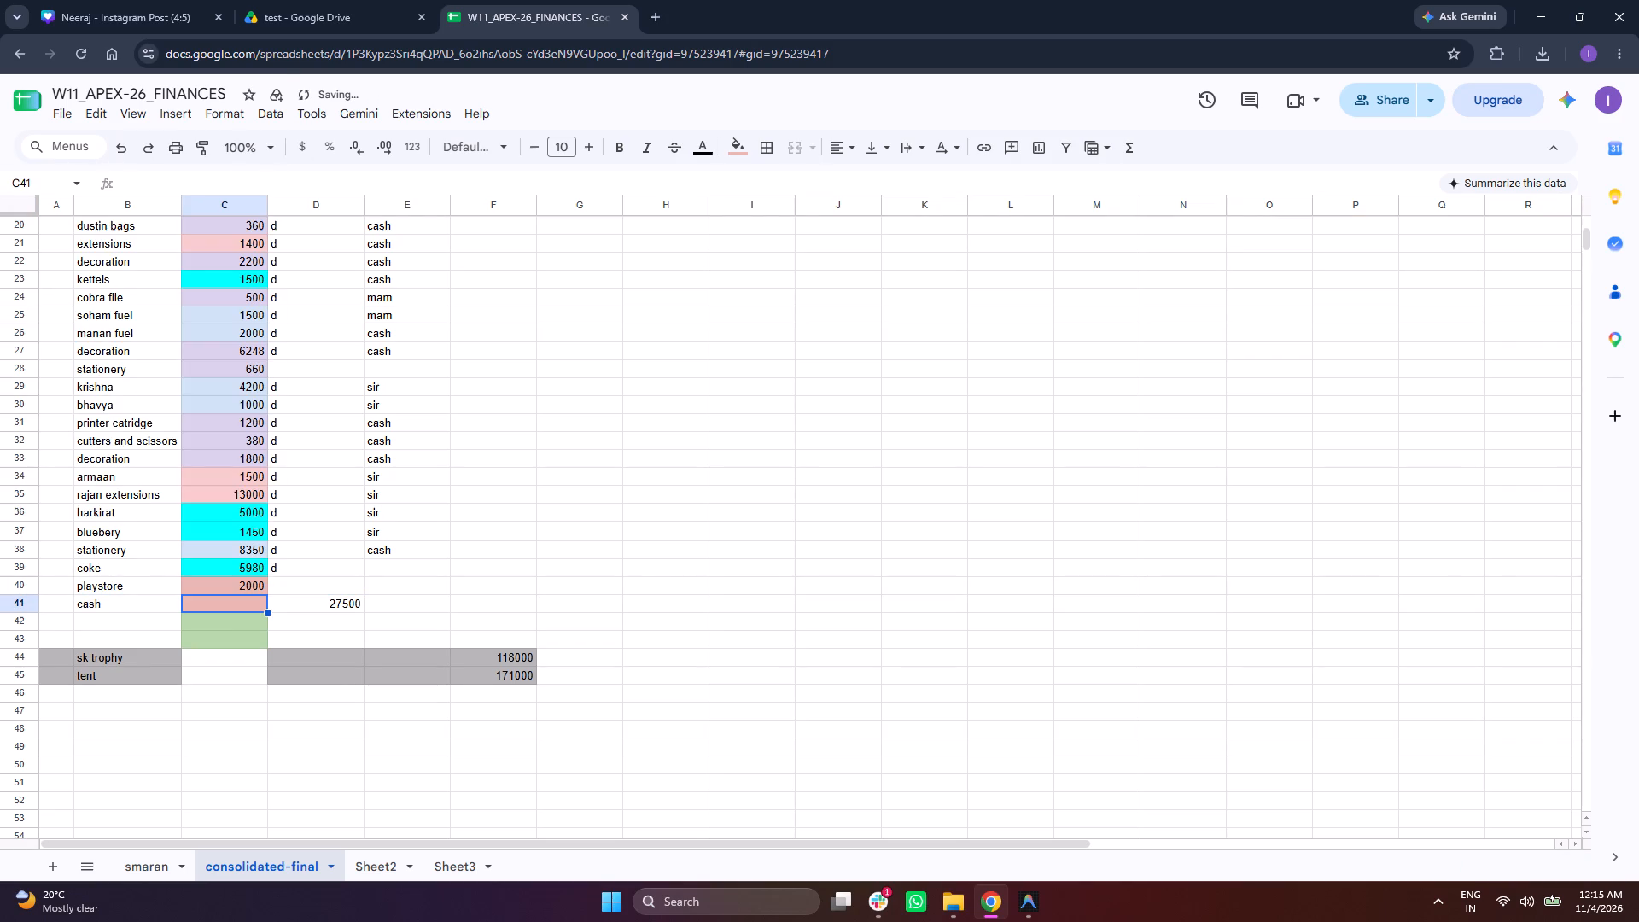
left_click(241, 201)
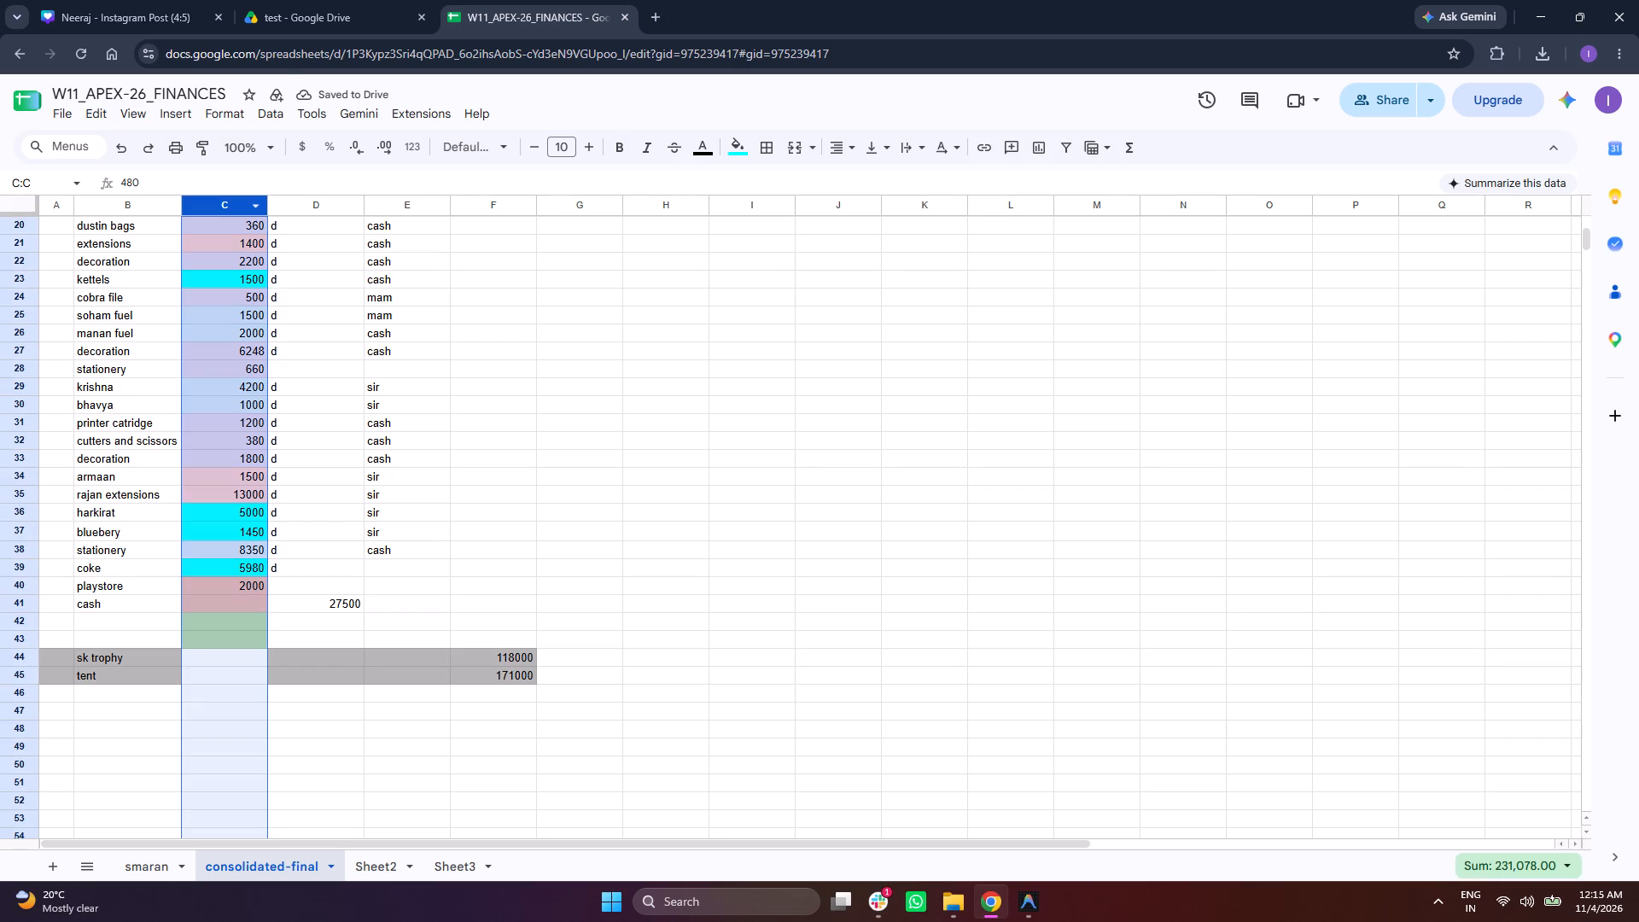
Back on the smaran sheet, enter column E's sum, 231078, beside total paid in L80.
left_click(126, 864)
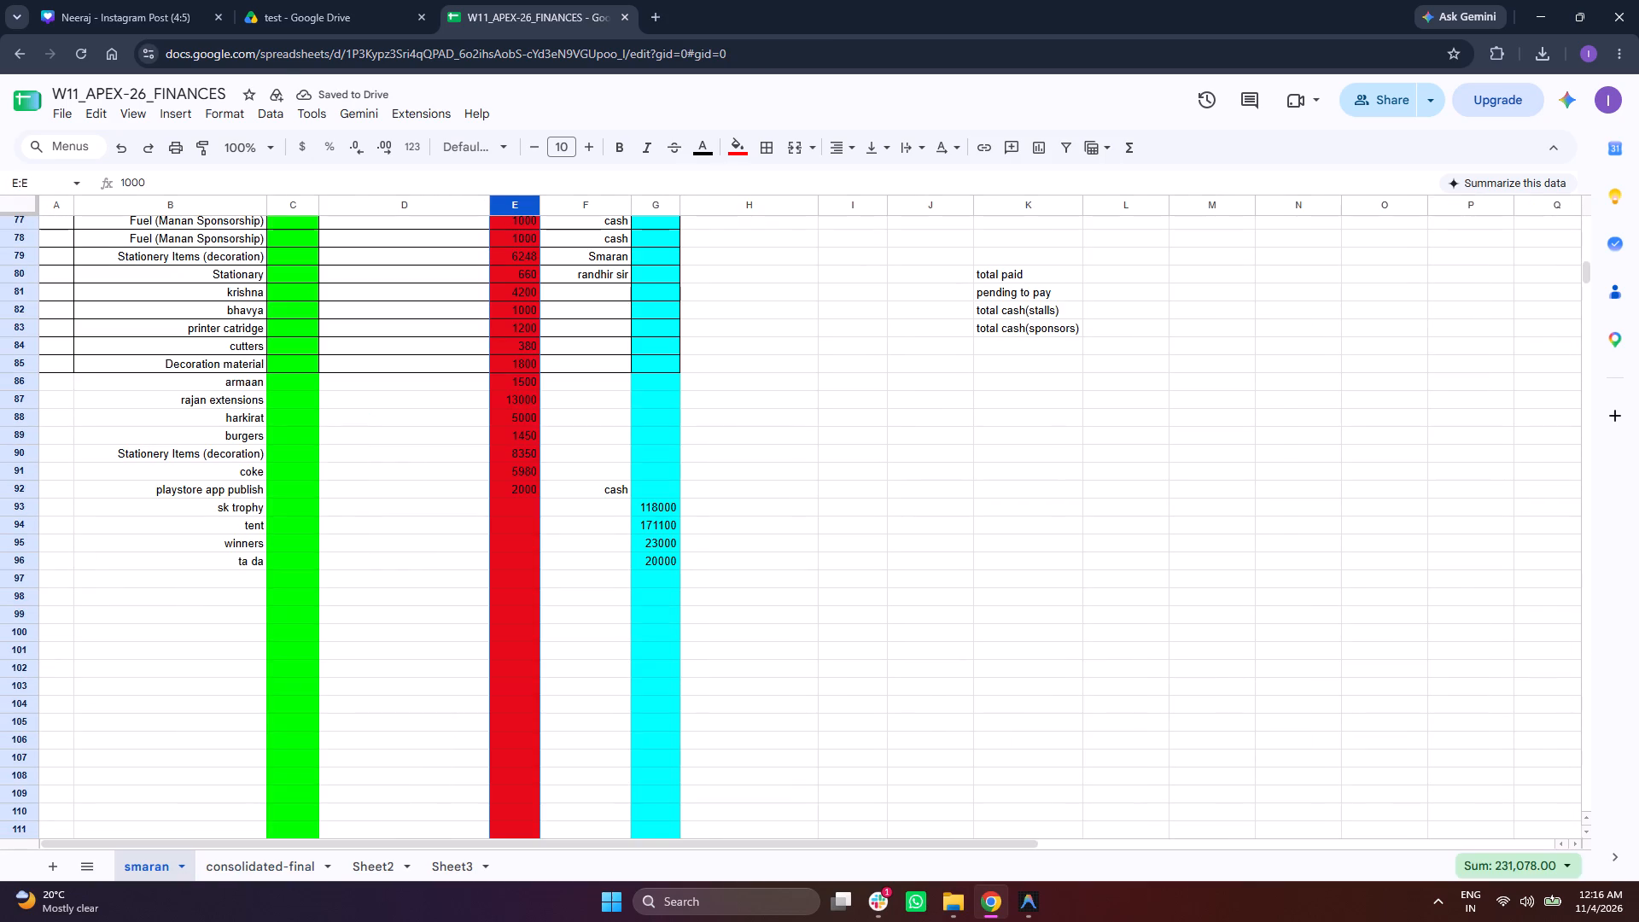
left_click(516, 208)
left_click(1104, 274)
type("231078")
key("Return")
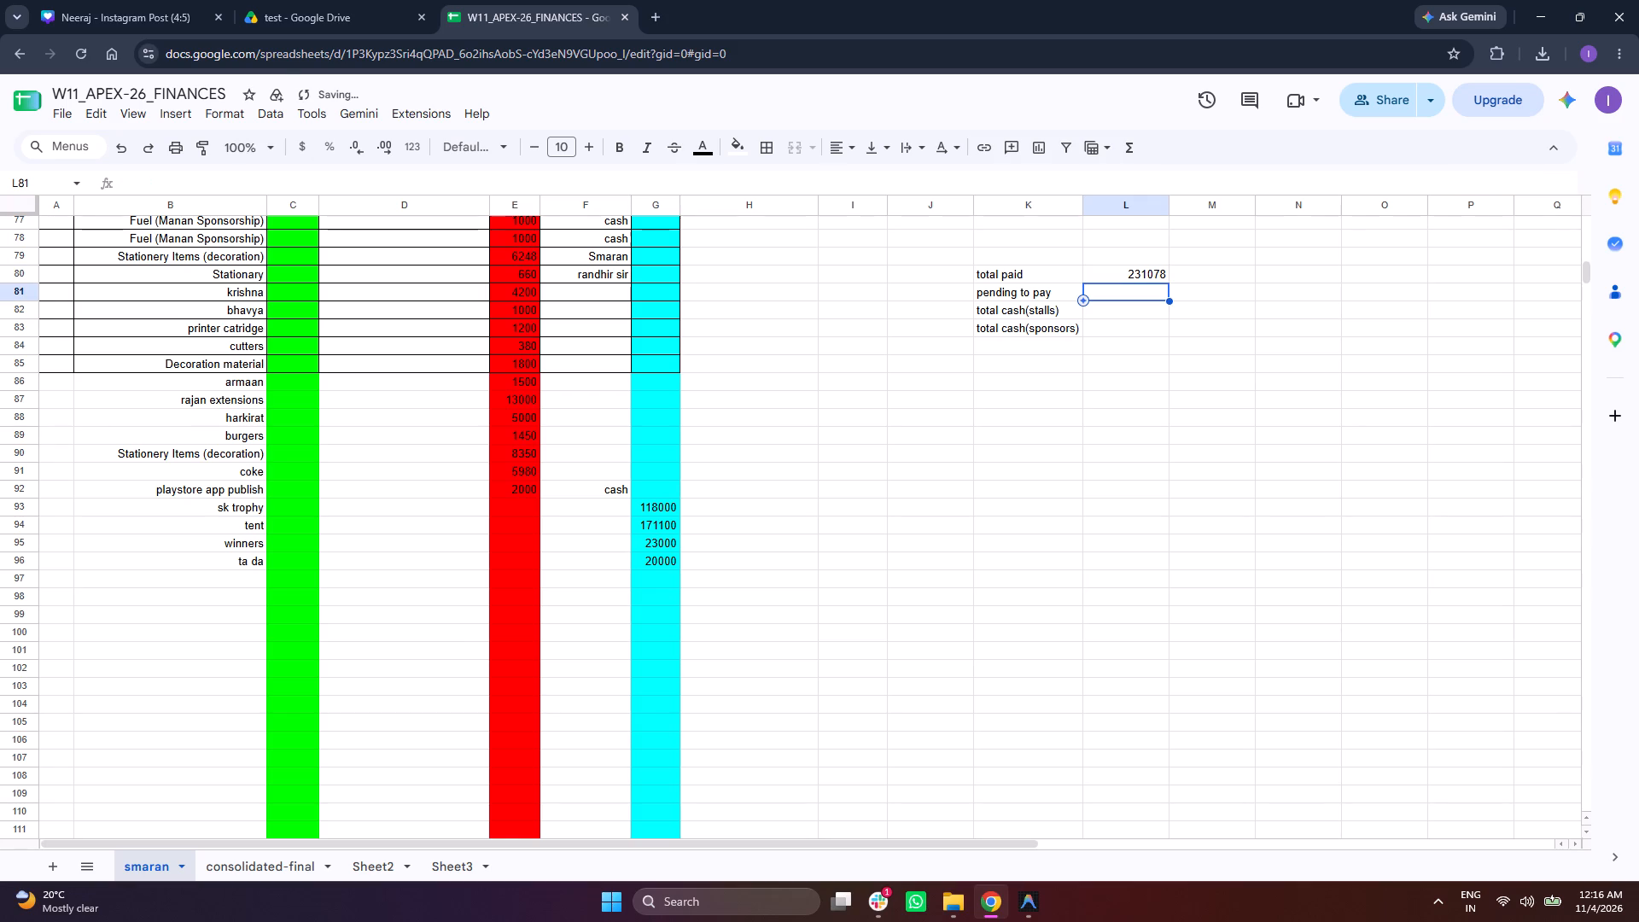
Check the sum of the pending amounts in column G and enter 33210 beside pending to pay in L81.
left_click(655, 199)
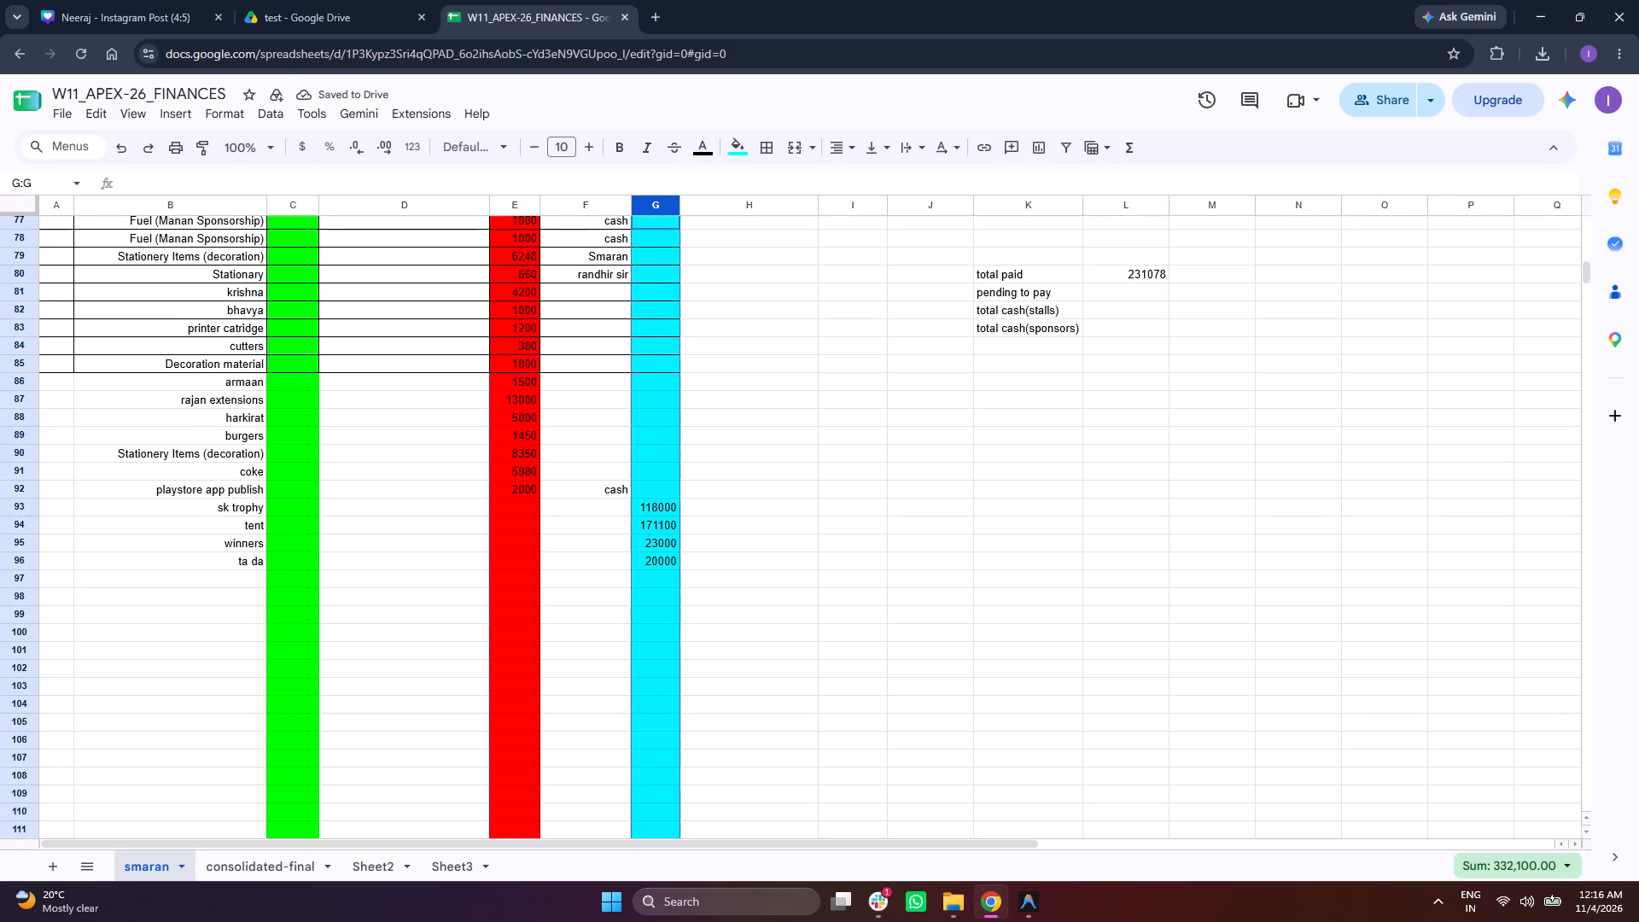
left_click(1122, 293)
type("33210")
key("Return")
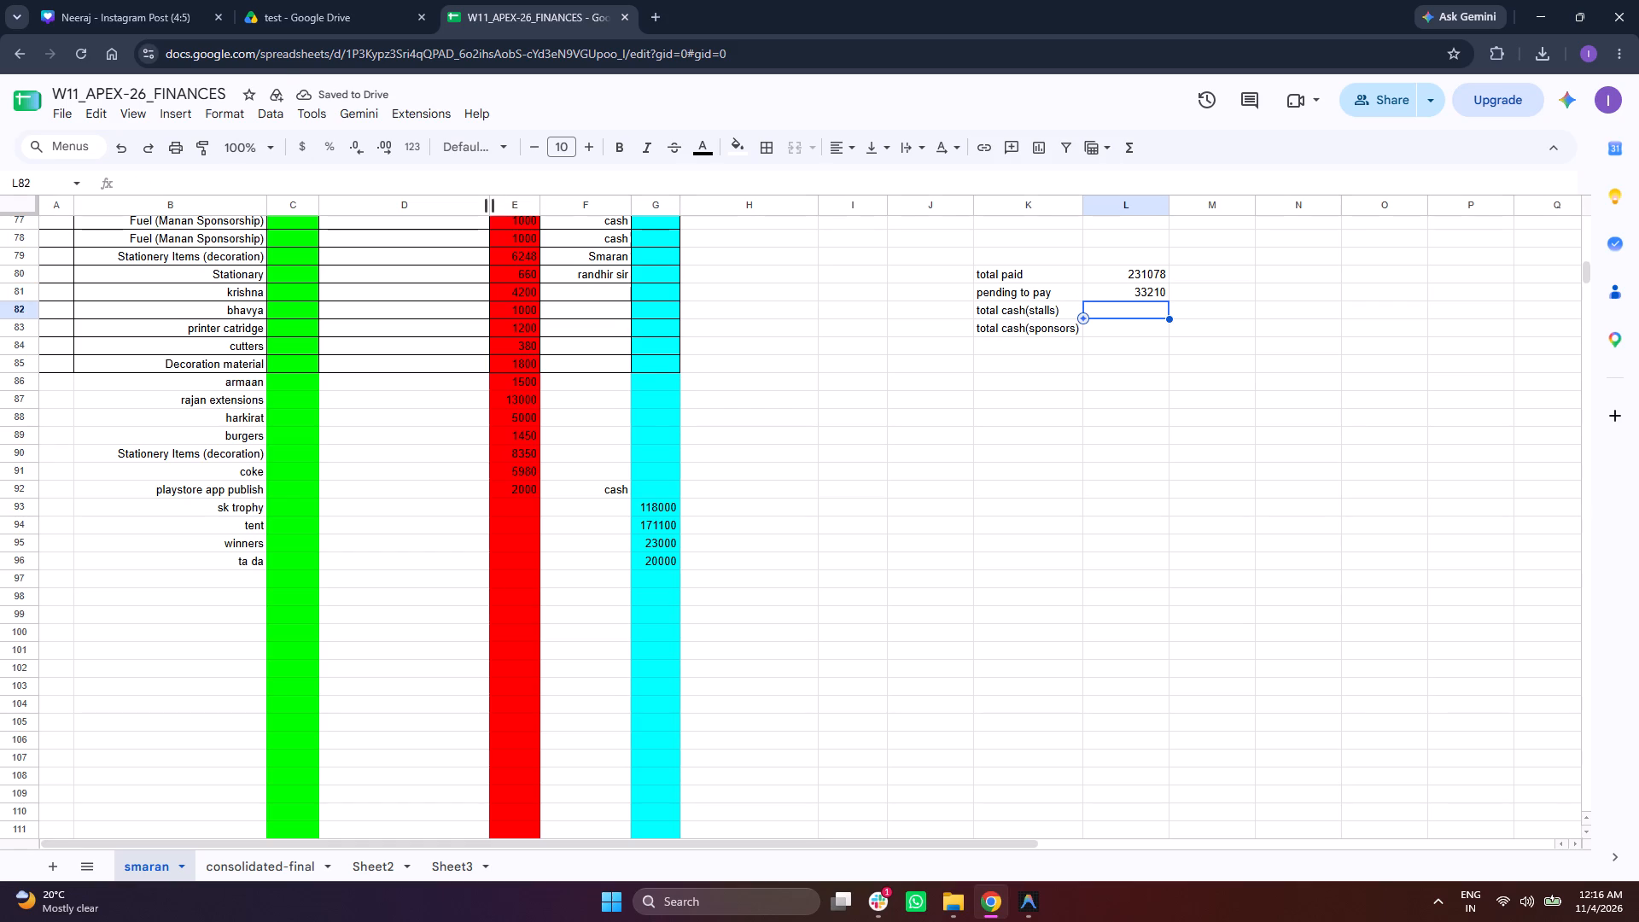
Check the sum of the stall incoming amounts in C2:C43.
scroll(321, 268, "up", 16)
scroll(308, 298, "down", 3)
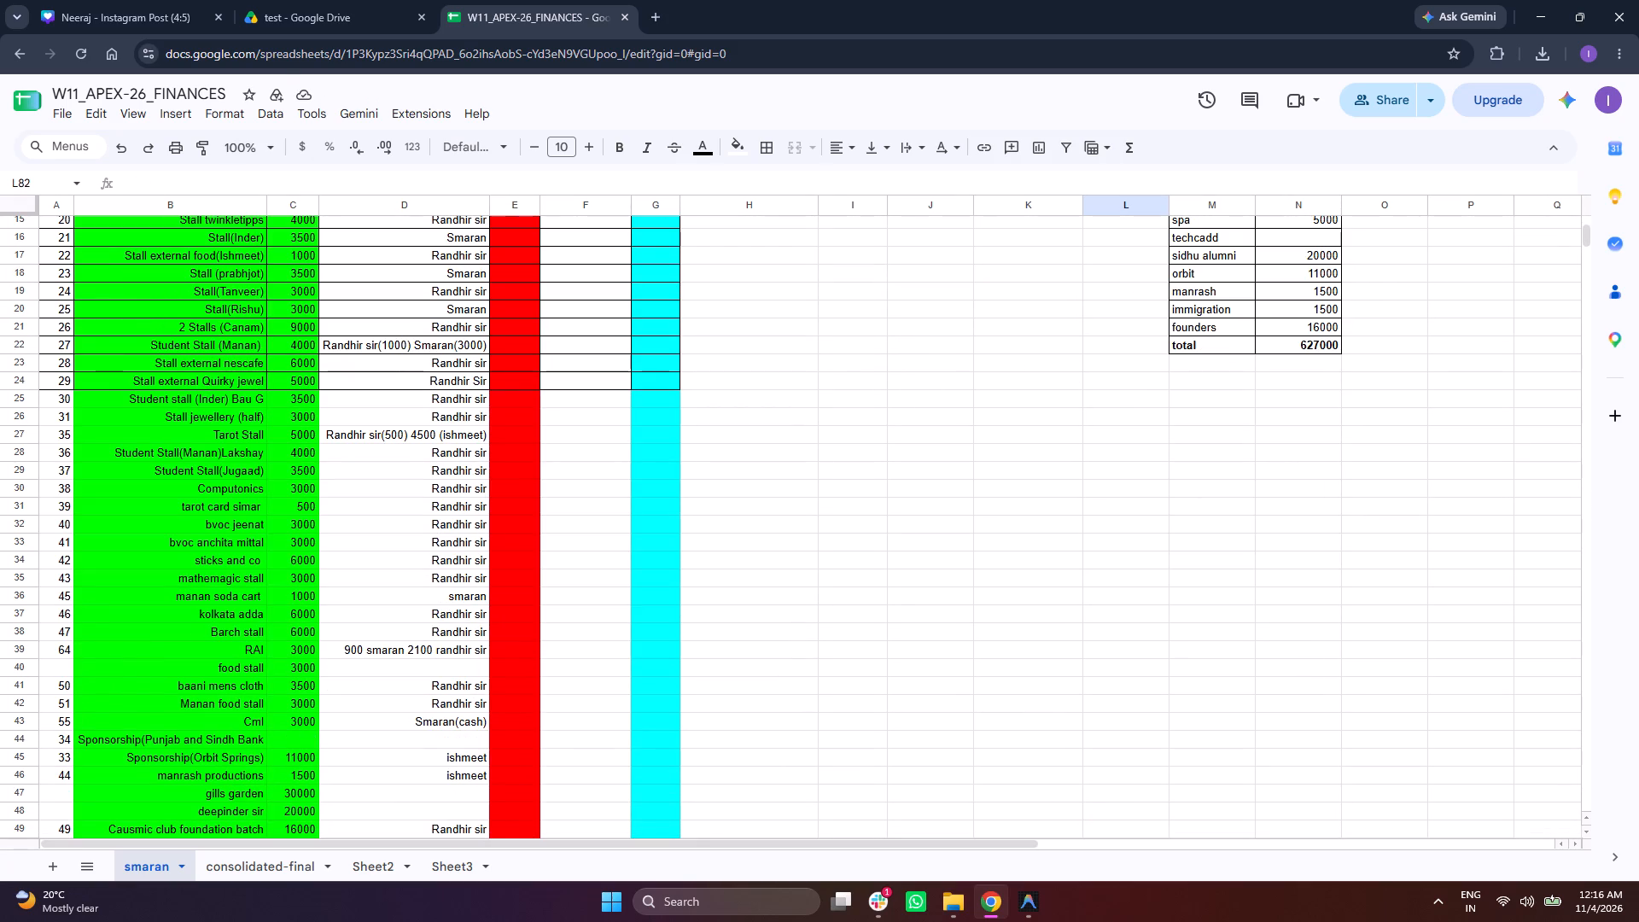
left_click_drag(307, 719, 312, 183)
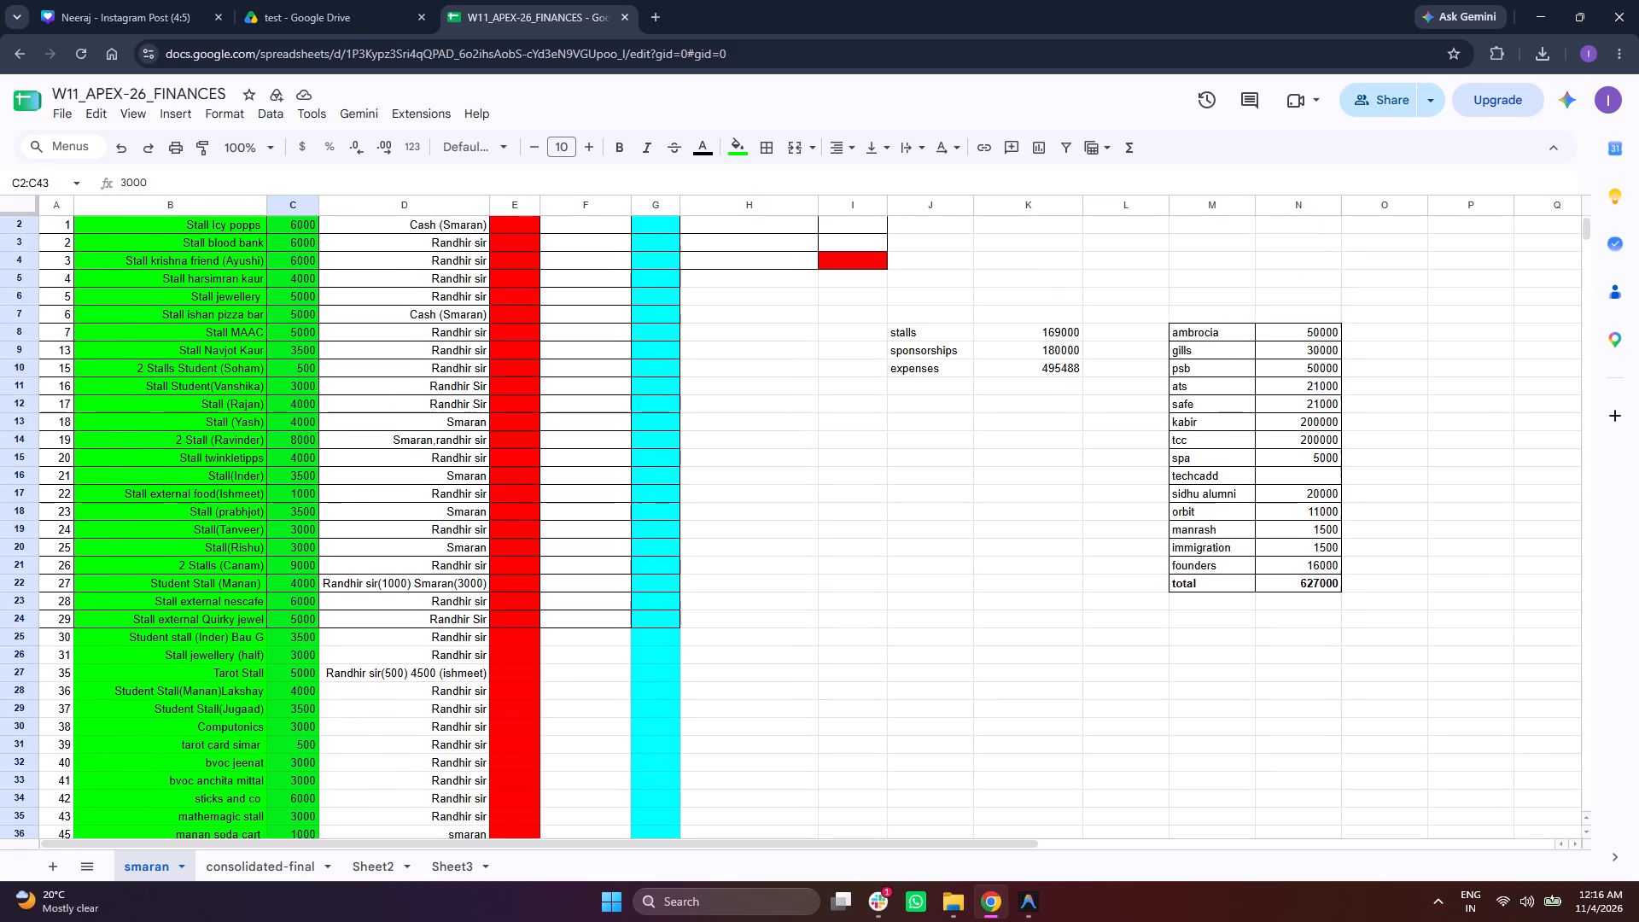
left_click_drag(312, 183, 307, 245)
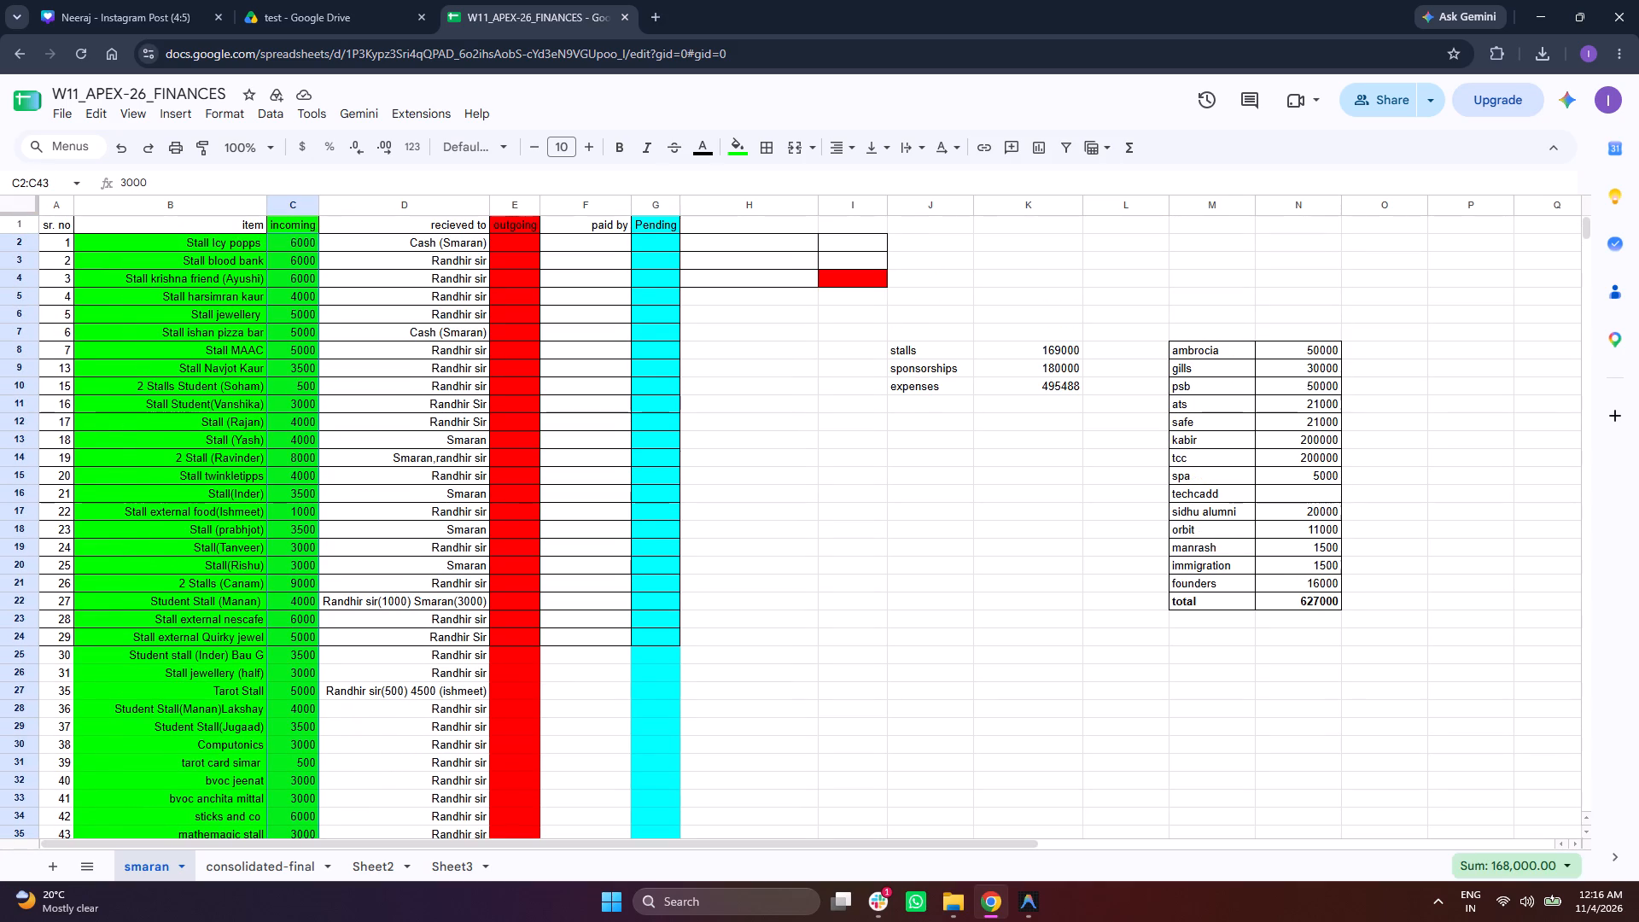
scroll(916, 551, "down", 2)
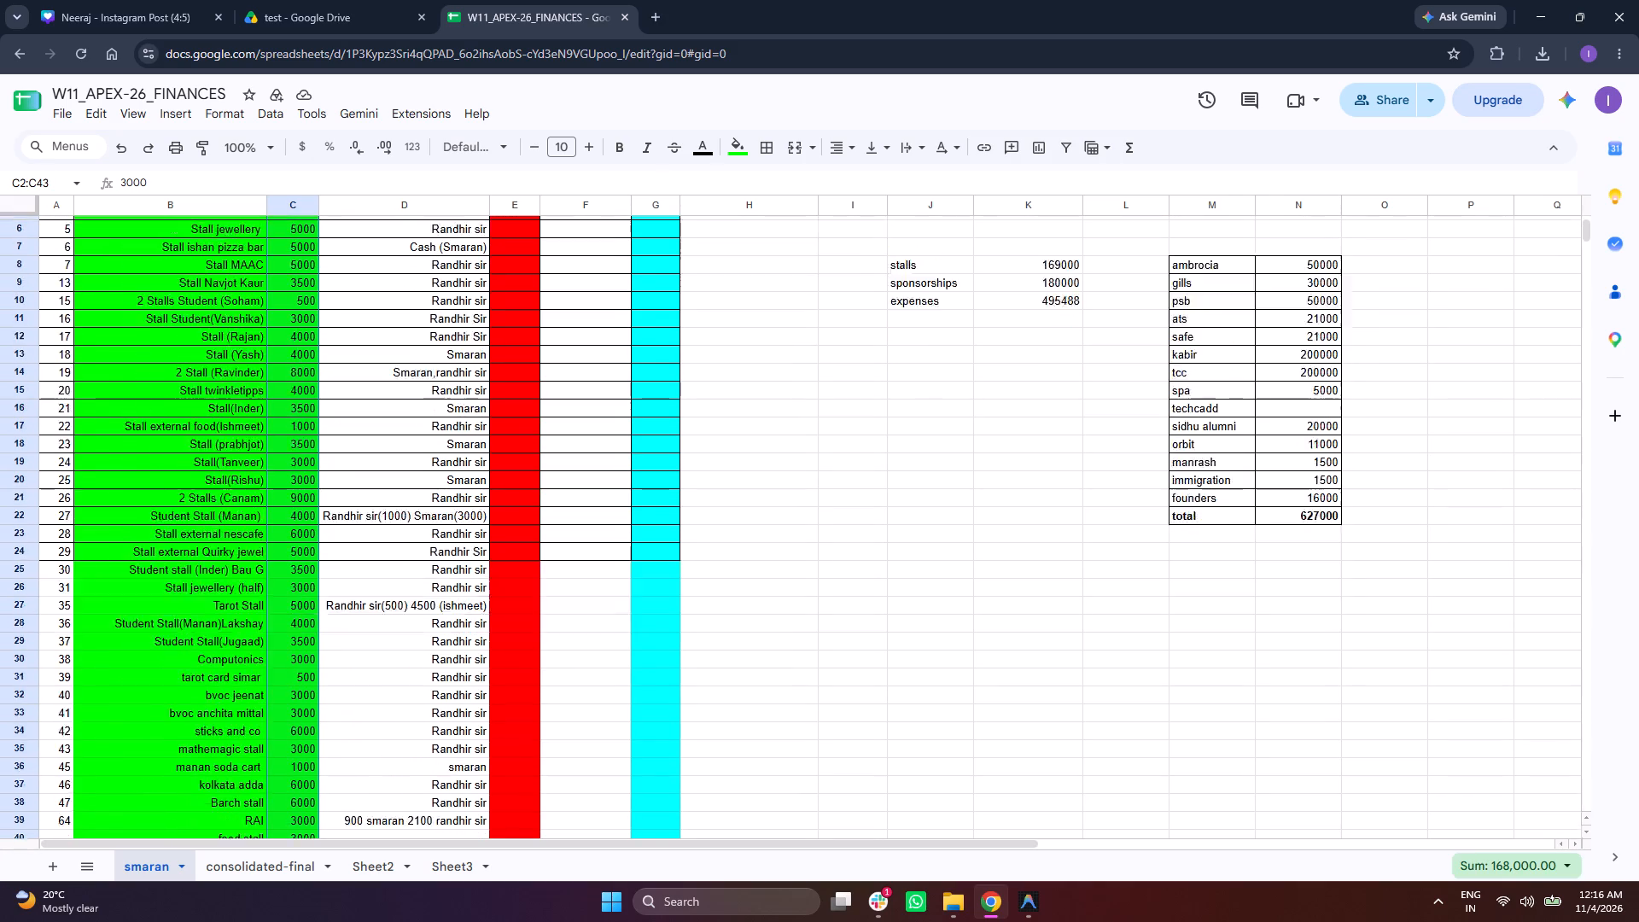
scroll(916, 551, "down", 11)
scroll(956, 494, "up", 14)
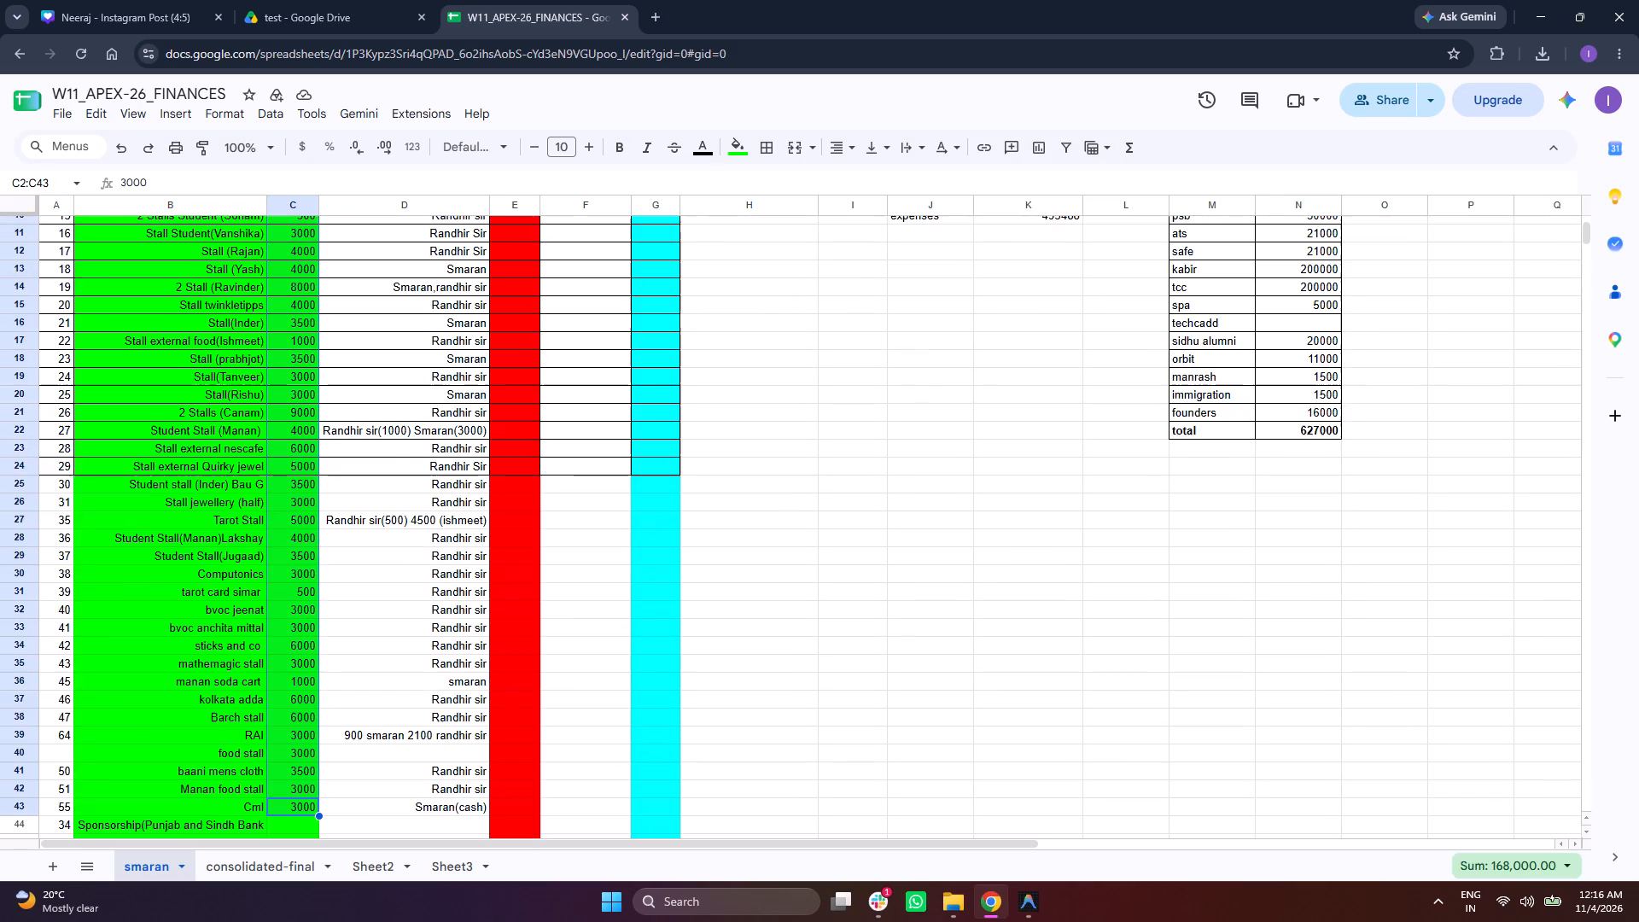
Clear the stalls figure in K8.
left_click(1015, 351)
key("BackSpace")
Enter 168000 beside total cash(stalls) in L82.
scroll(1029, 408, "down", 15)
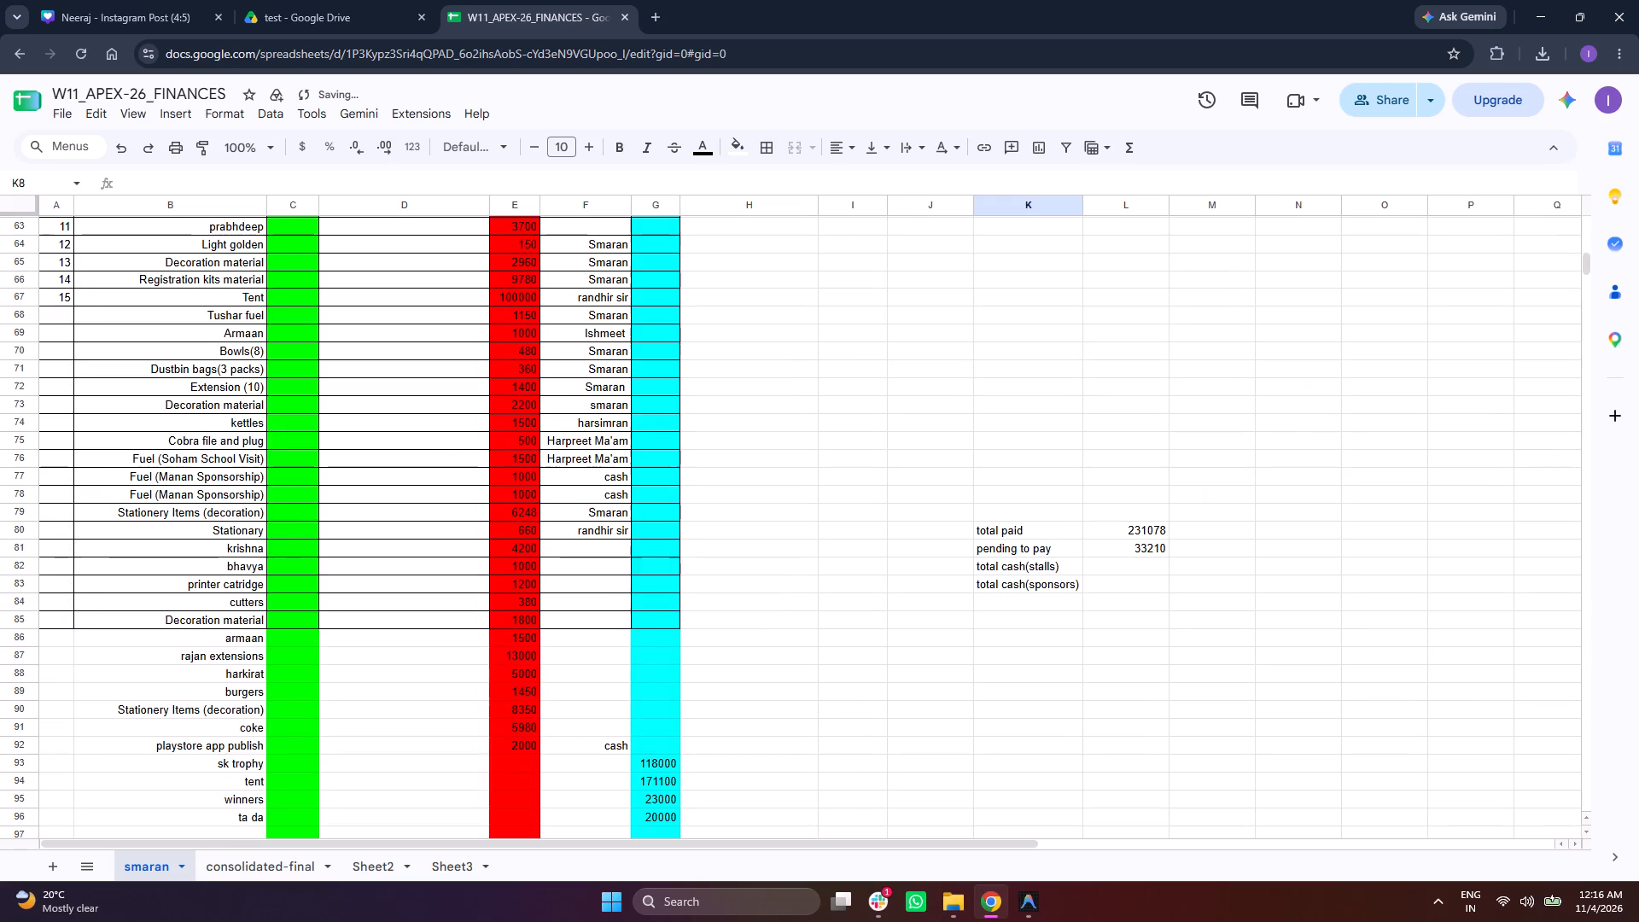
left_click(1120, 392)
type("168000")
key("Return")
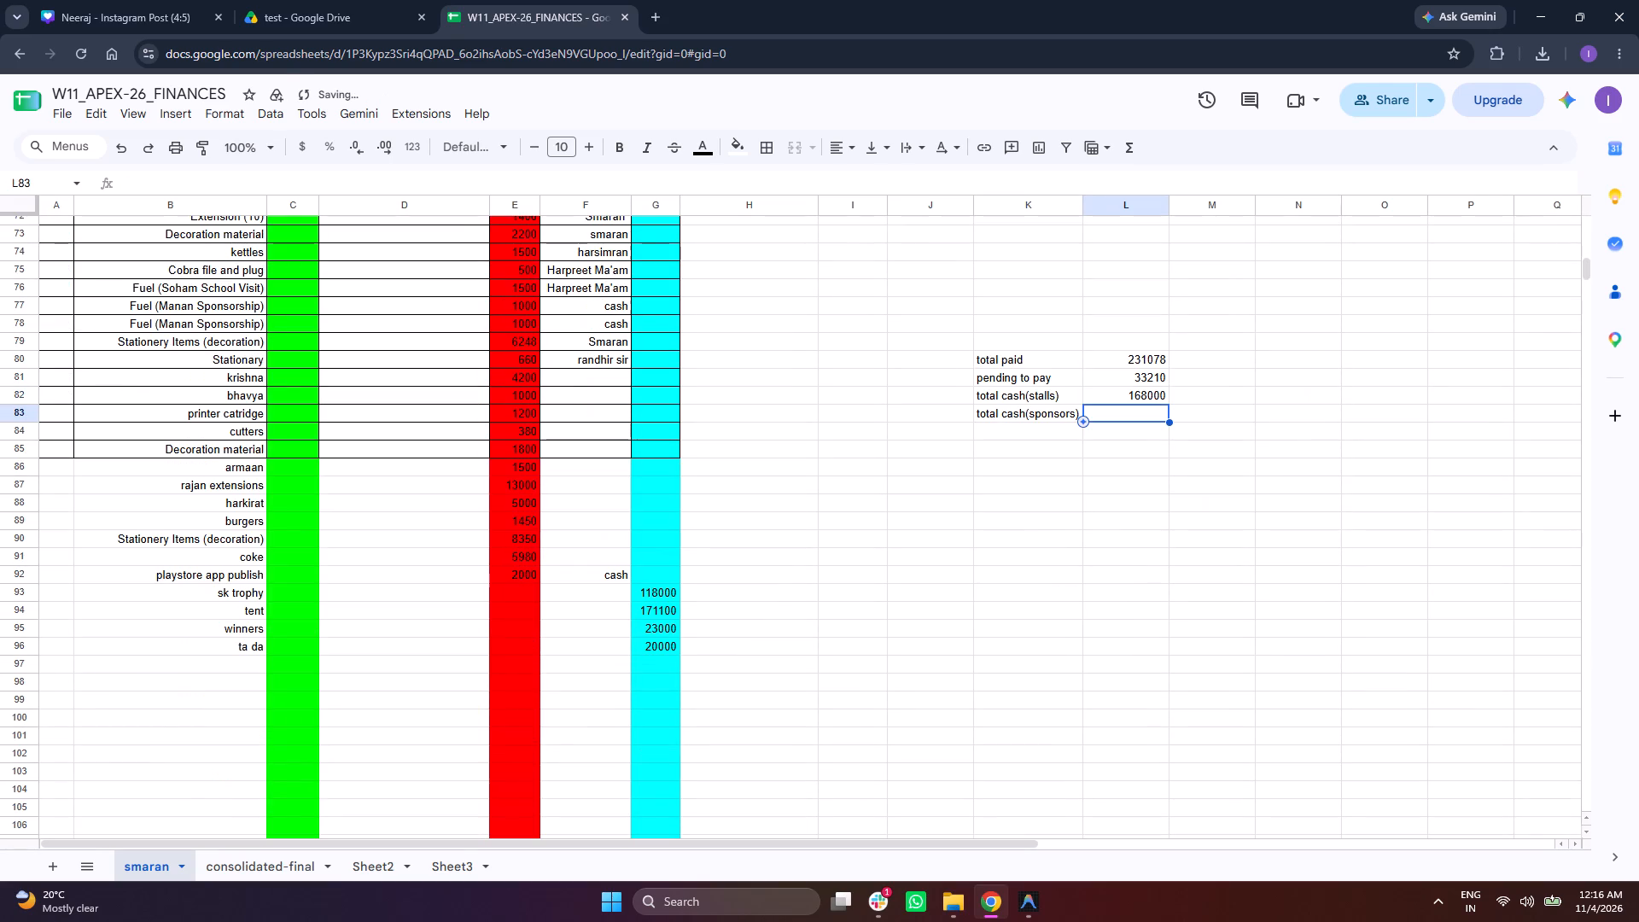
Check the sum of the sponsorship amounts in C45:C51 and enter 85000 beside total cash(sponsors) in L83.
scroll(392, 471, "up", 9)
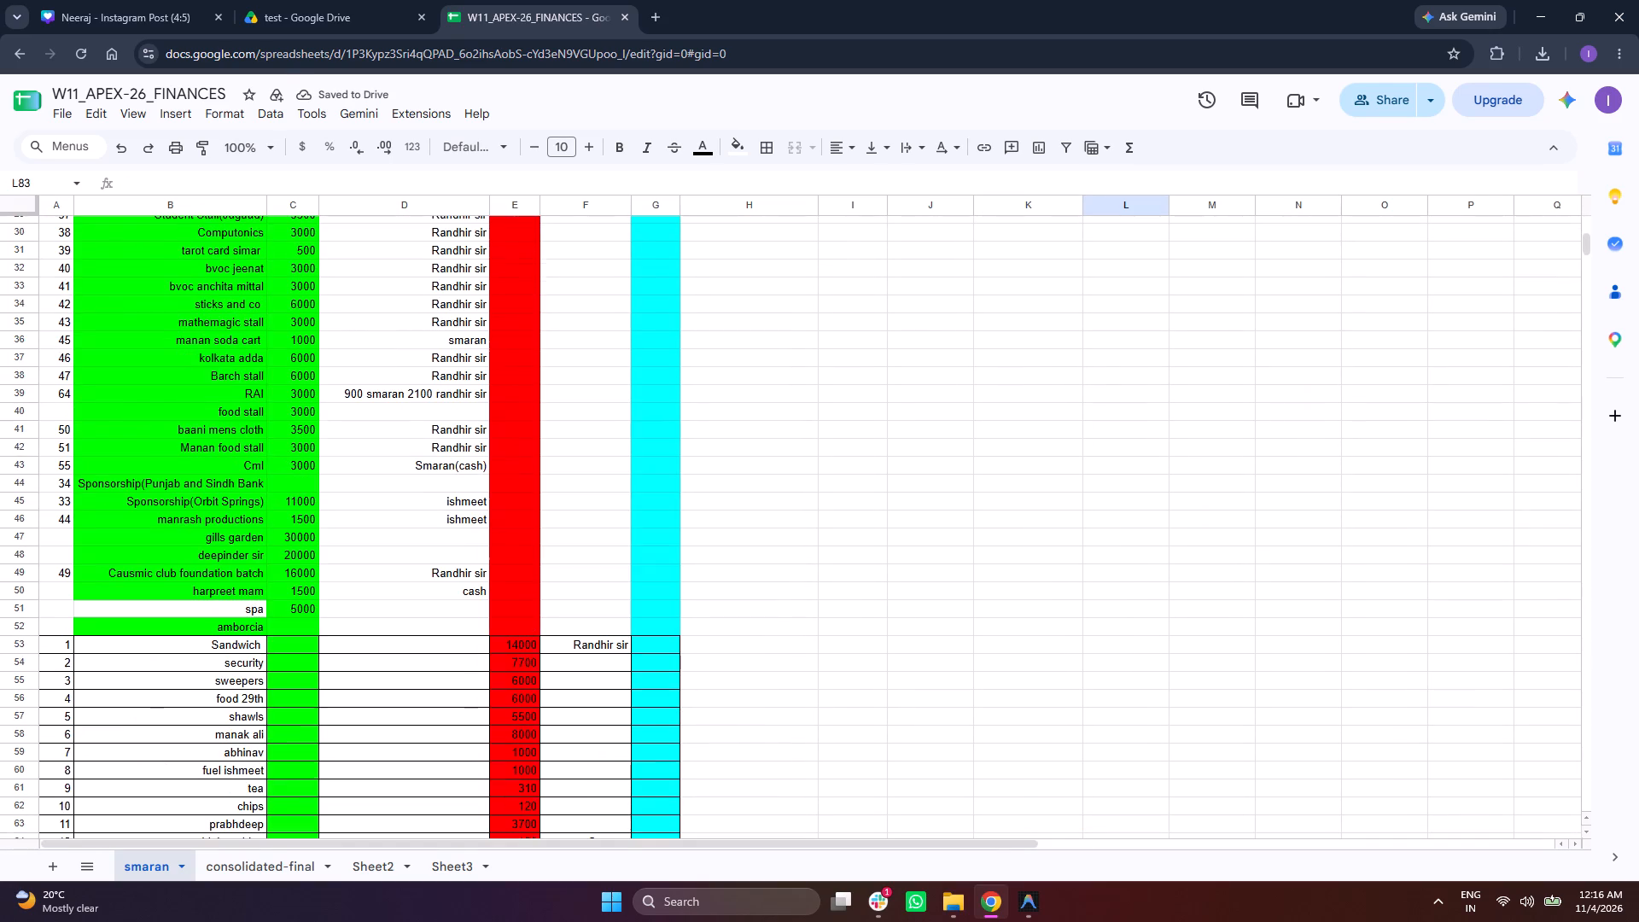
left_click_drag(300, 496, 302, 611)
scroll(1222, 556, "down", 7)
left_click(1158, 586)
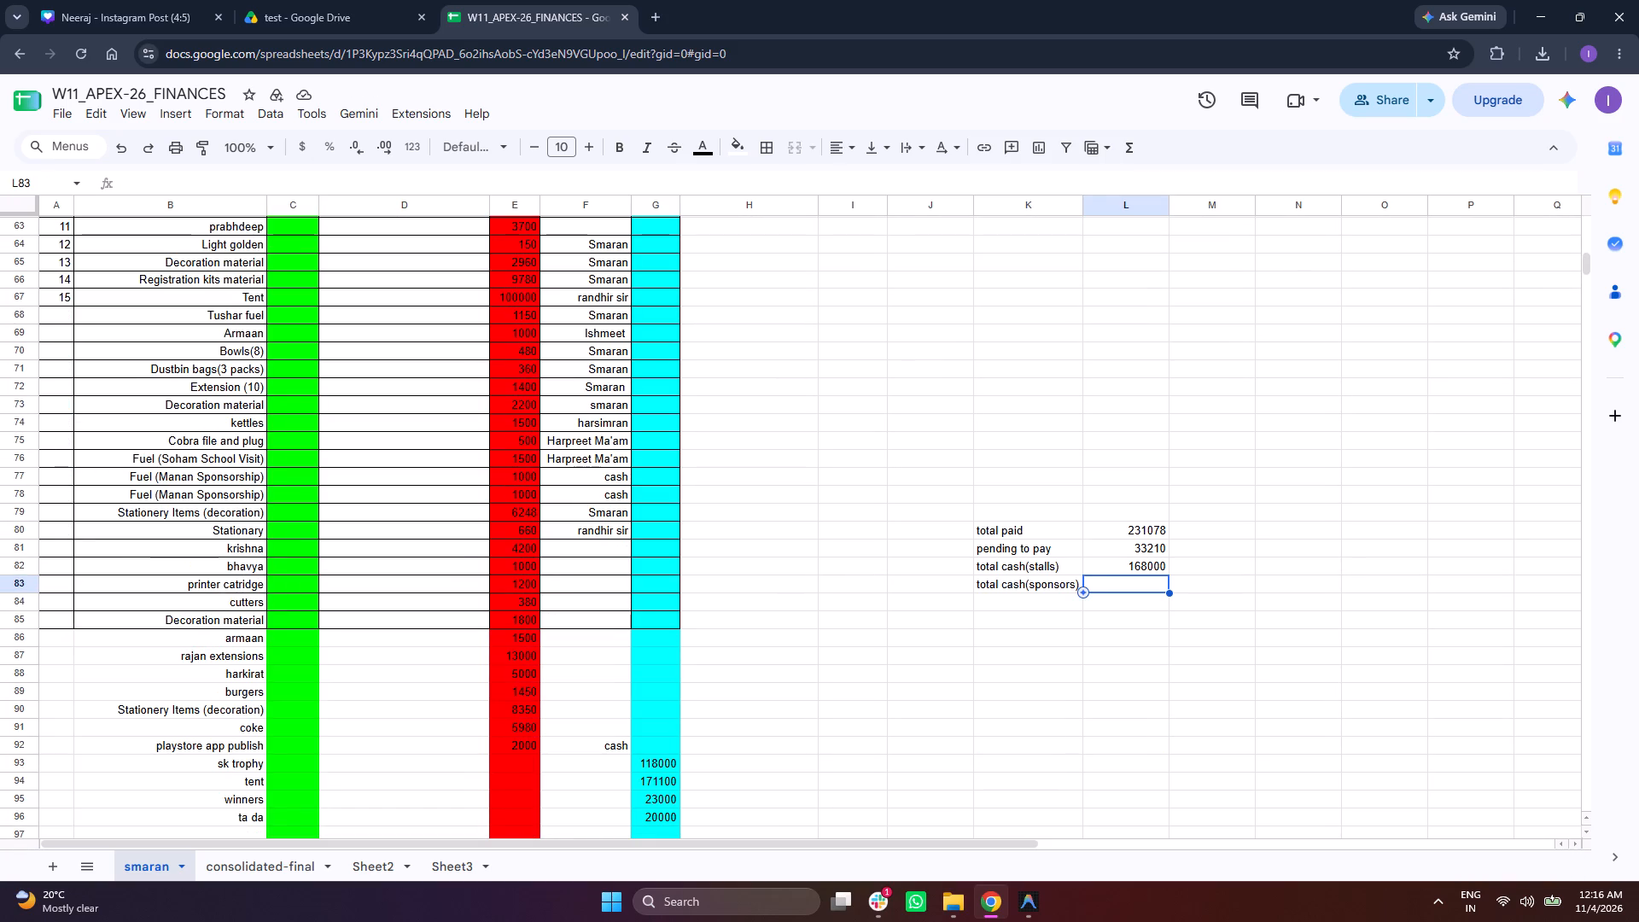
type("85000")
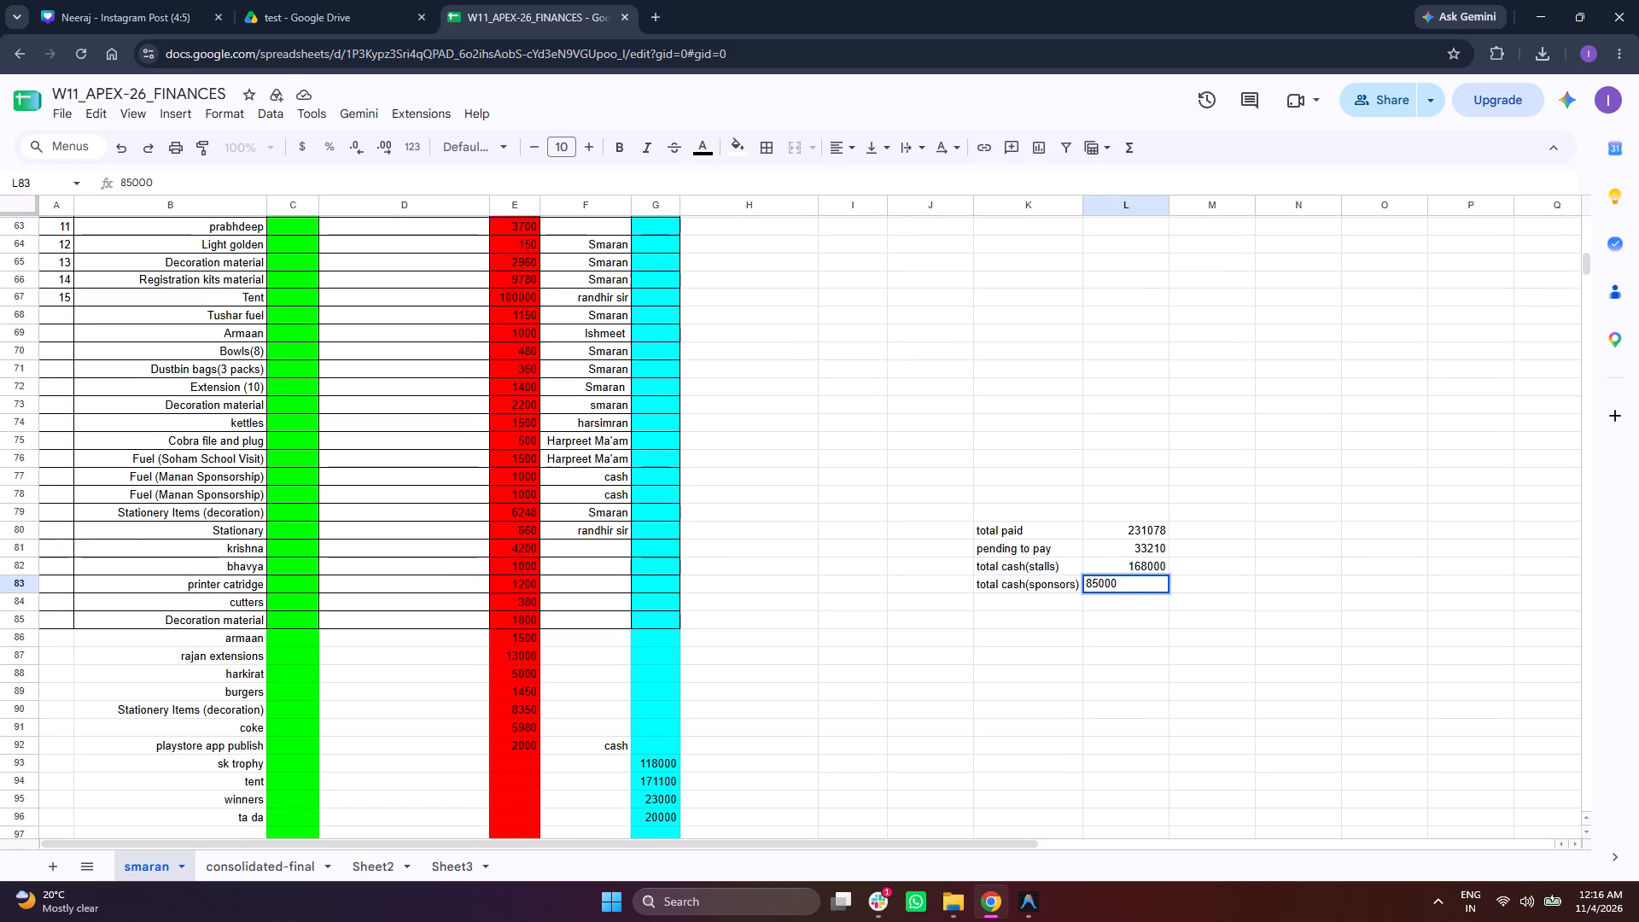
key("Return")
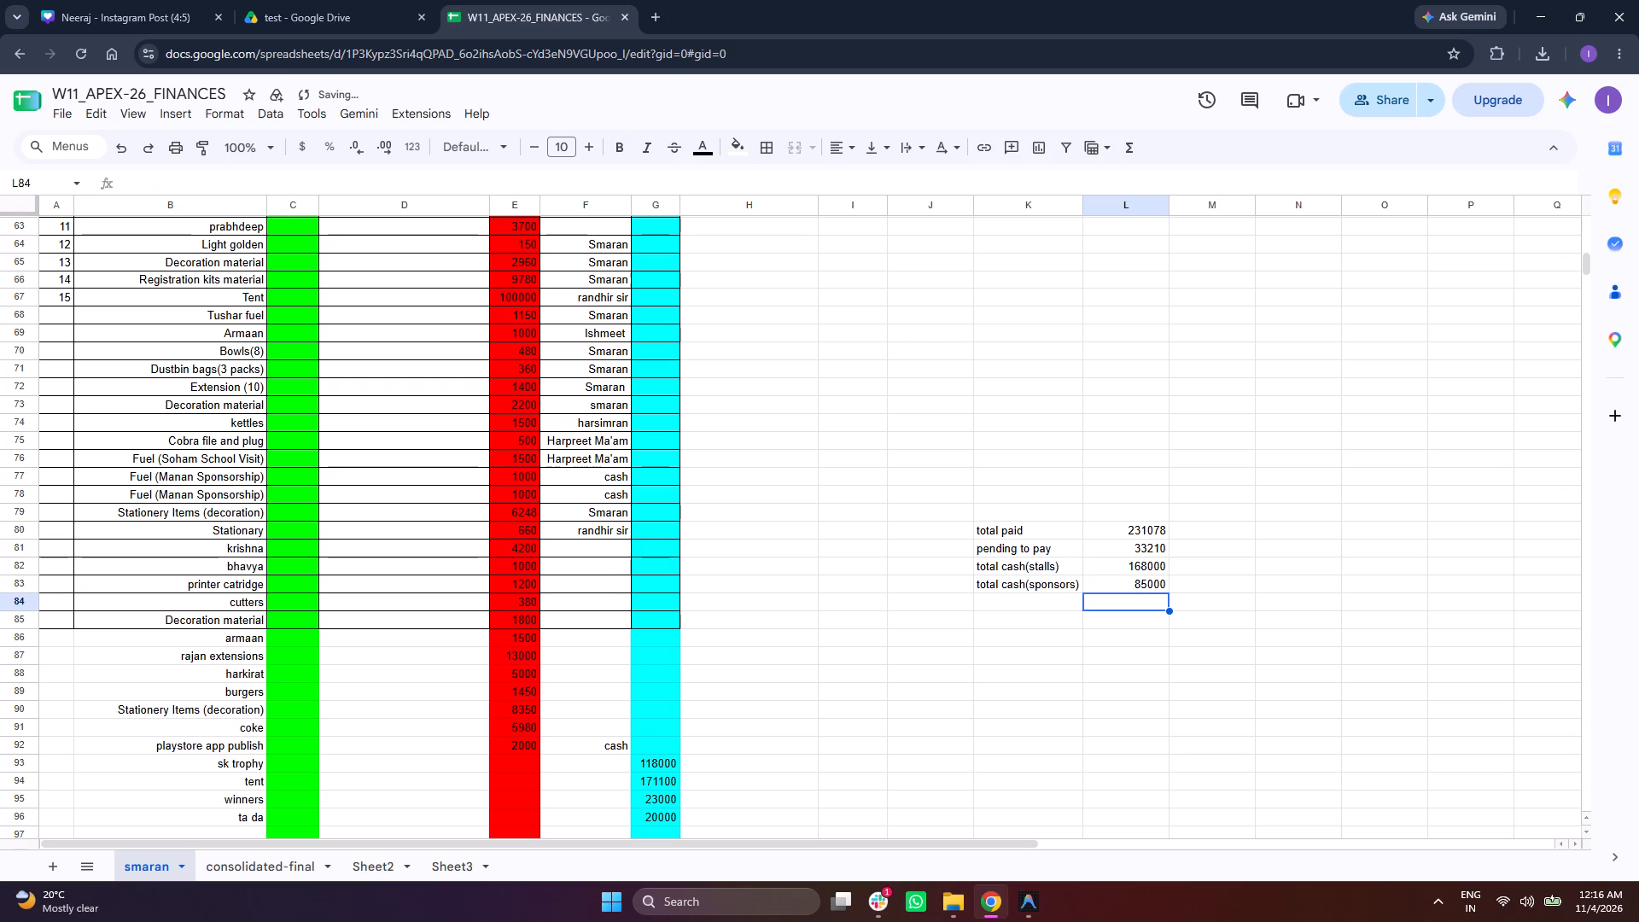
Apply all borders to the stall and sponsor cash rows in K82:L83.
left_click_drag(1000, 567, 1158, 585)
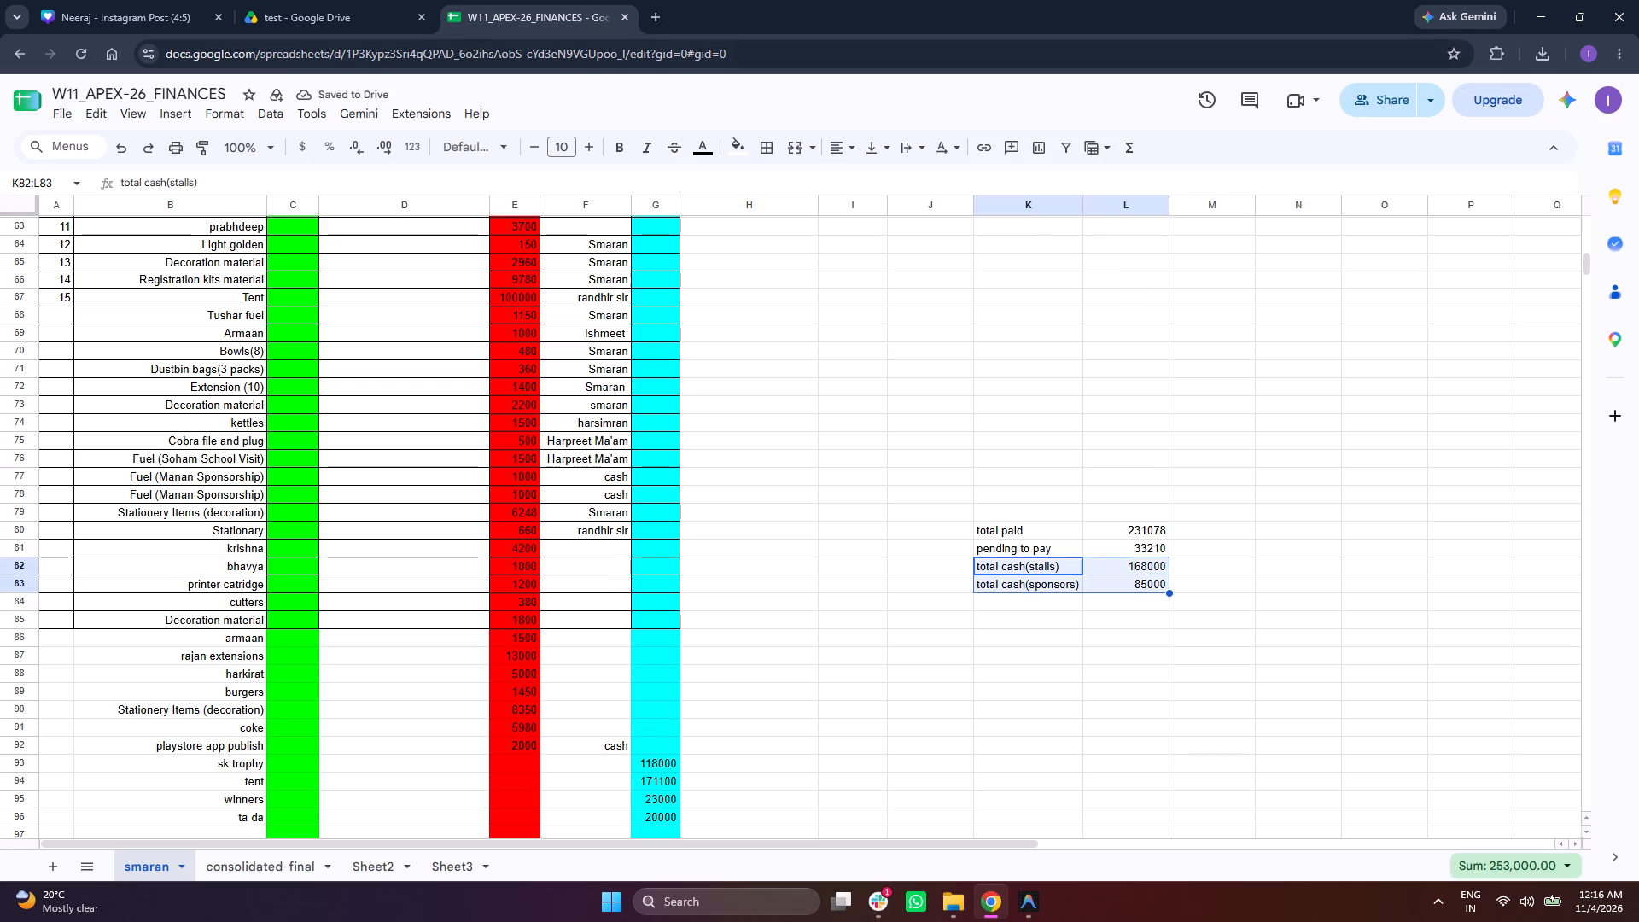
left_click(770, 155)
left_click(771, 174)
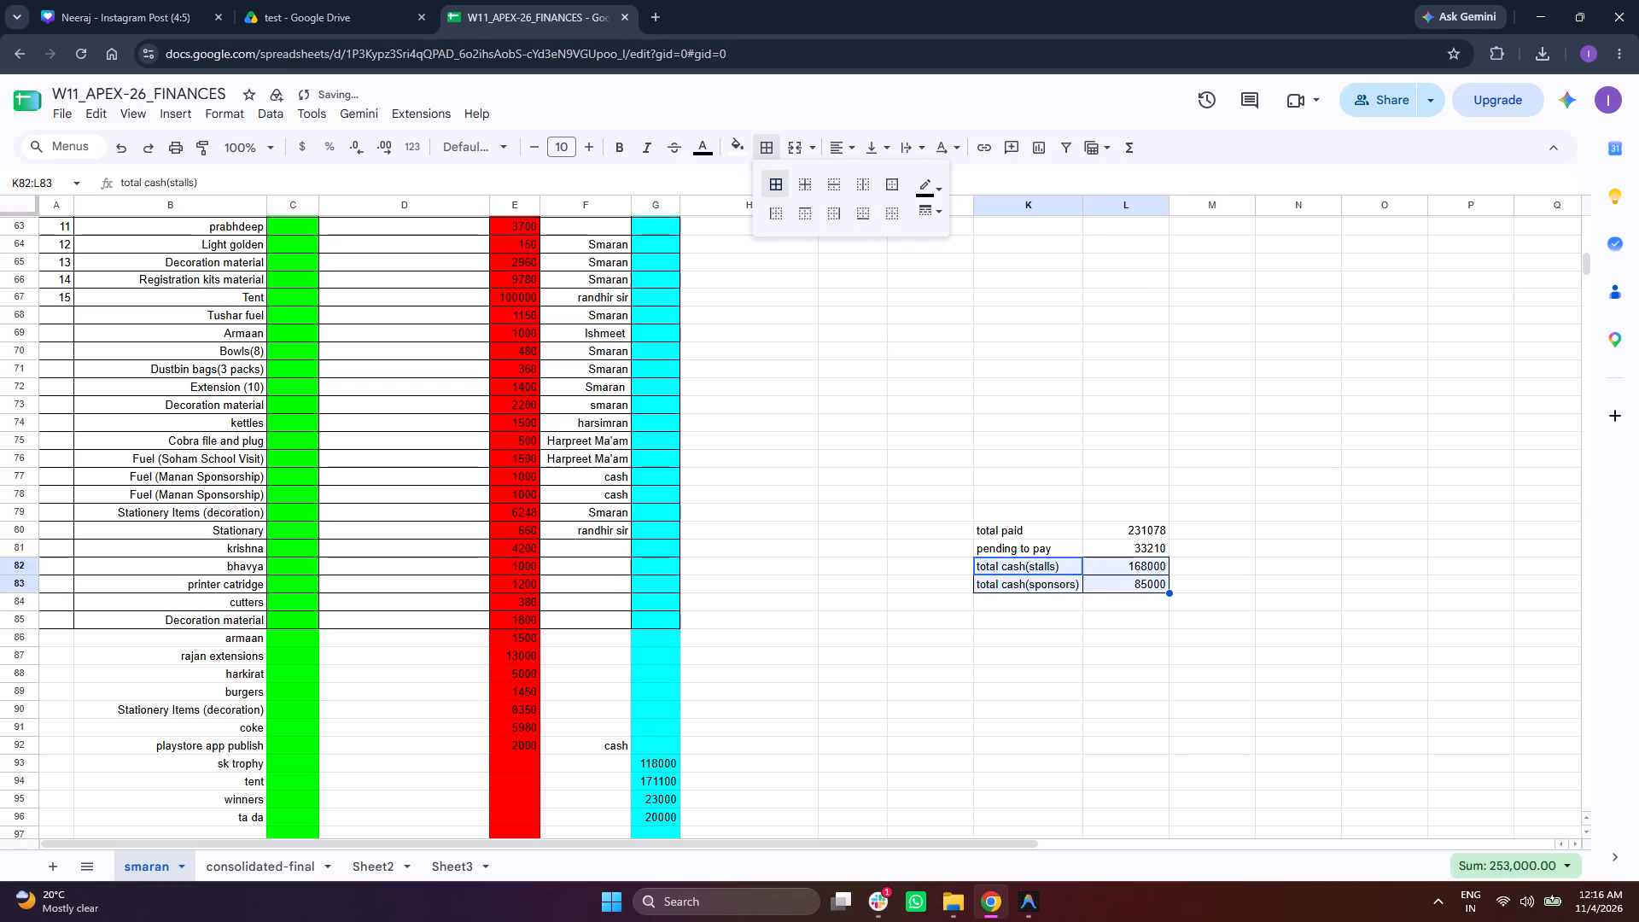
Move the bordered stall and sponsor cash rows from K82:L83 to N80:O81, beside the total paid rows.
key("ctrl+x")
left_click(1280, 520)
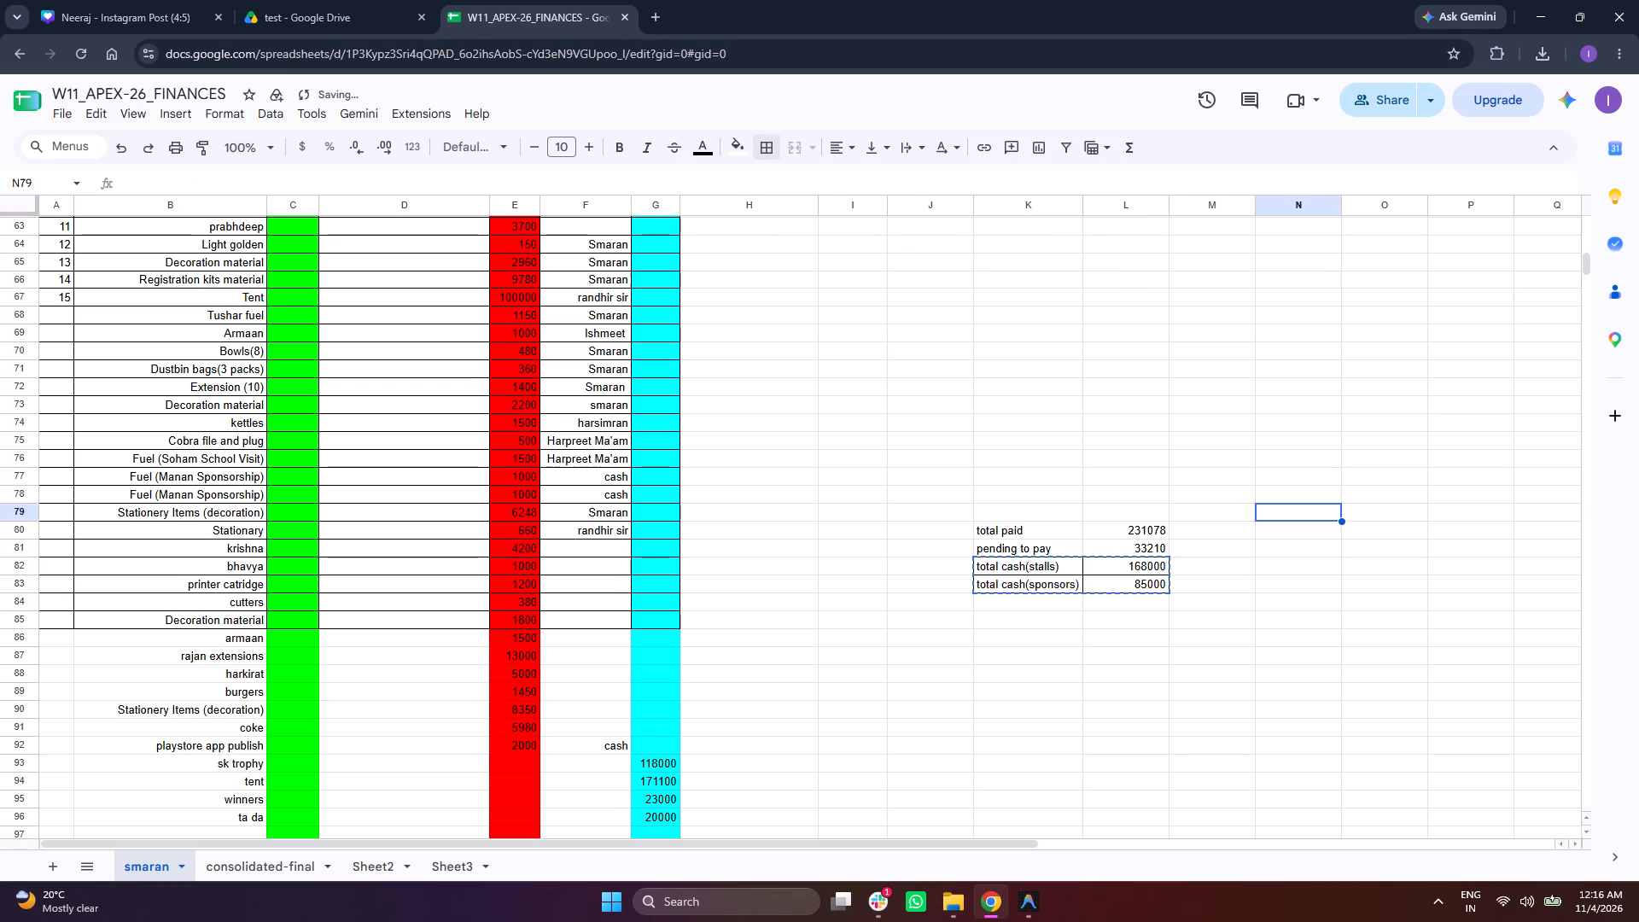
left_click(1279, 539)
key("ctrl+v")
left_click(1266, 601)
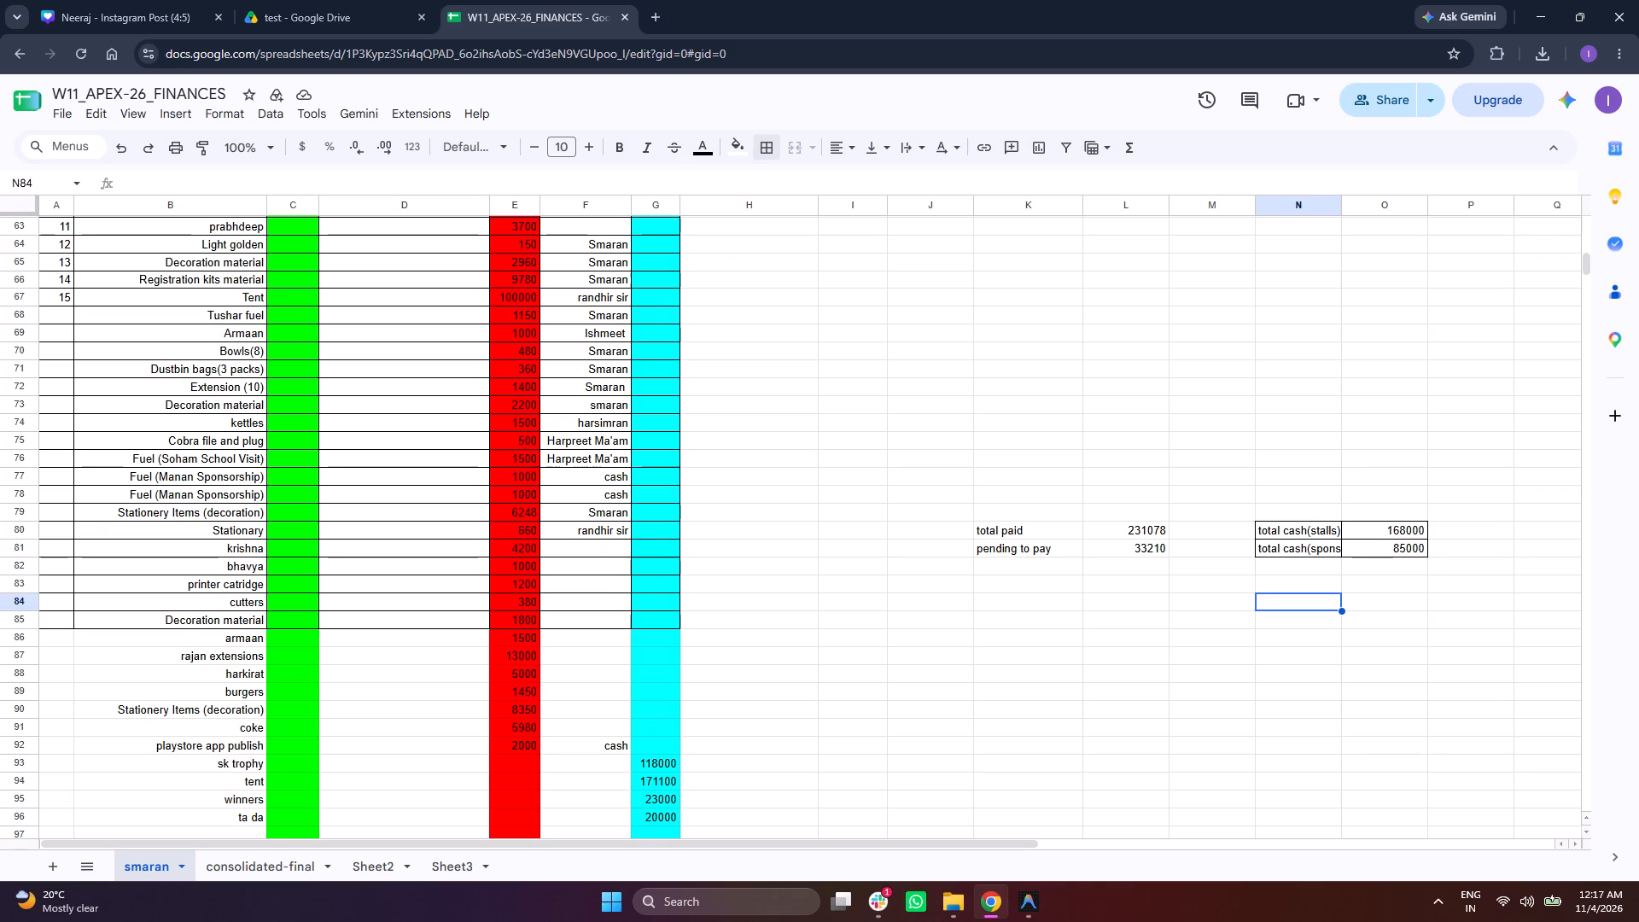
Add a total cash row in N82 below the sponsor cash, with the formula =O80+O81 in O82.
left_click(1319, 574)
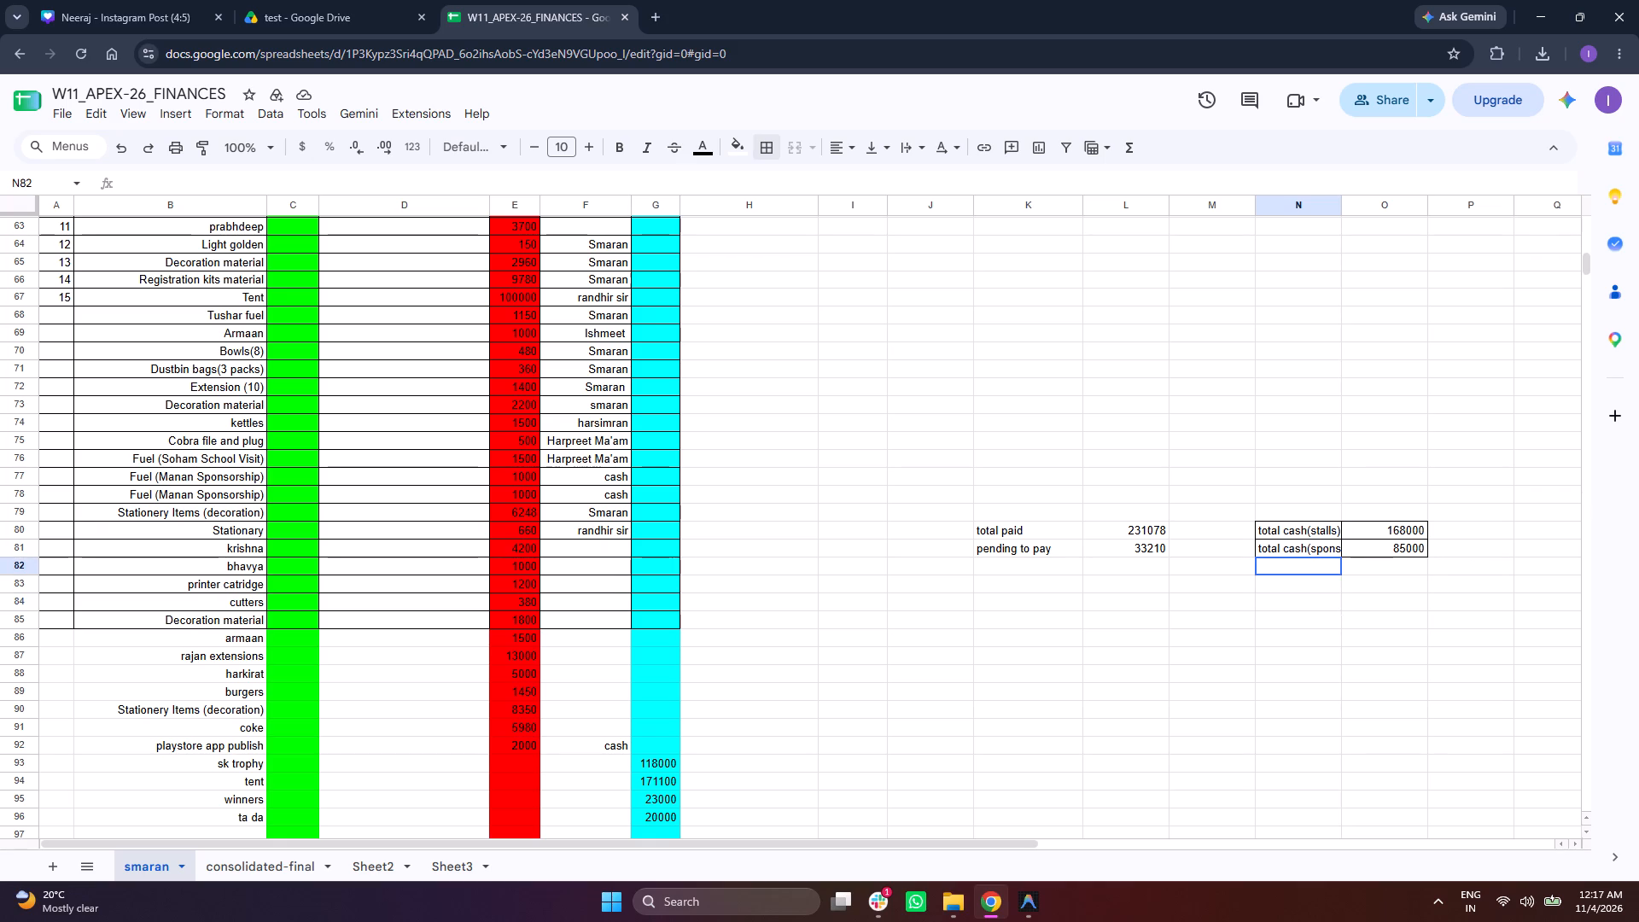
type("total cash")
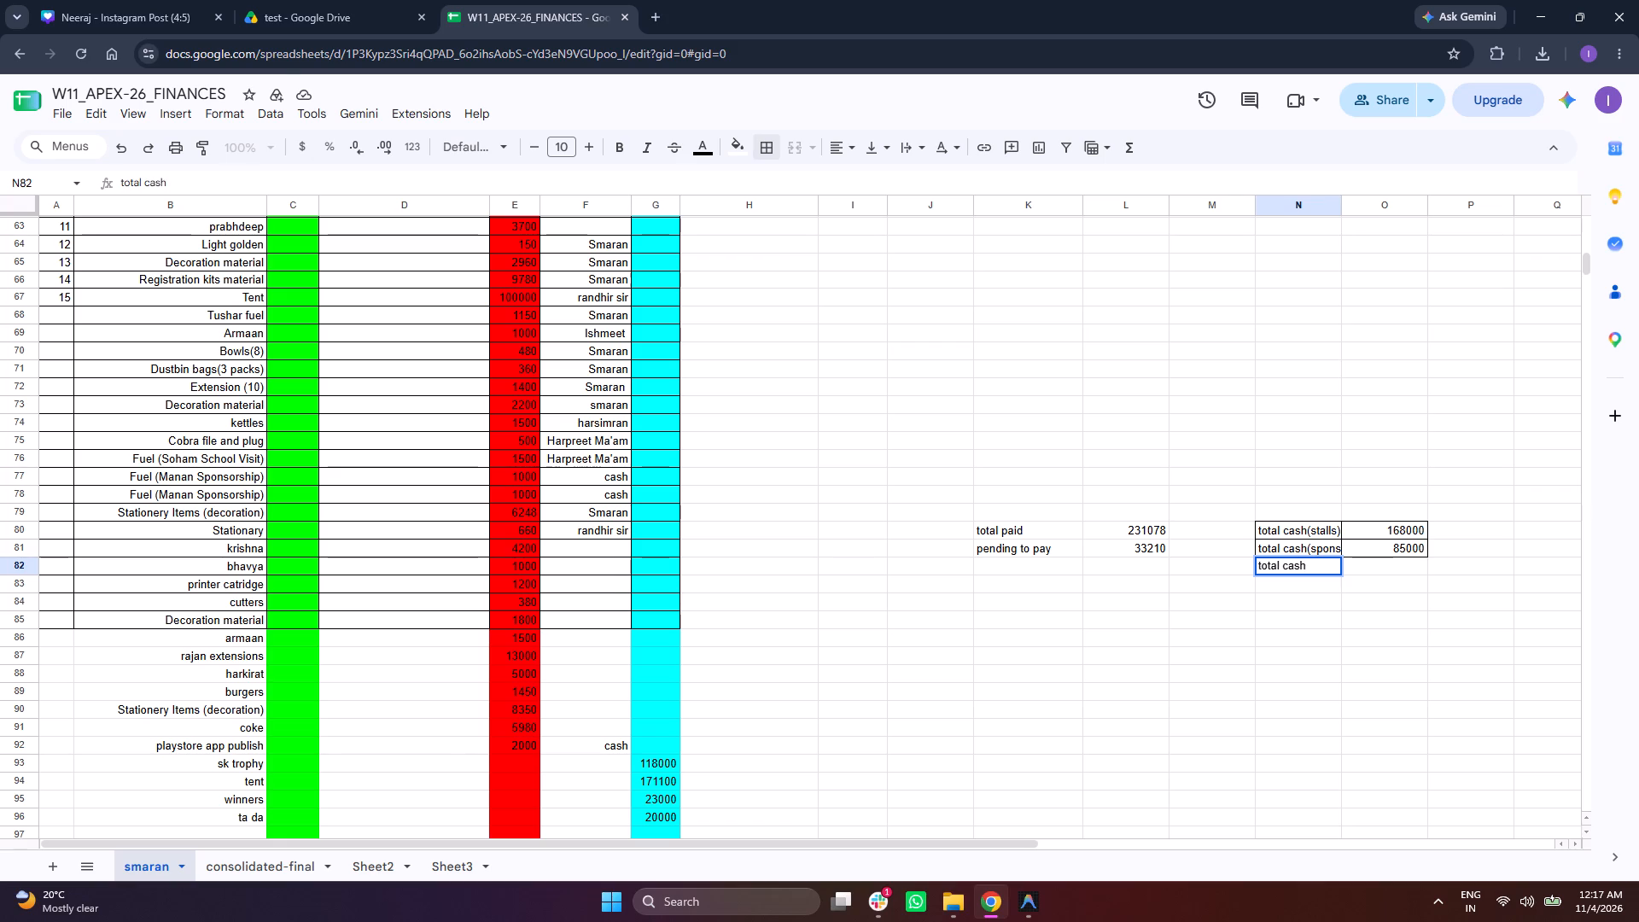
key("Right")
key("equal")
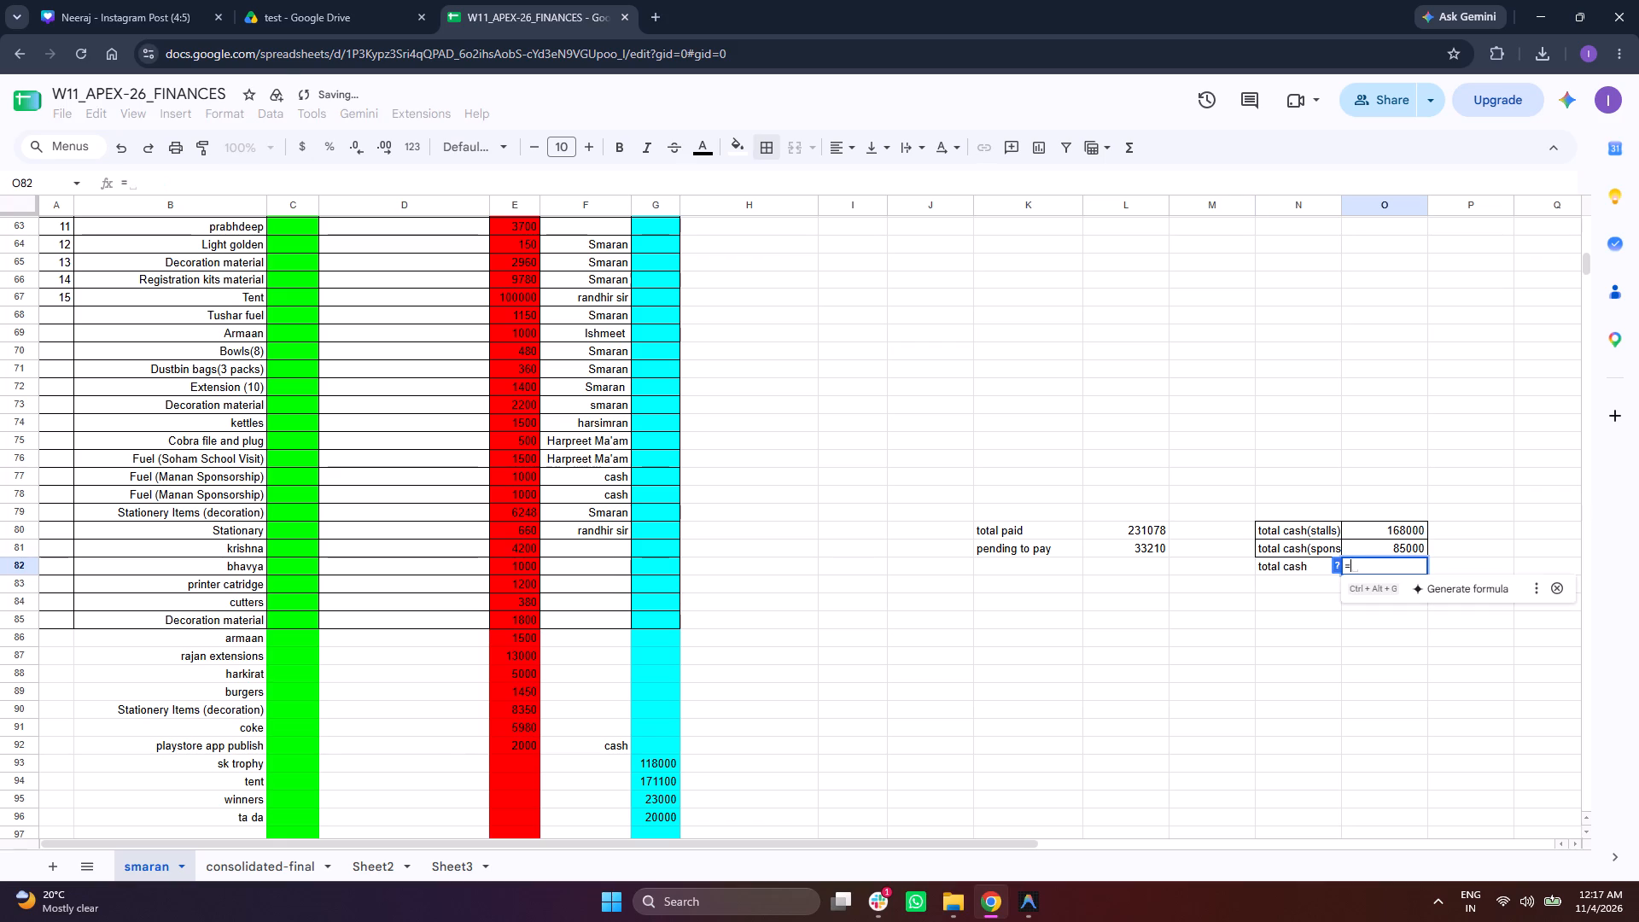
left_click(1400, 529, "ctrl")
key("equal")
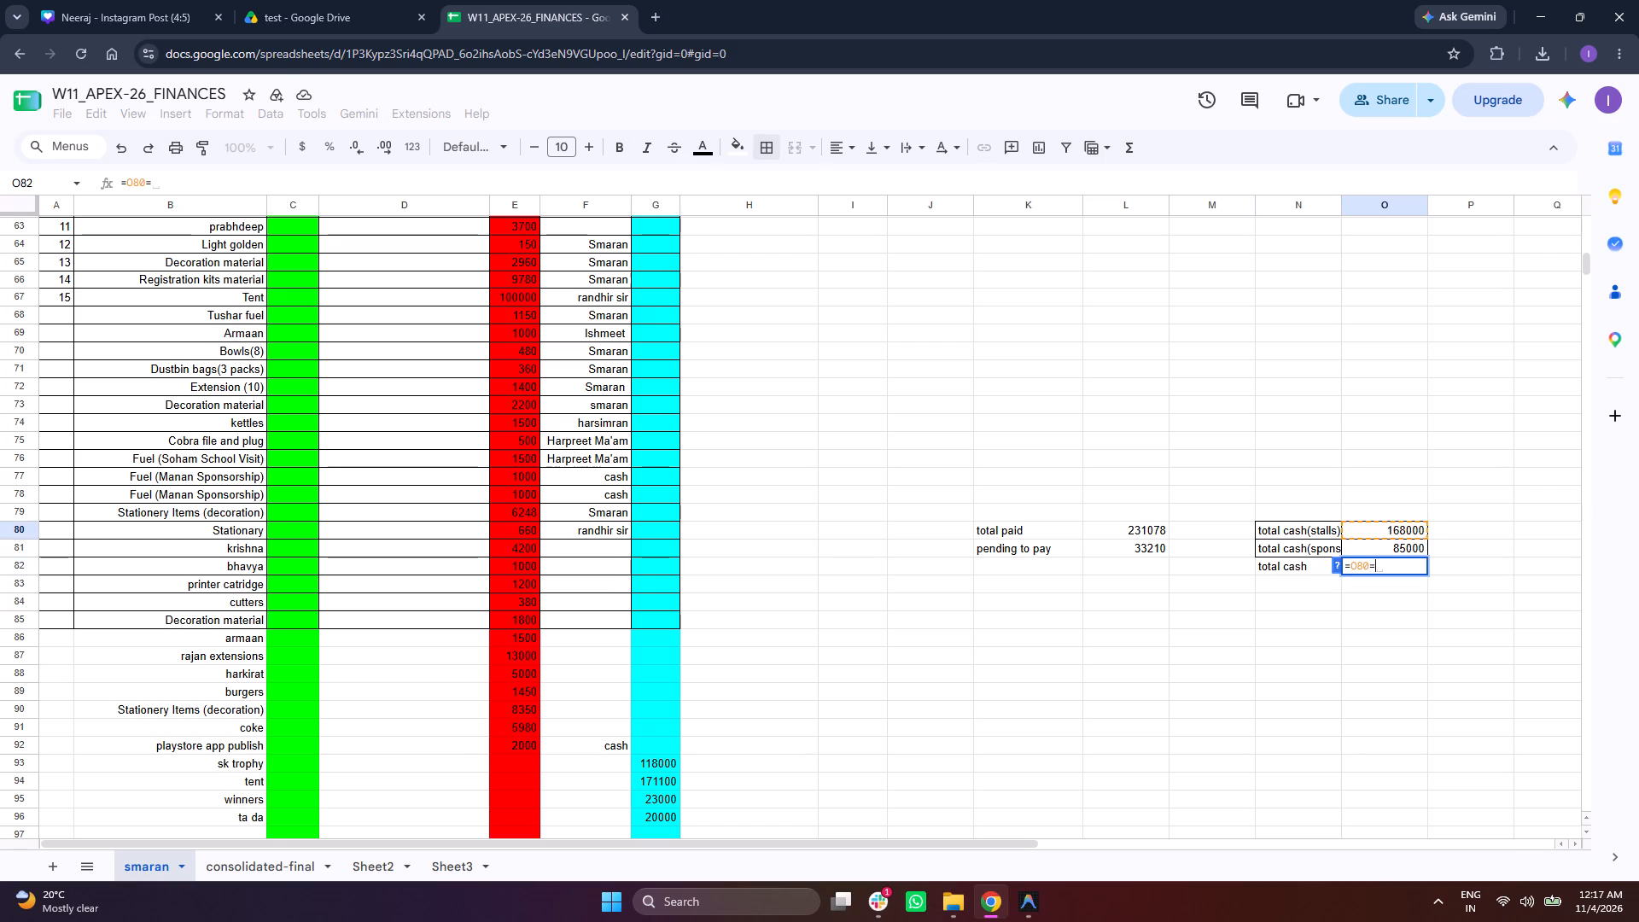
key("BackSpace")
key("plus")
left_click(1399, 544)
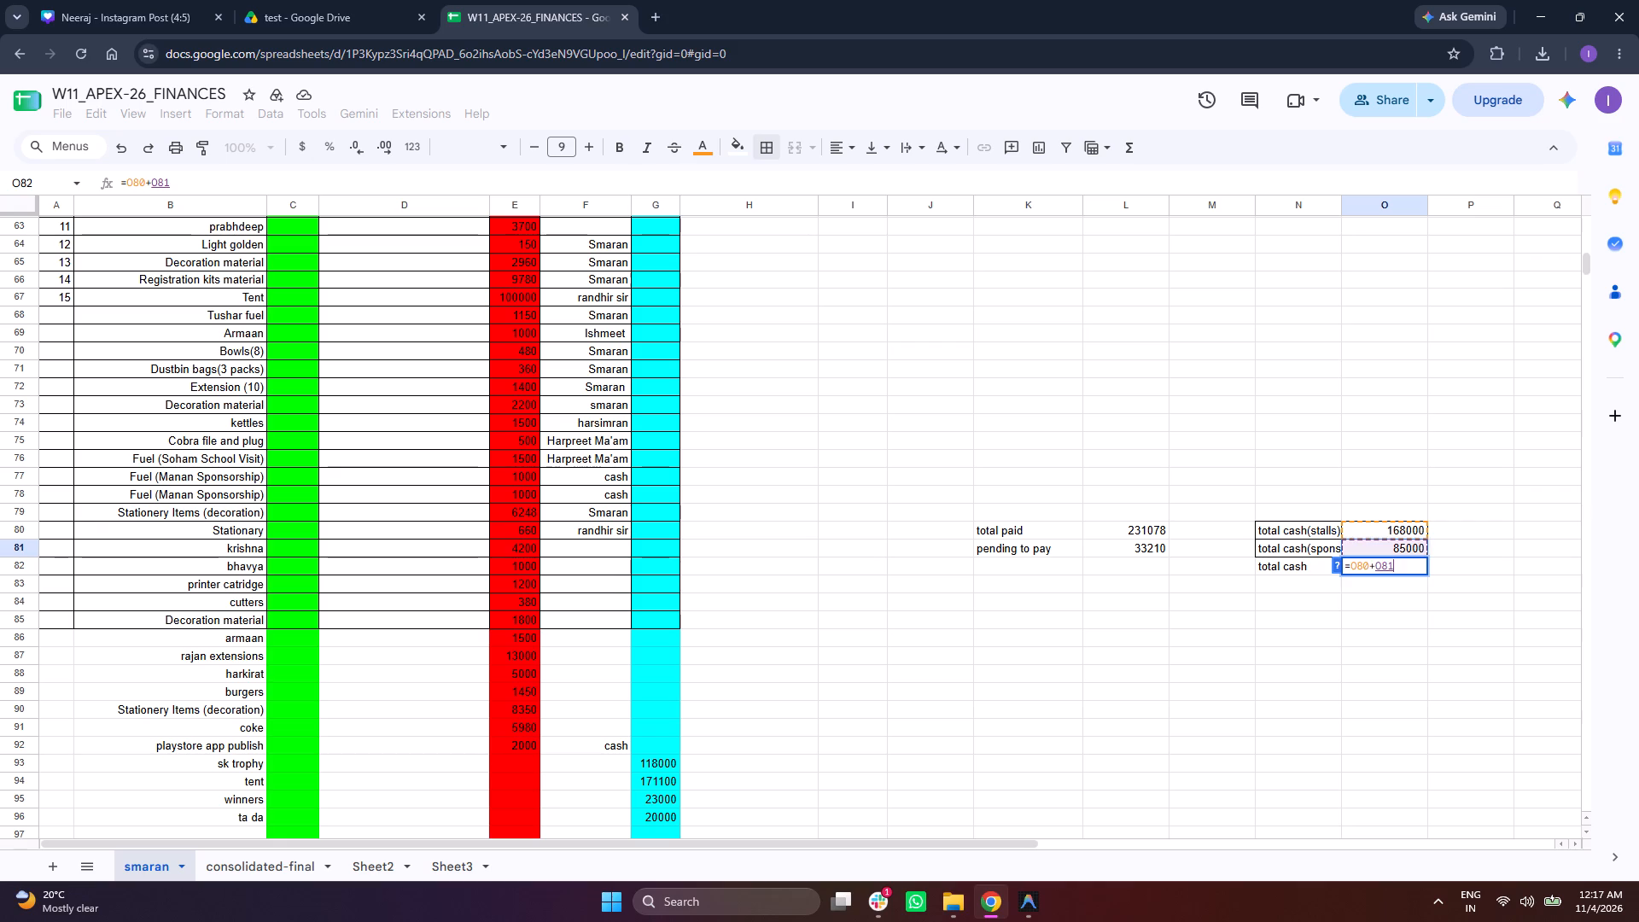
key("Return")
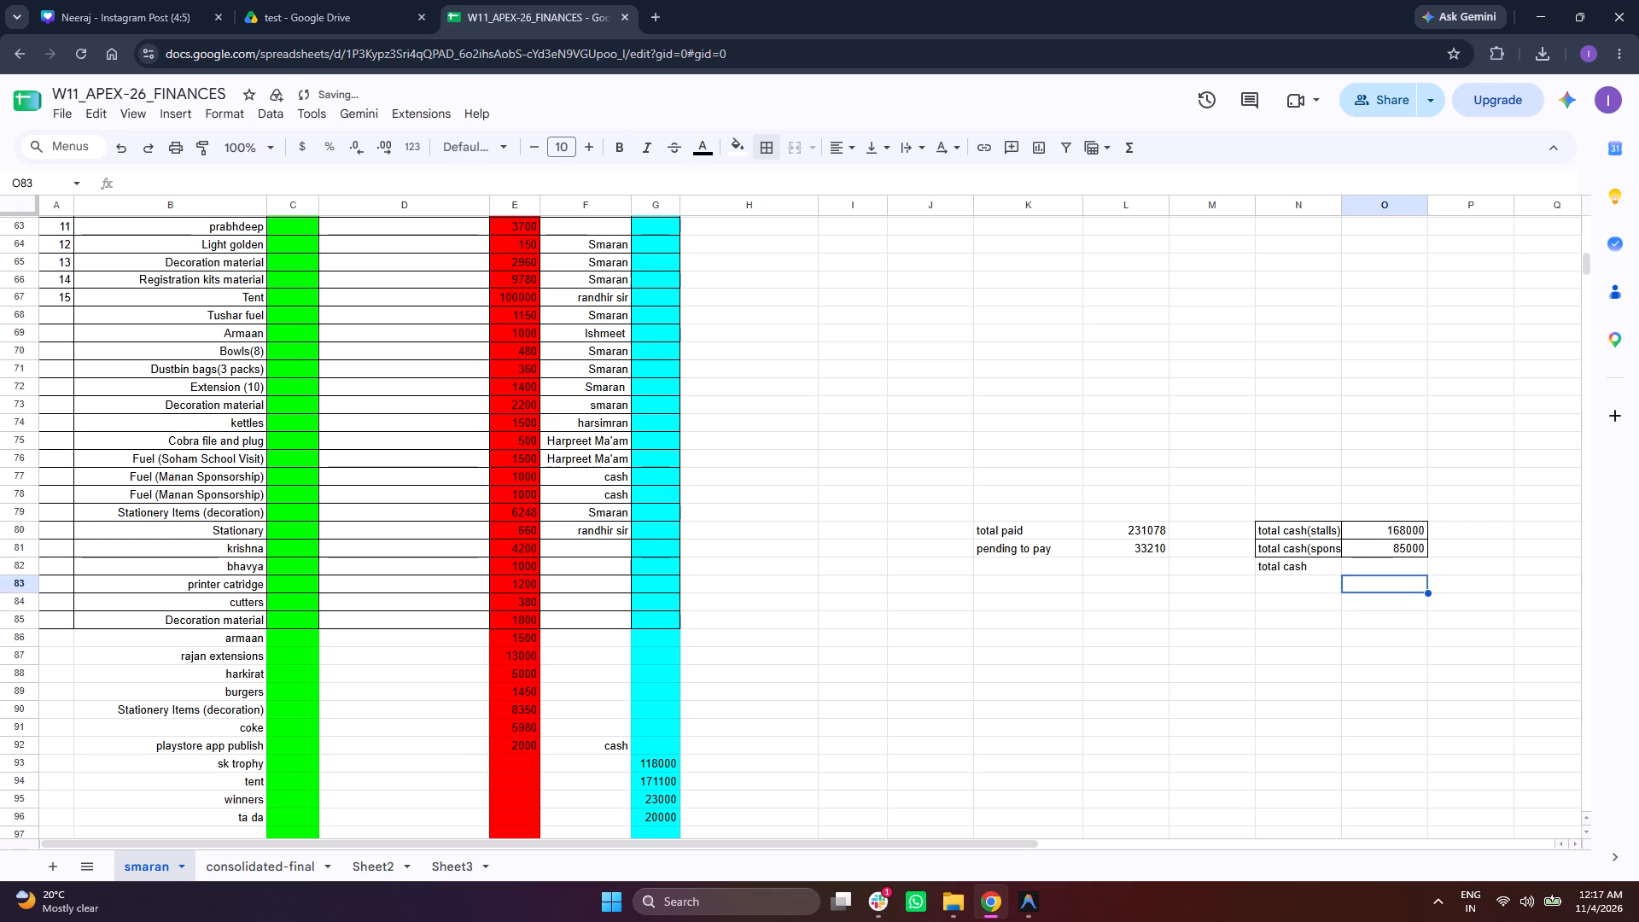
Apply all borders to the total cash row in N82:O82.
left_click_drag(1307, 565, 1367, 562)
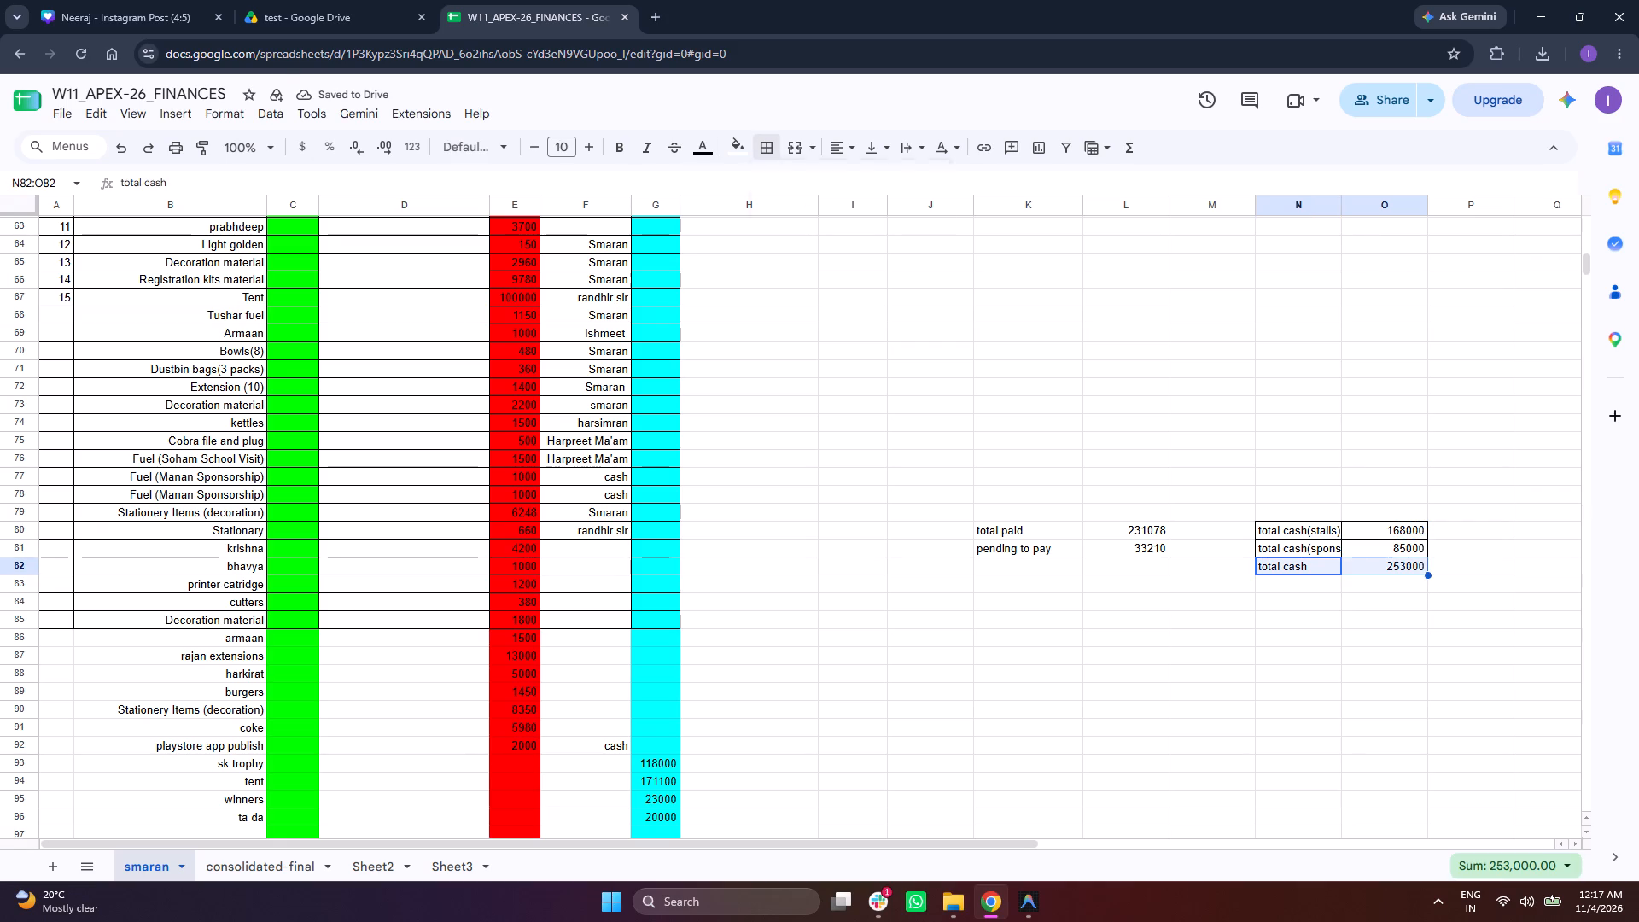
left_click(764, 150)
left_click(778, 177)
left_click(803, 476)
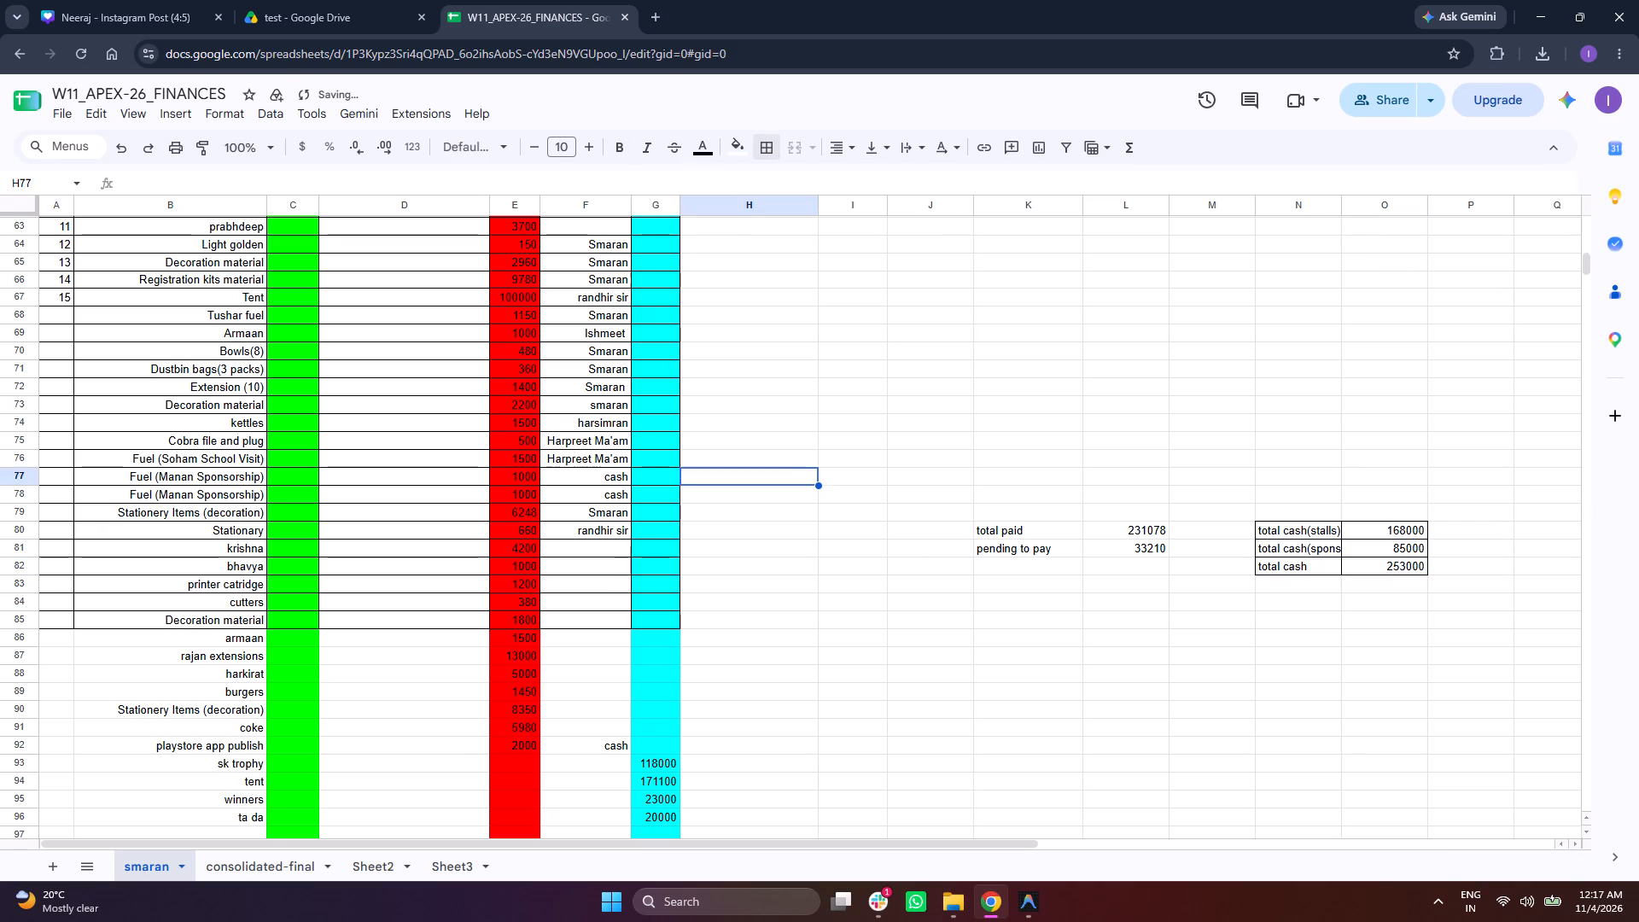
Add the label reserved in K82, below pending to pay.
left_click(997, 571)
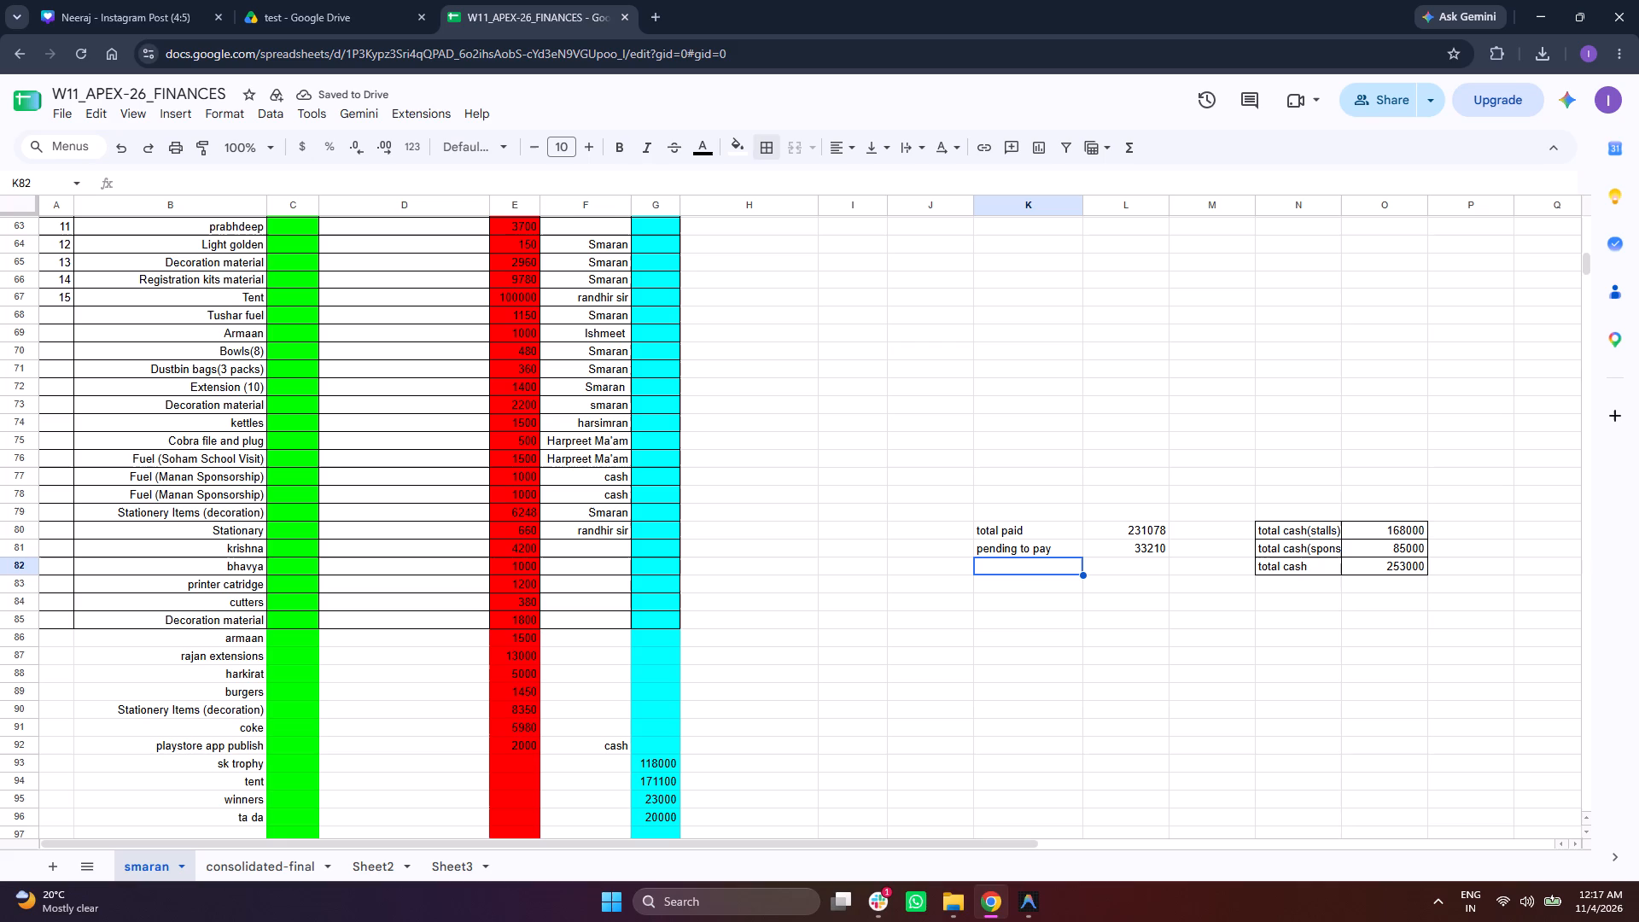
type("reserved")
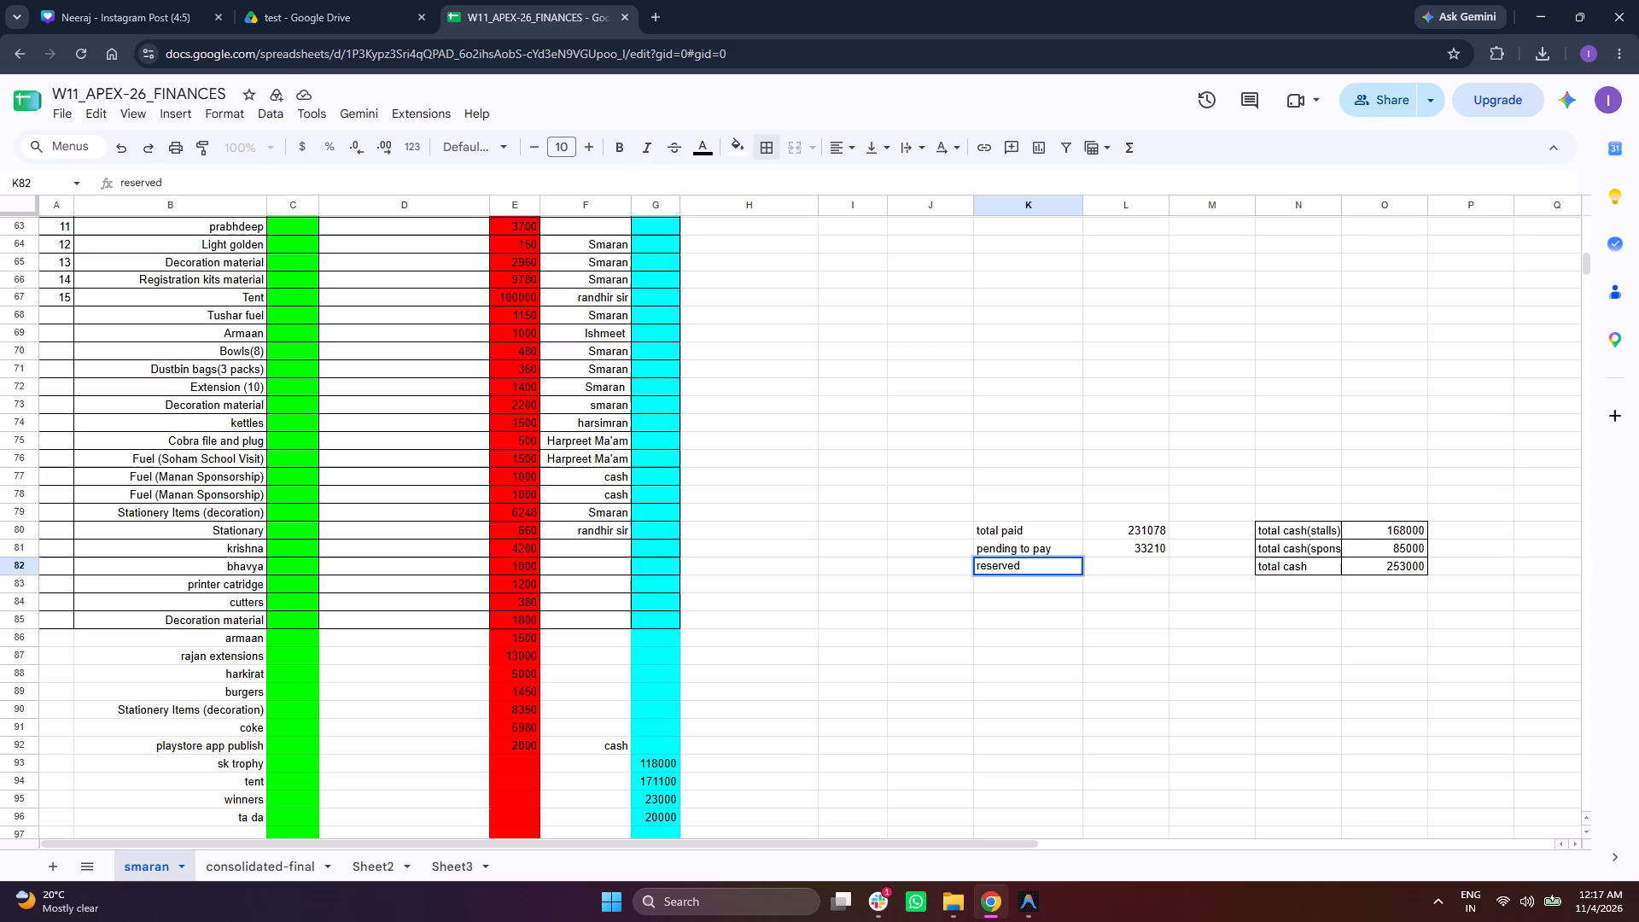
key("Right")
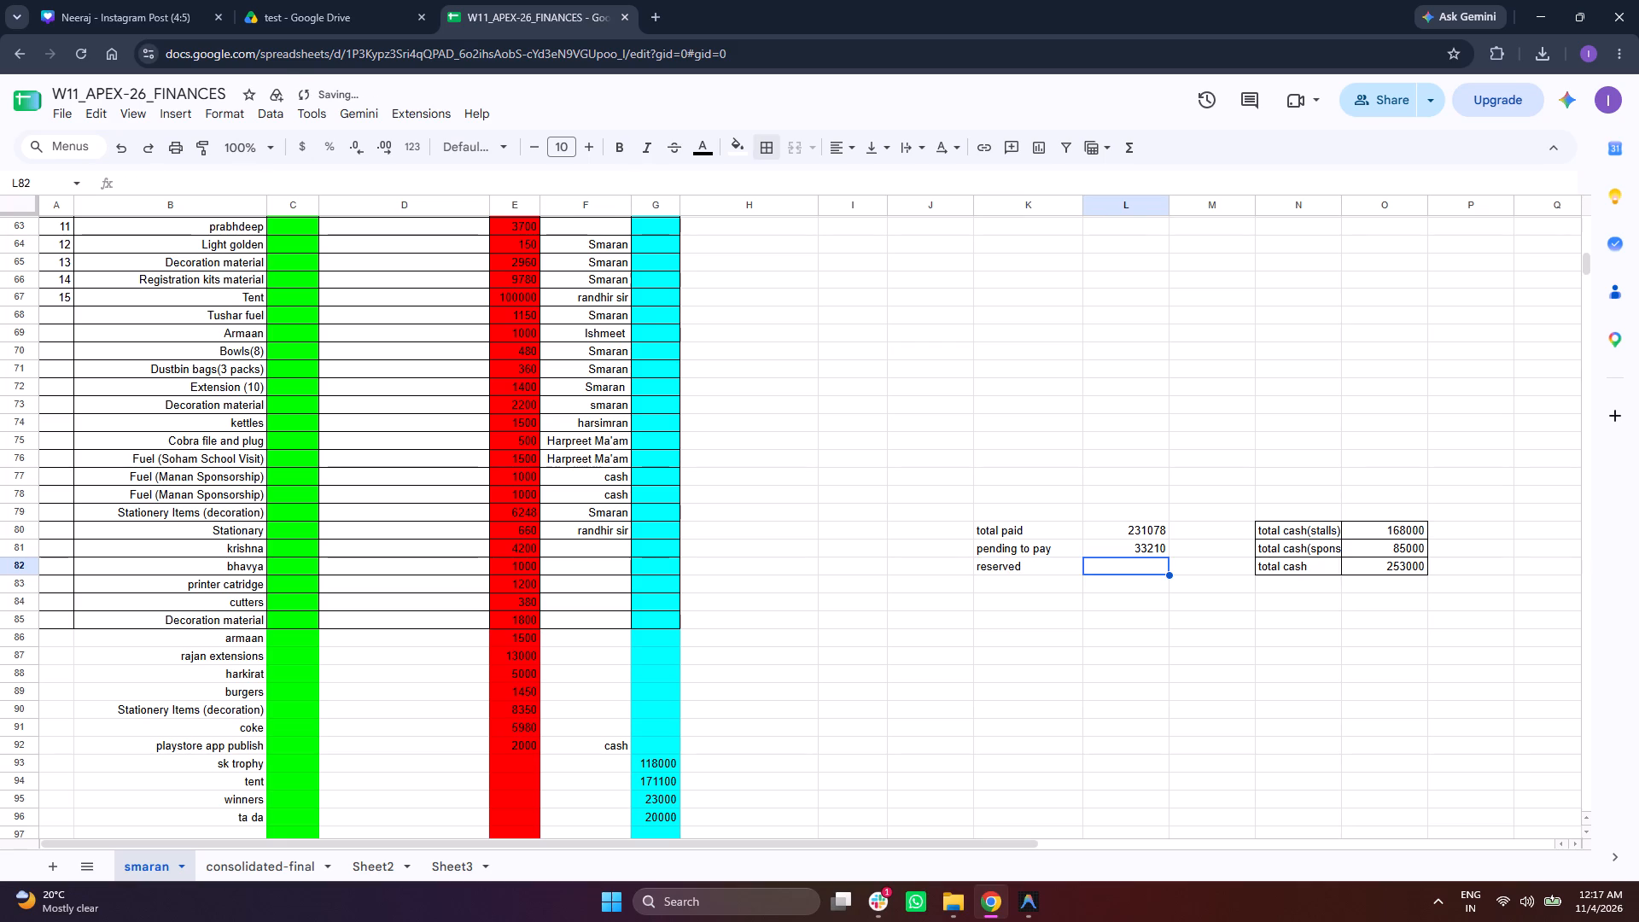
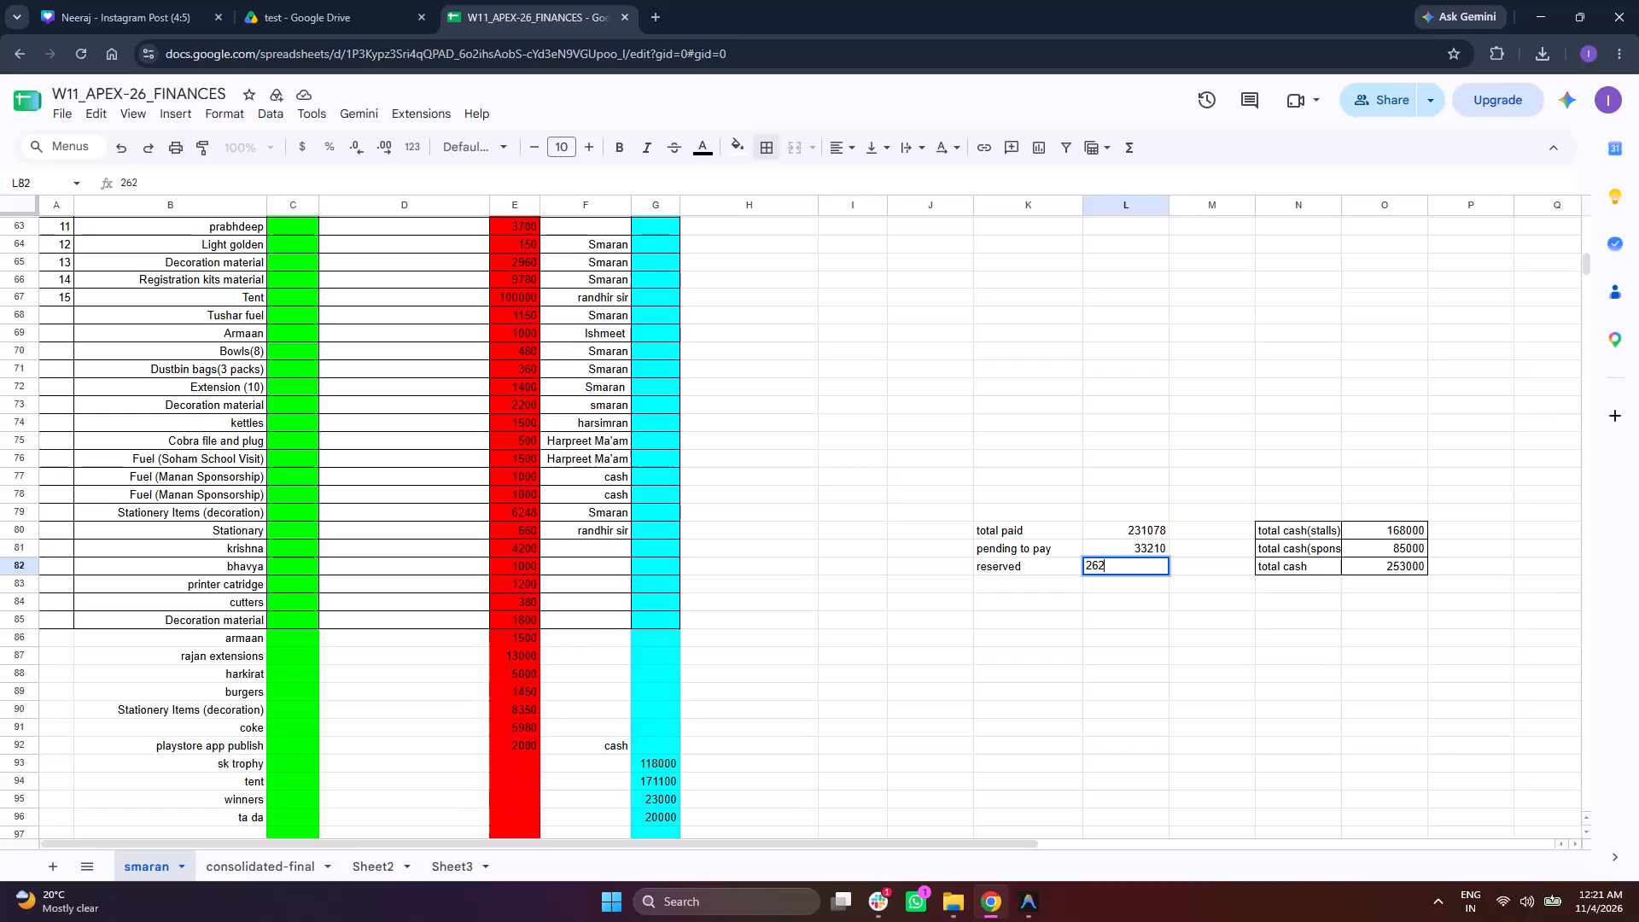
Enter 26230 as the reserved amount in L82.
key("Return")
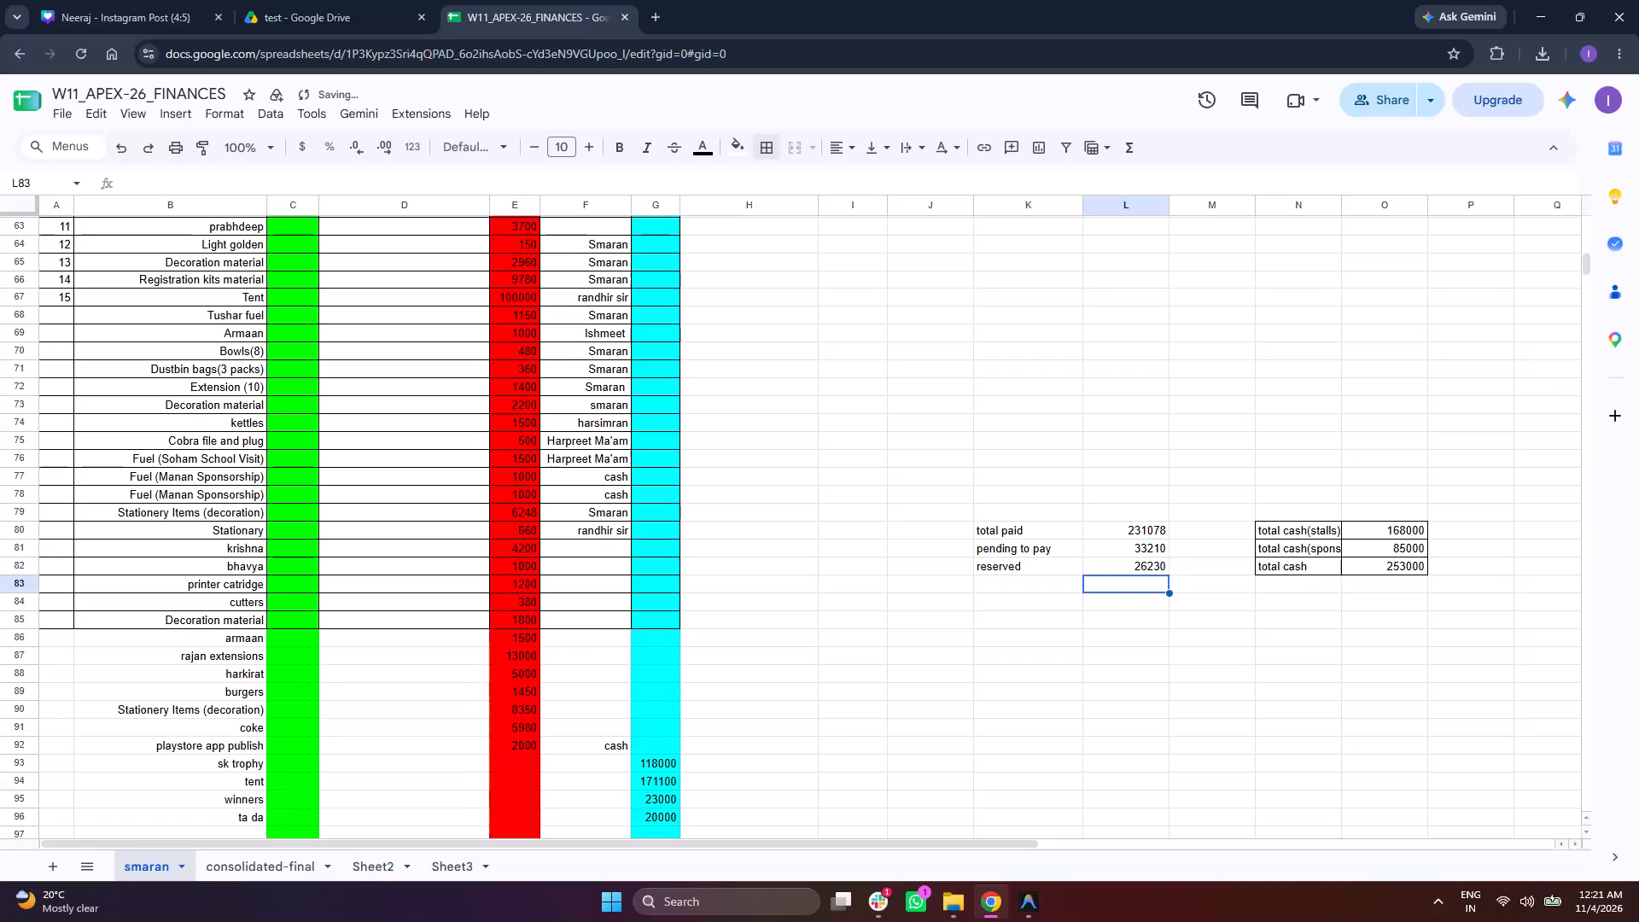
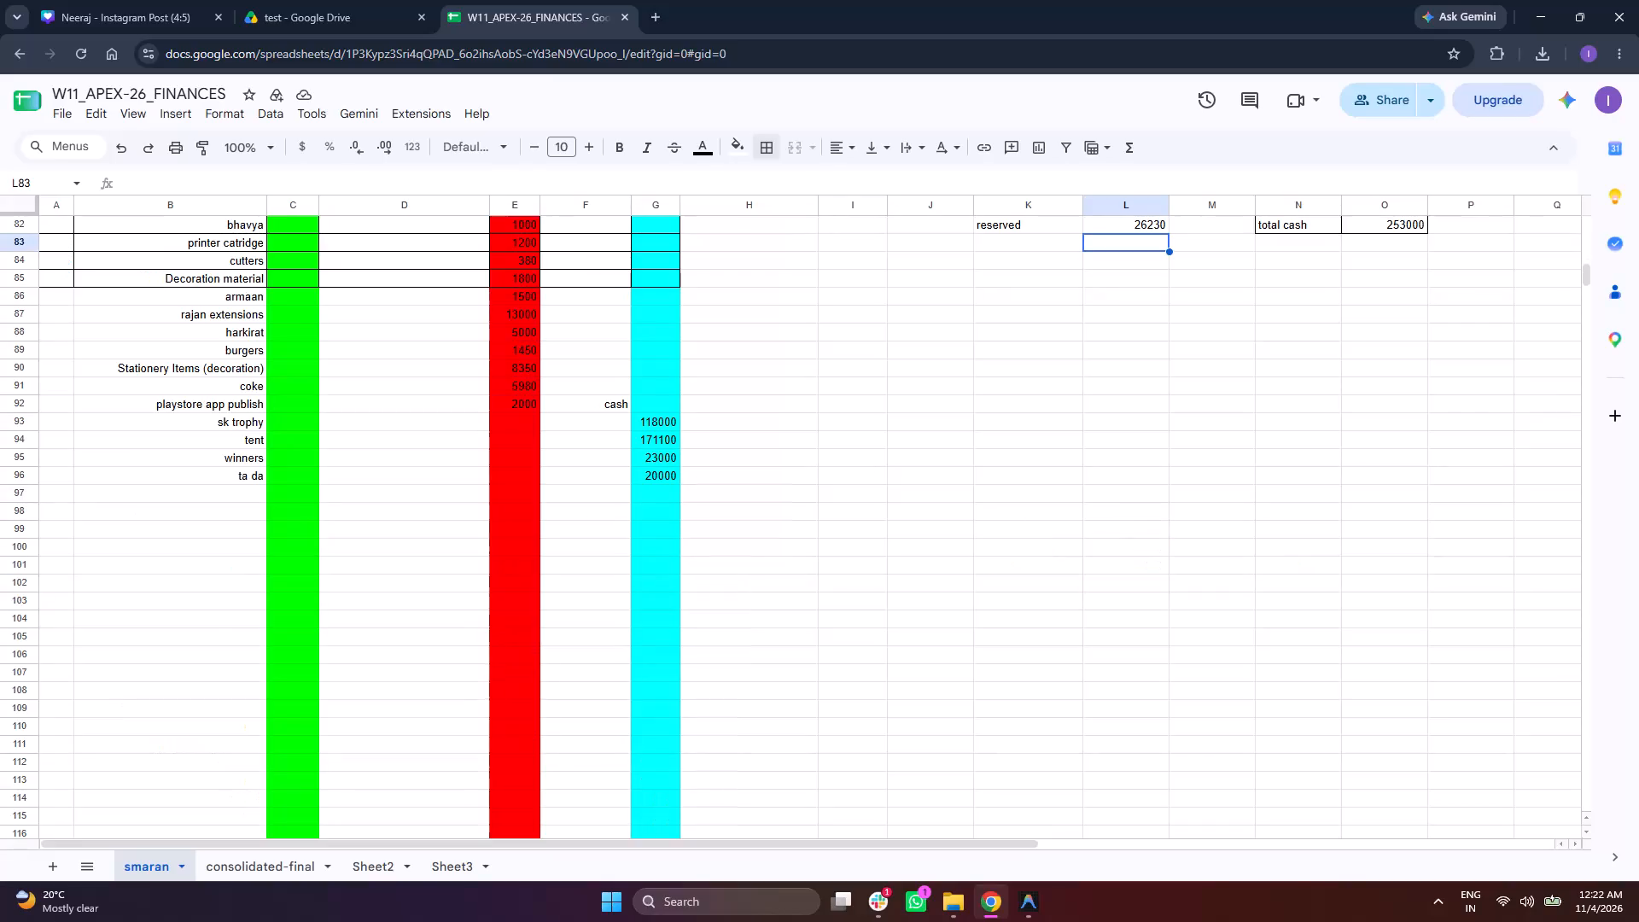
Sum the unpaid amounts in G93:G96 and set the pending to pay amount in L81 to 332100.
scroll(674, 426, "up", 2)
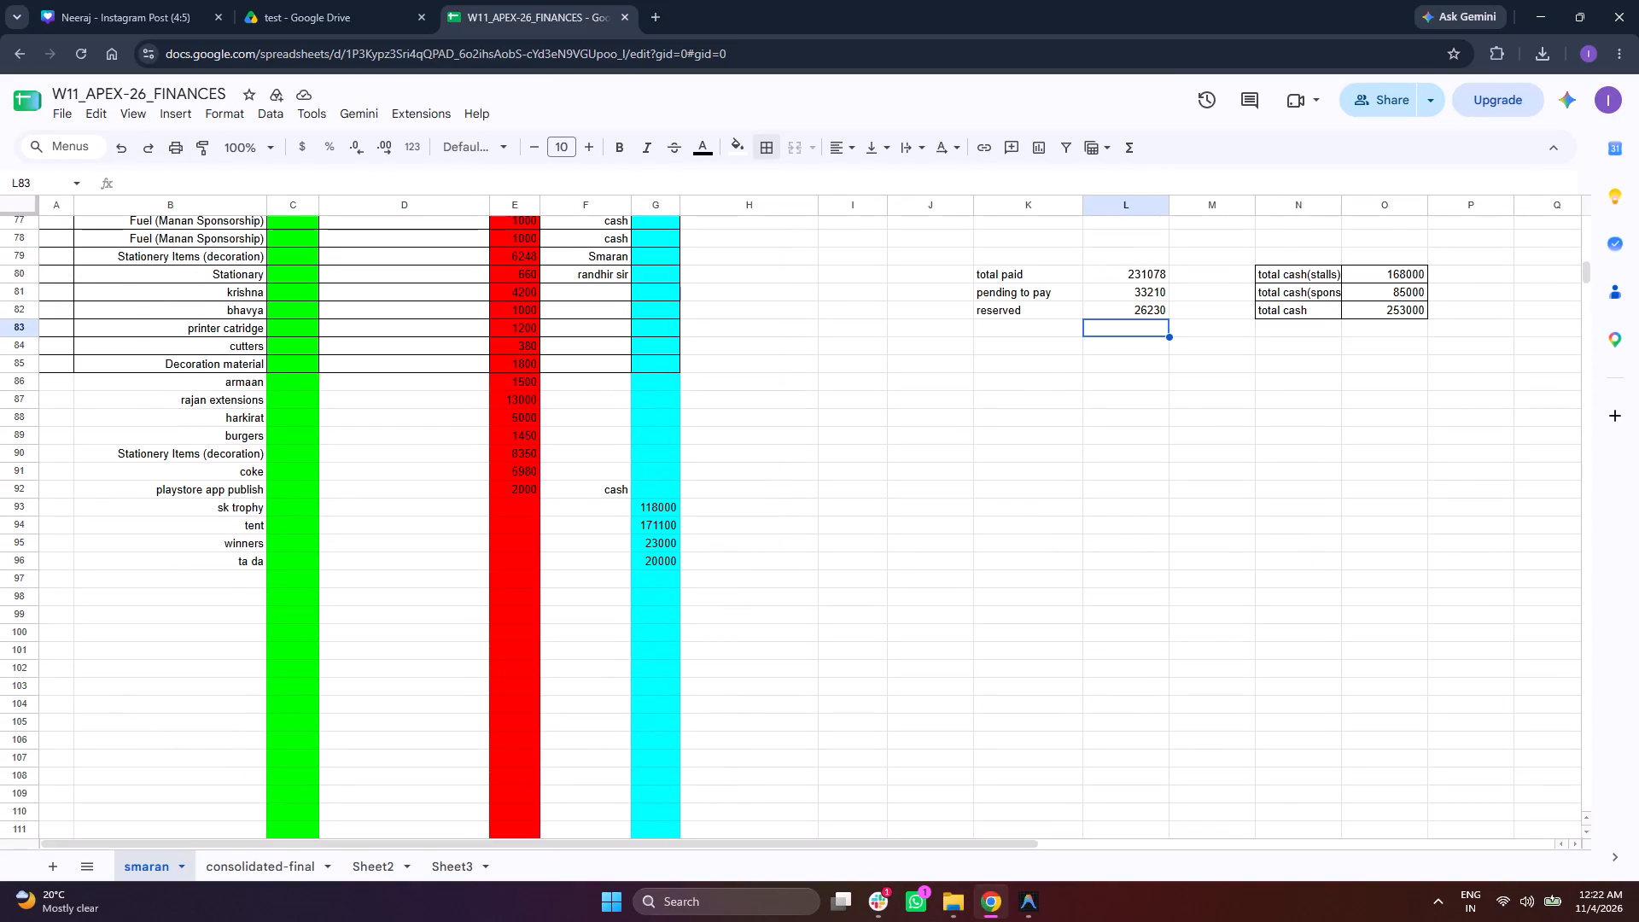
left_click_drag(640, 586, 652, 645)
left_click(1159, 374)
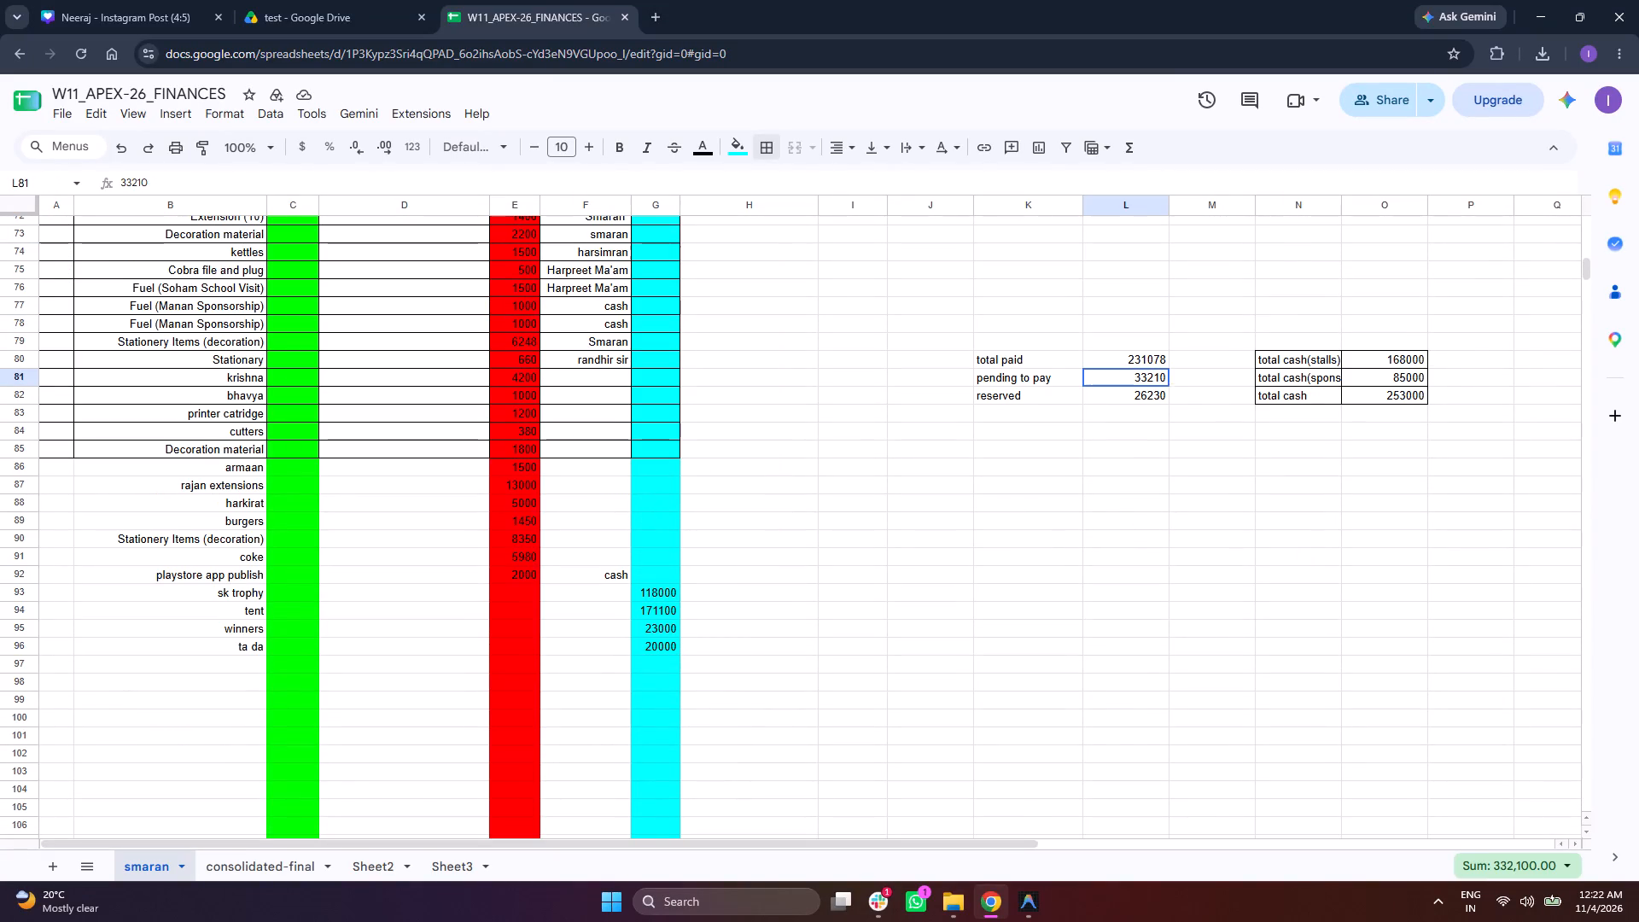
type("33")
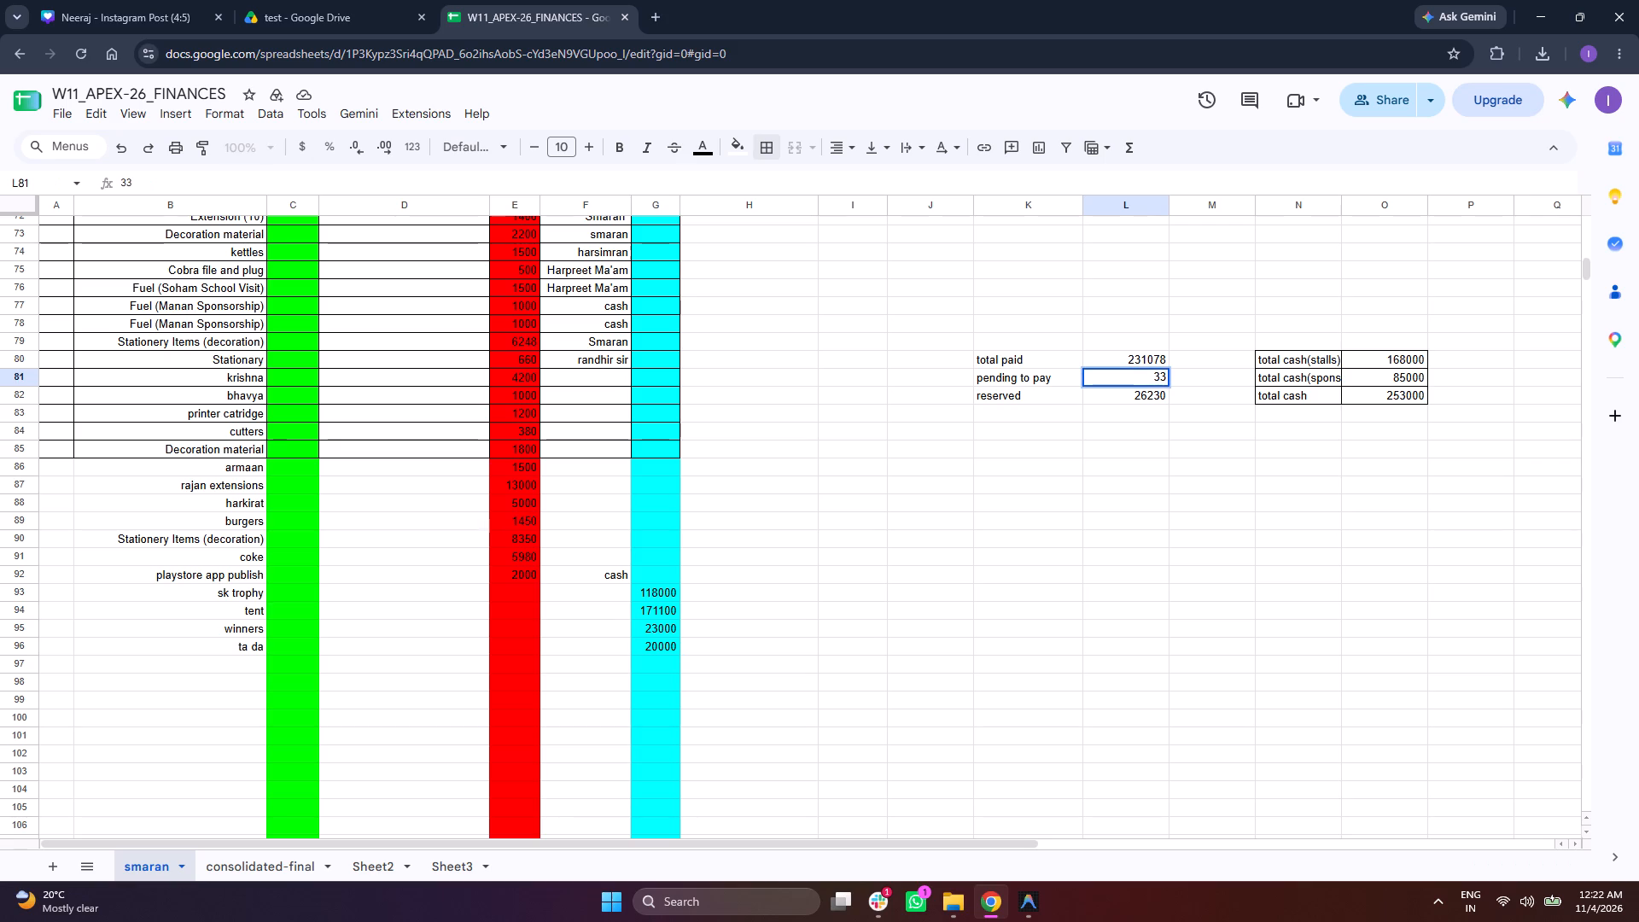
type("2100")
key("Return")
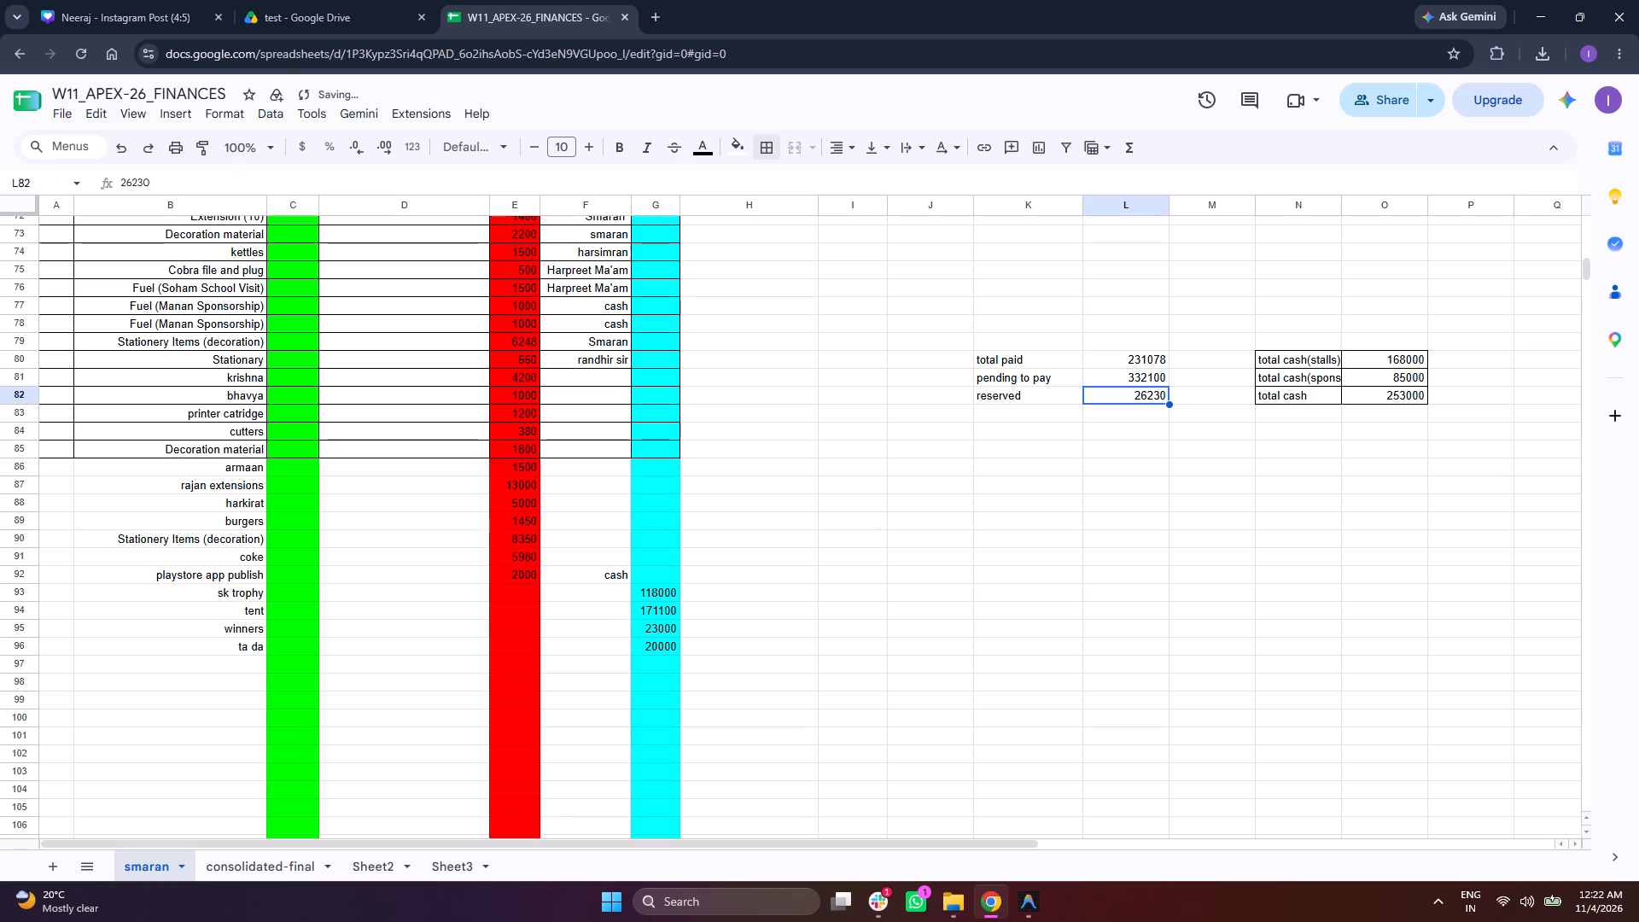
Check the sum of L80:L82, the sum of total paid plus reserved, and the totals of columns E and G.
left_click_drag(1105, 362, 1113, 396)
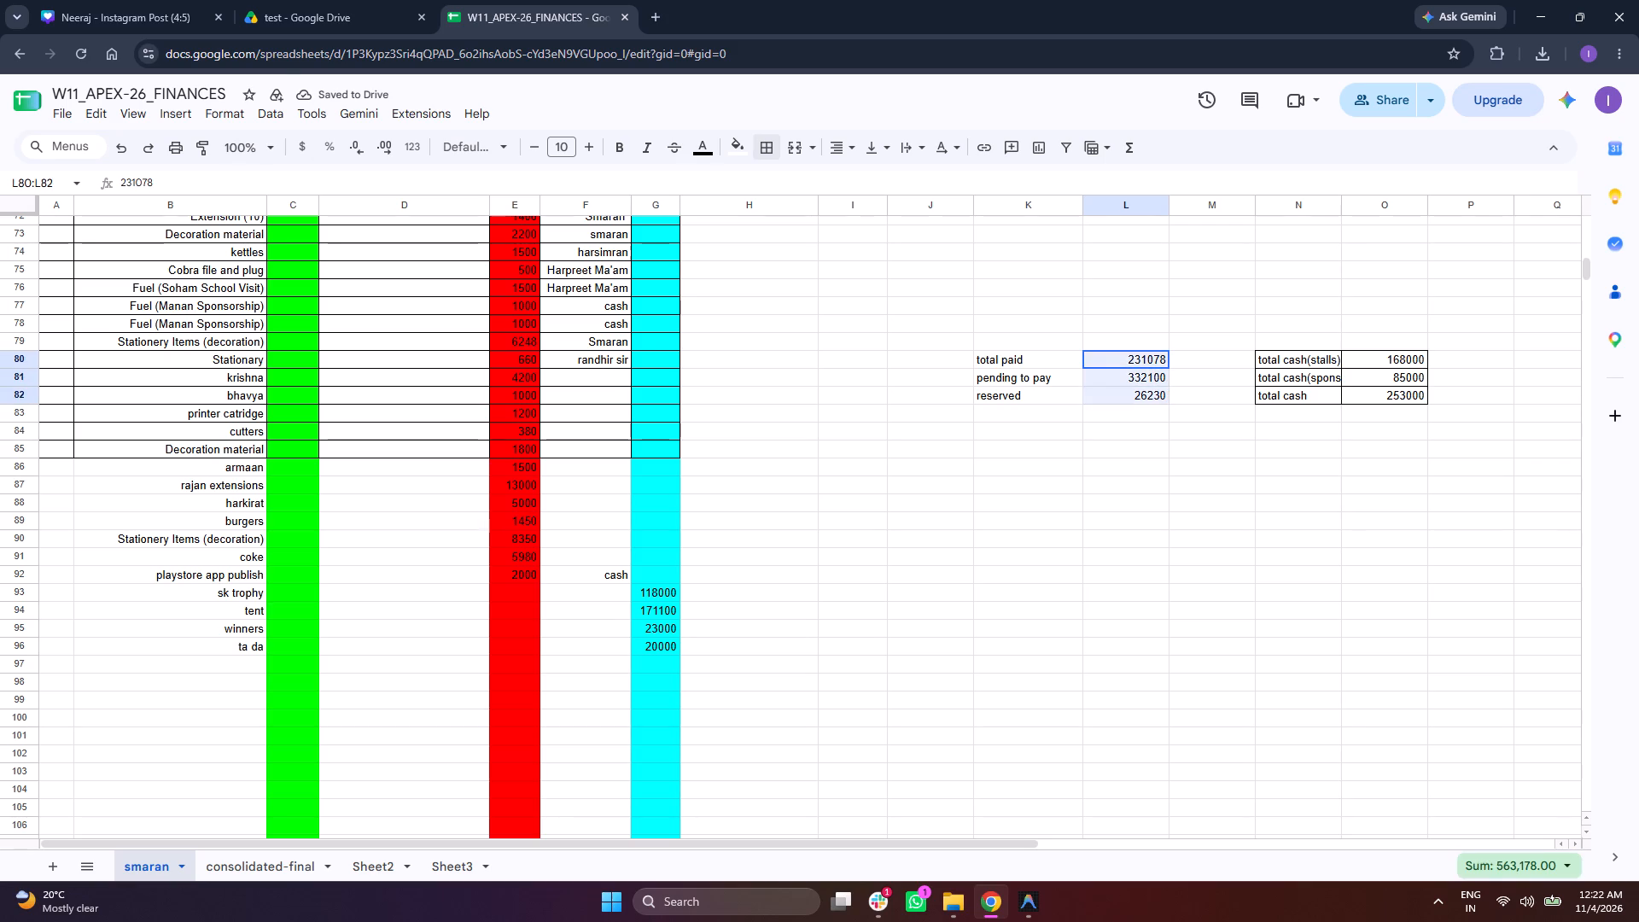
left_click_drag(1113, 396, 1113, 399)
left_click(1111, 478)
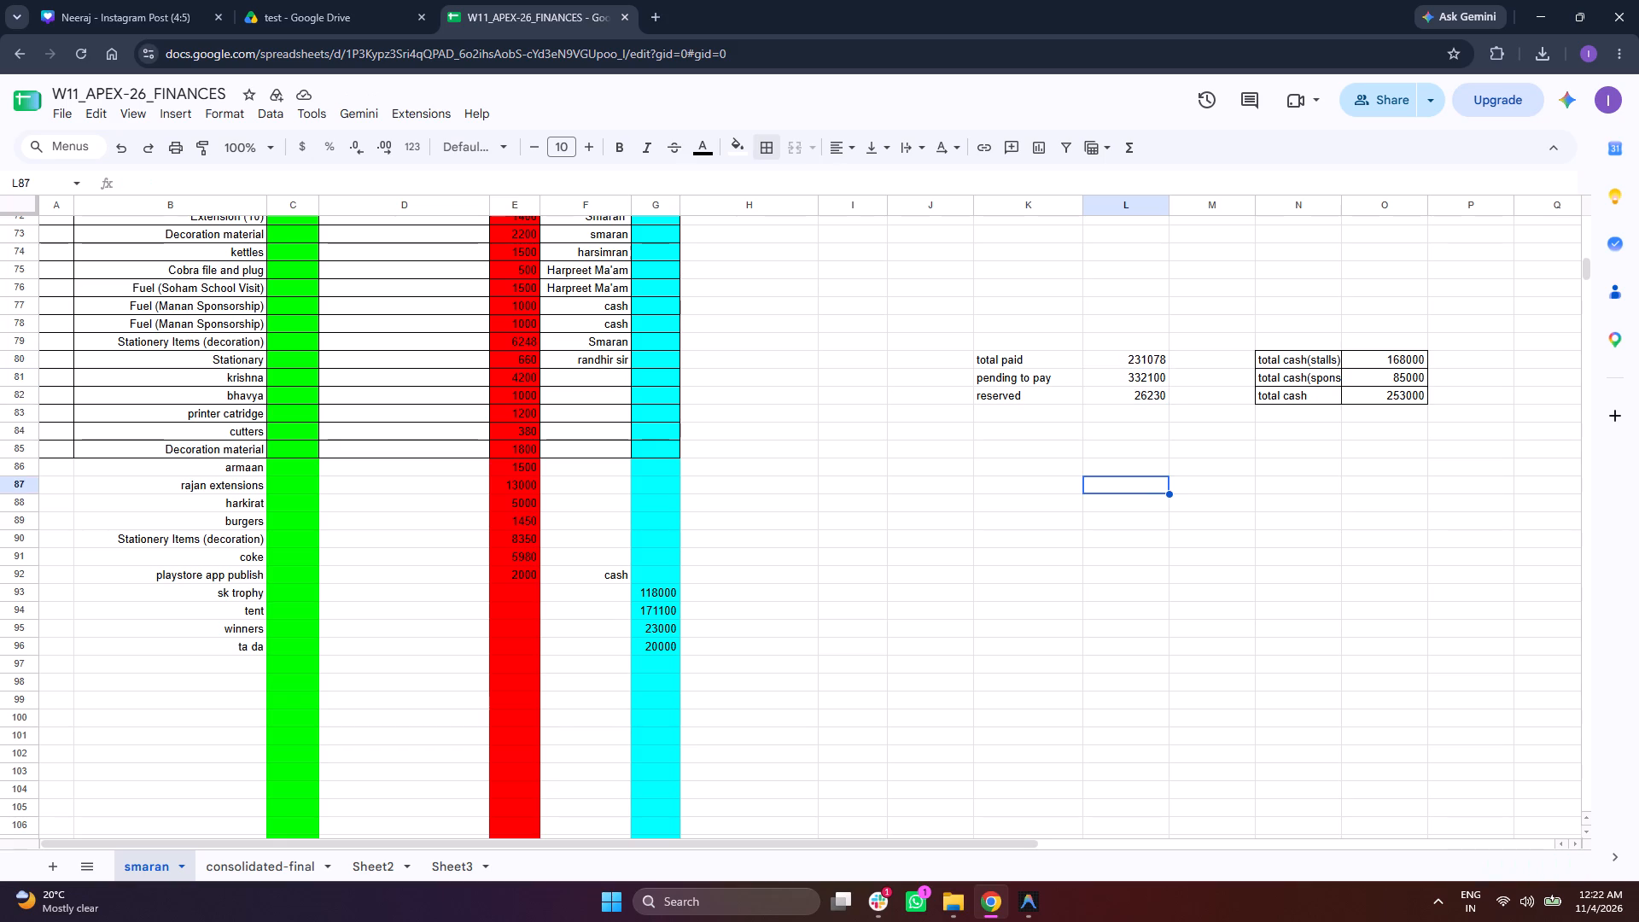
left_click(1160, 353)
left_click(1147, 395, "ctrl")
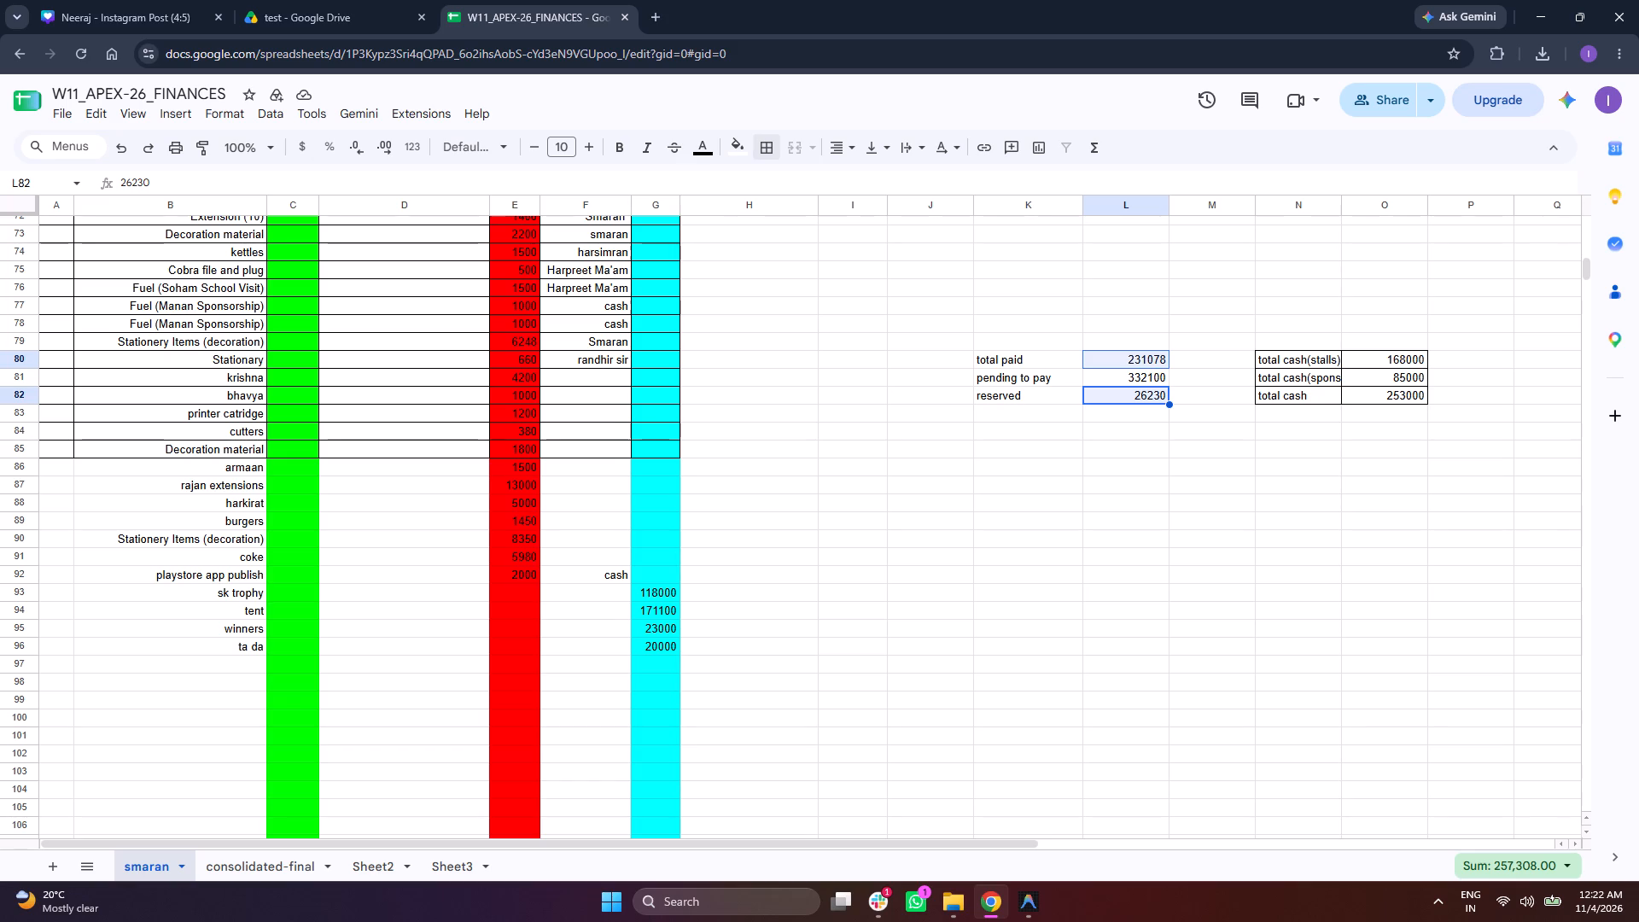
scroll(734, 529, "up", 1)
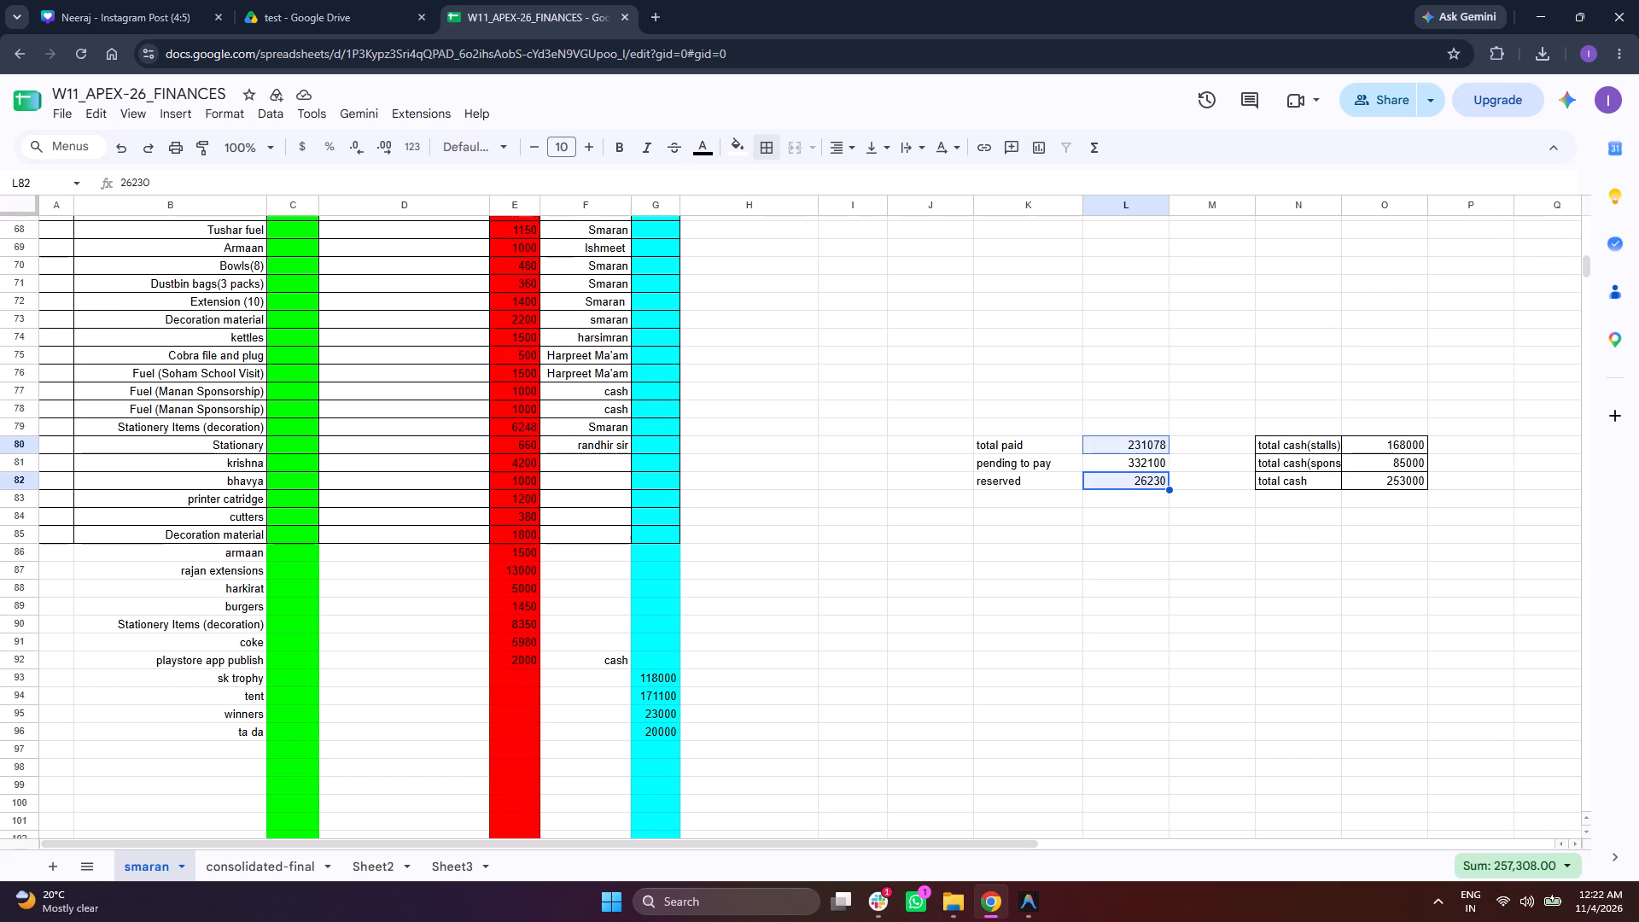
left_click(510, 205)
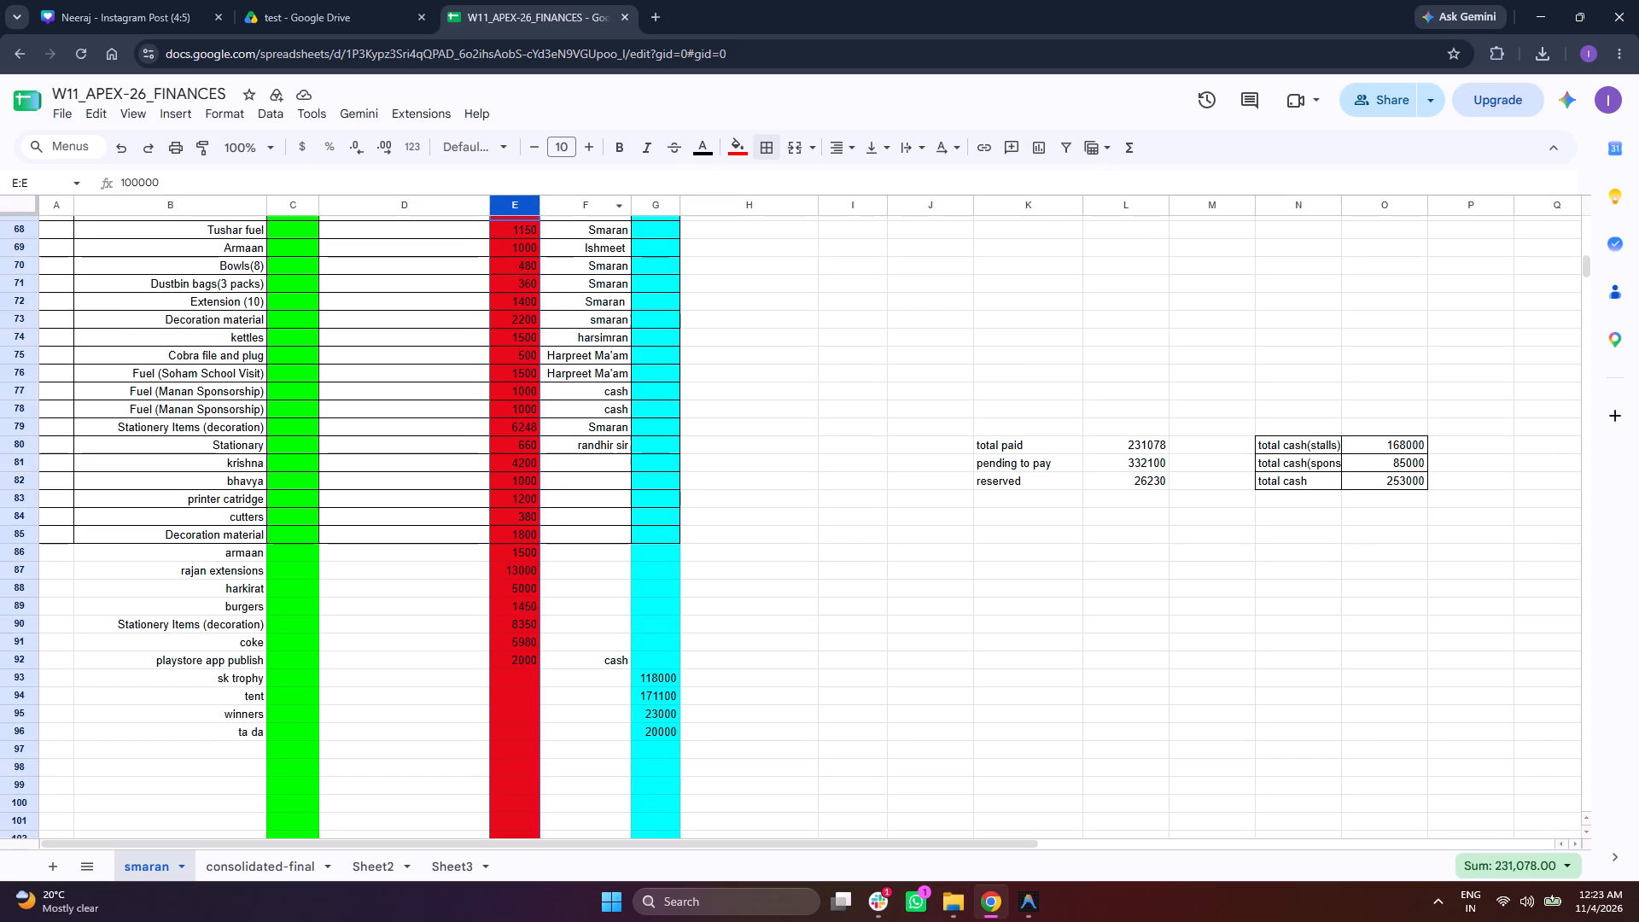
left_click(653, 201)
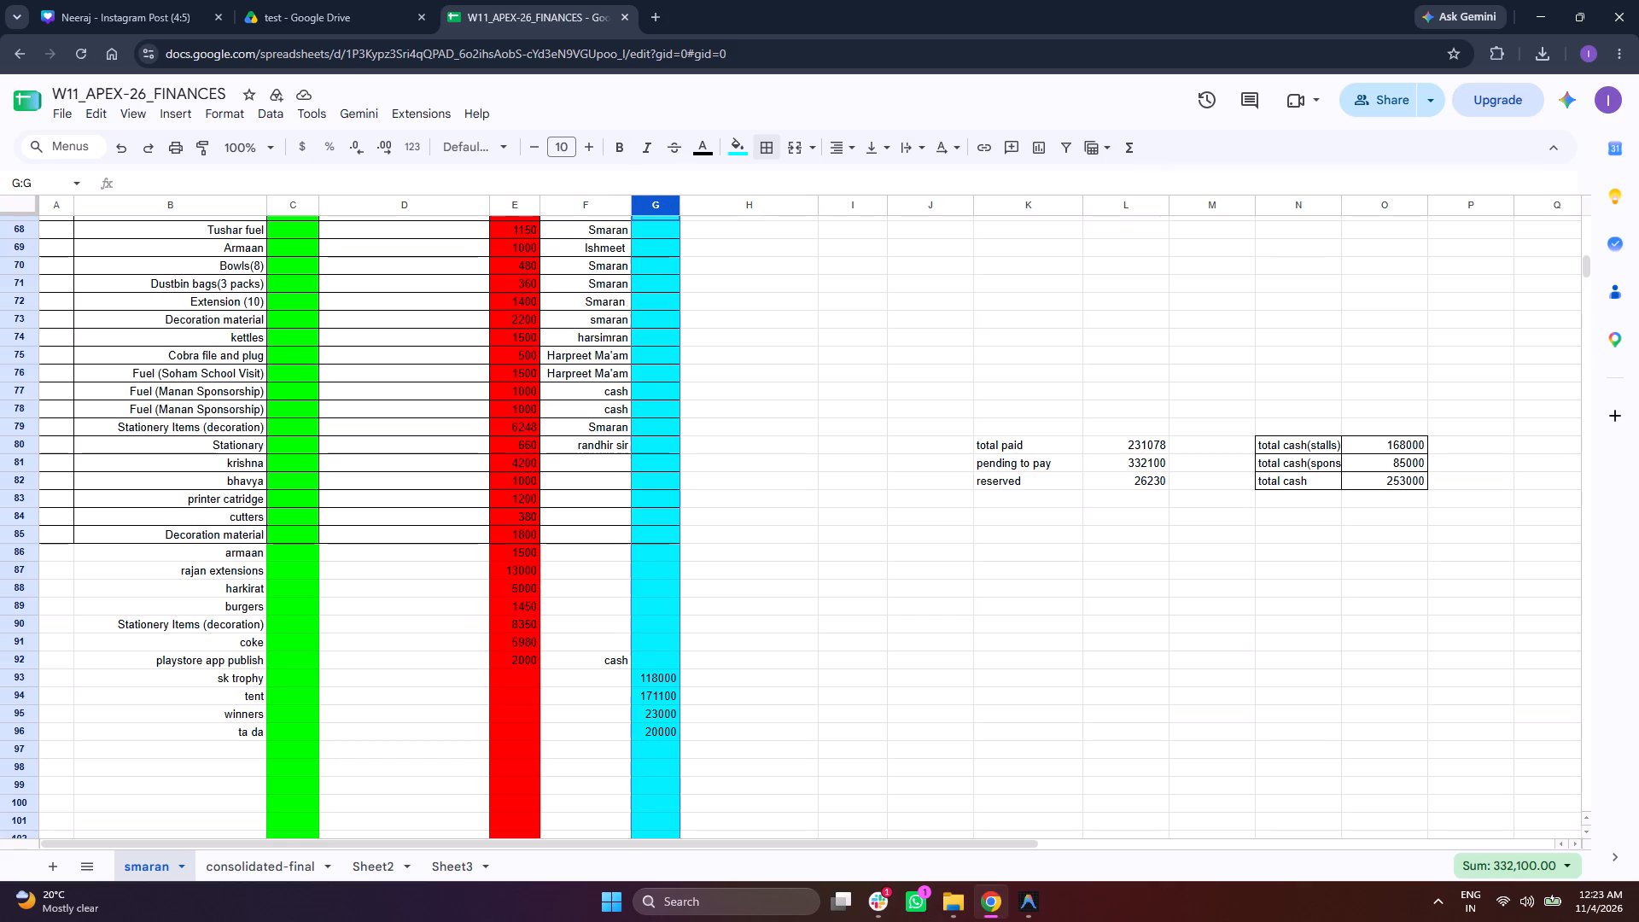
Clear the cash amount in D41 of the consolidated-final sheet.
left_click(248, 875)
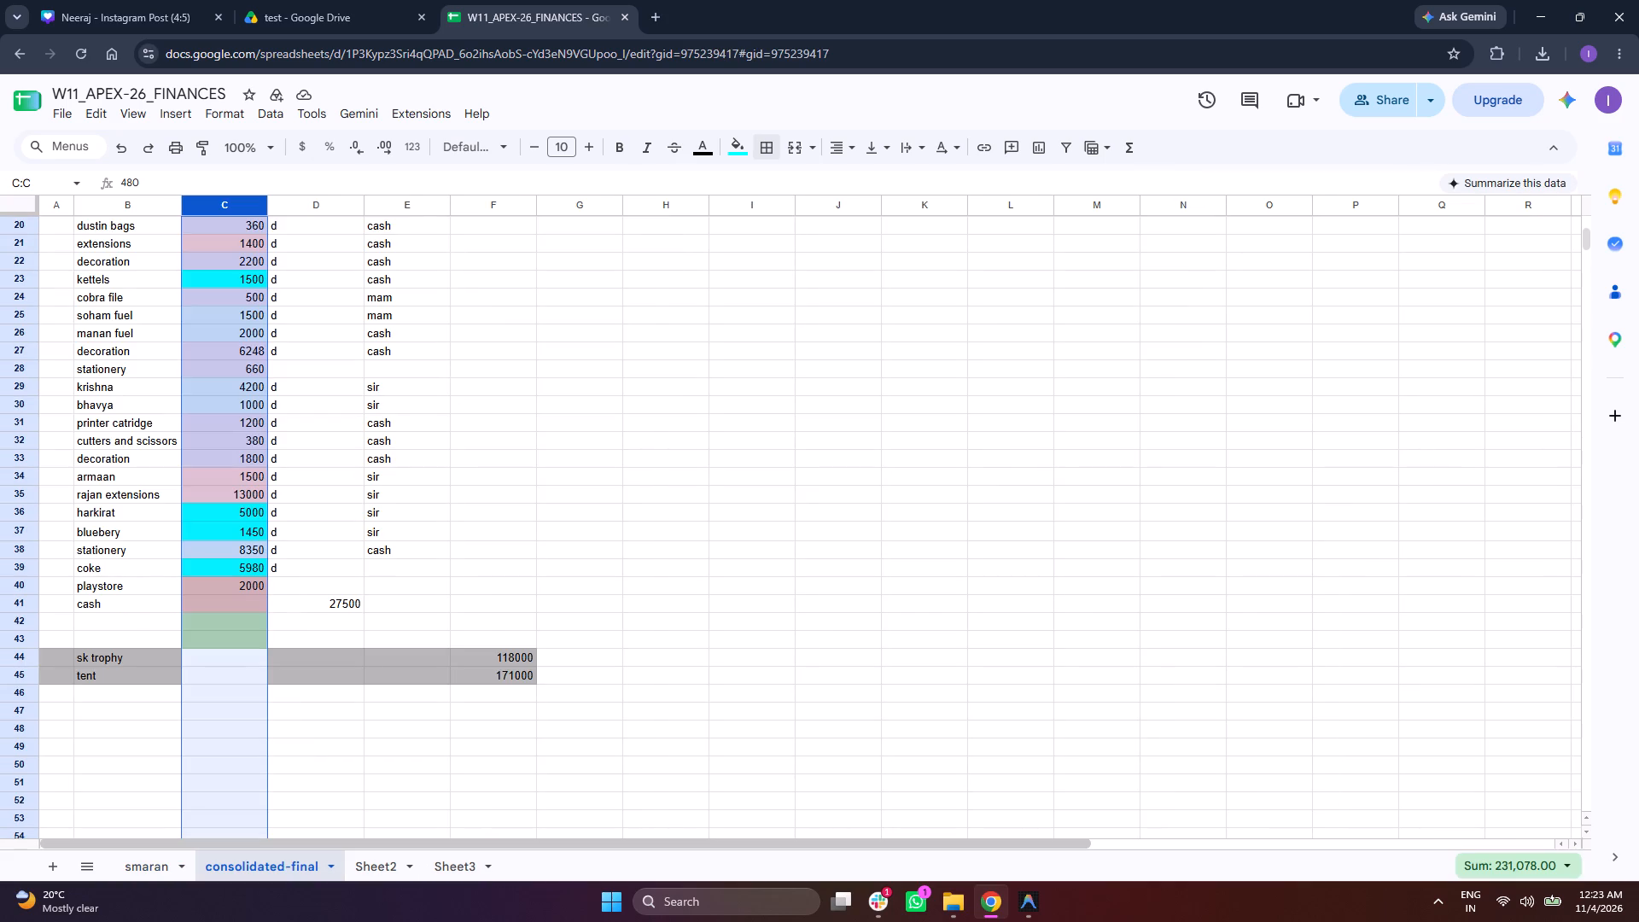
scroll(312, 437, "up", 3)
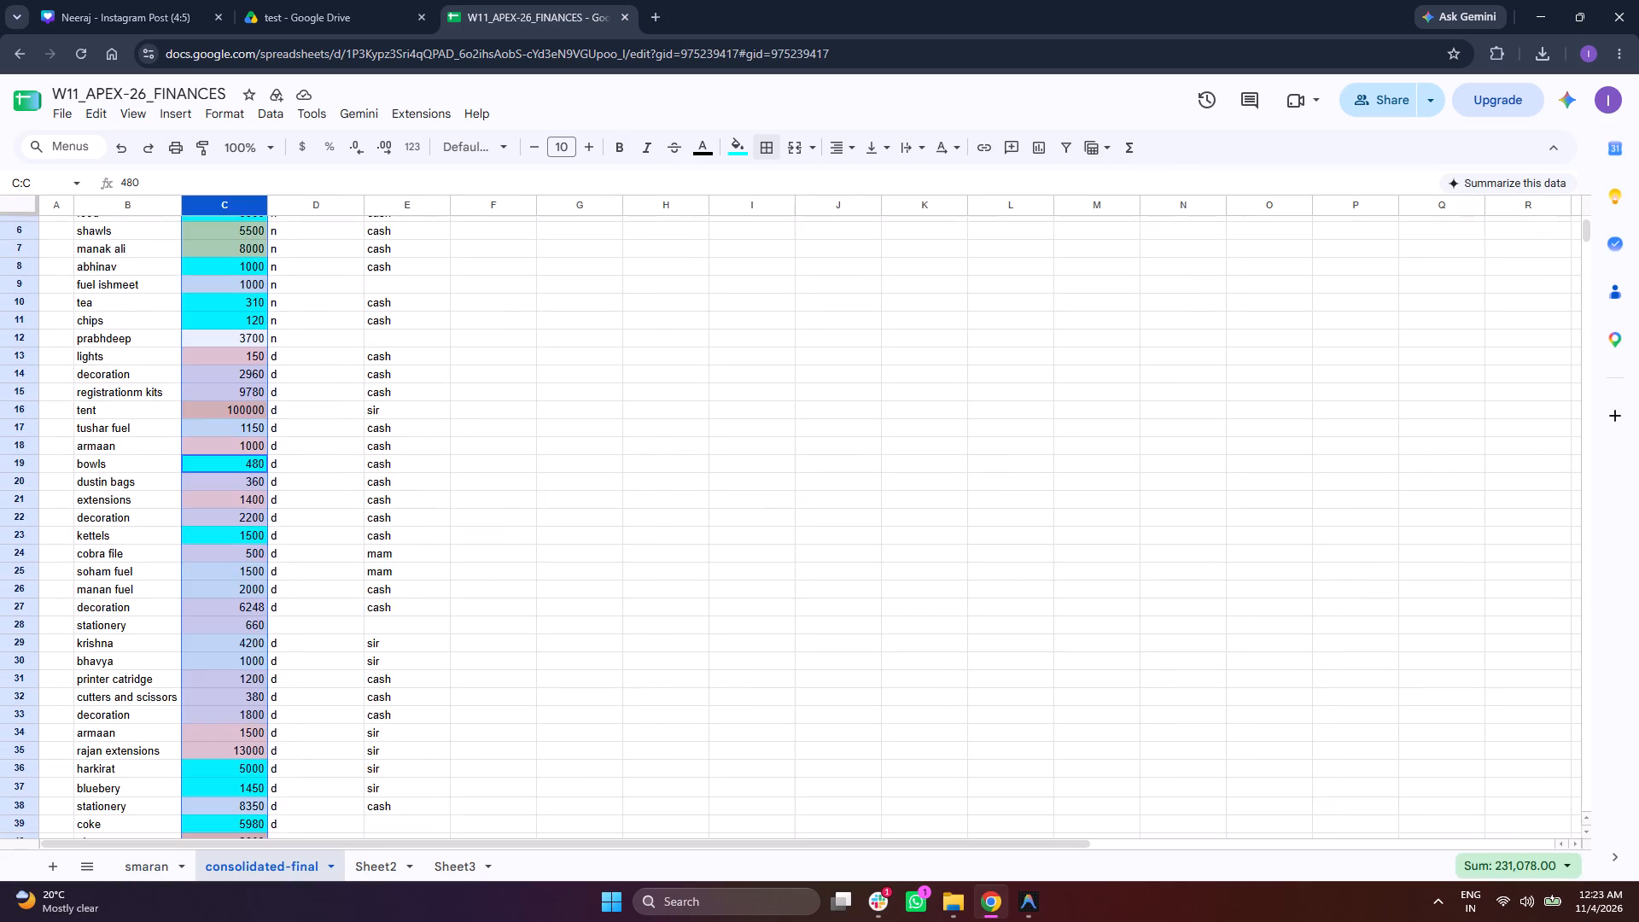
scroll(312, 437, "down", 6)
left_click(338, 347)
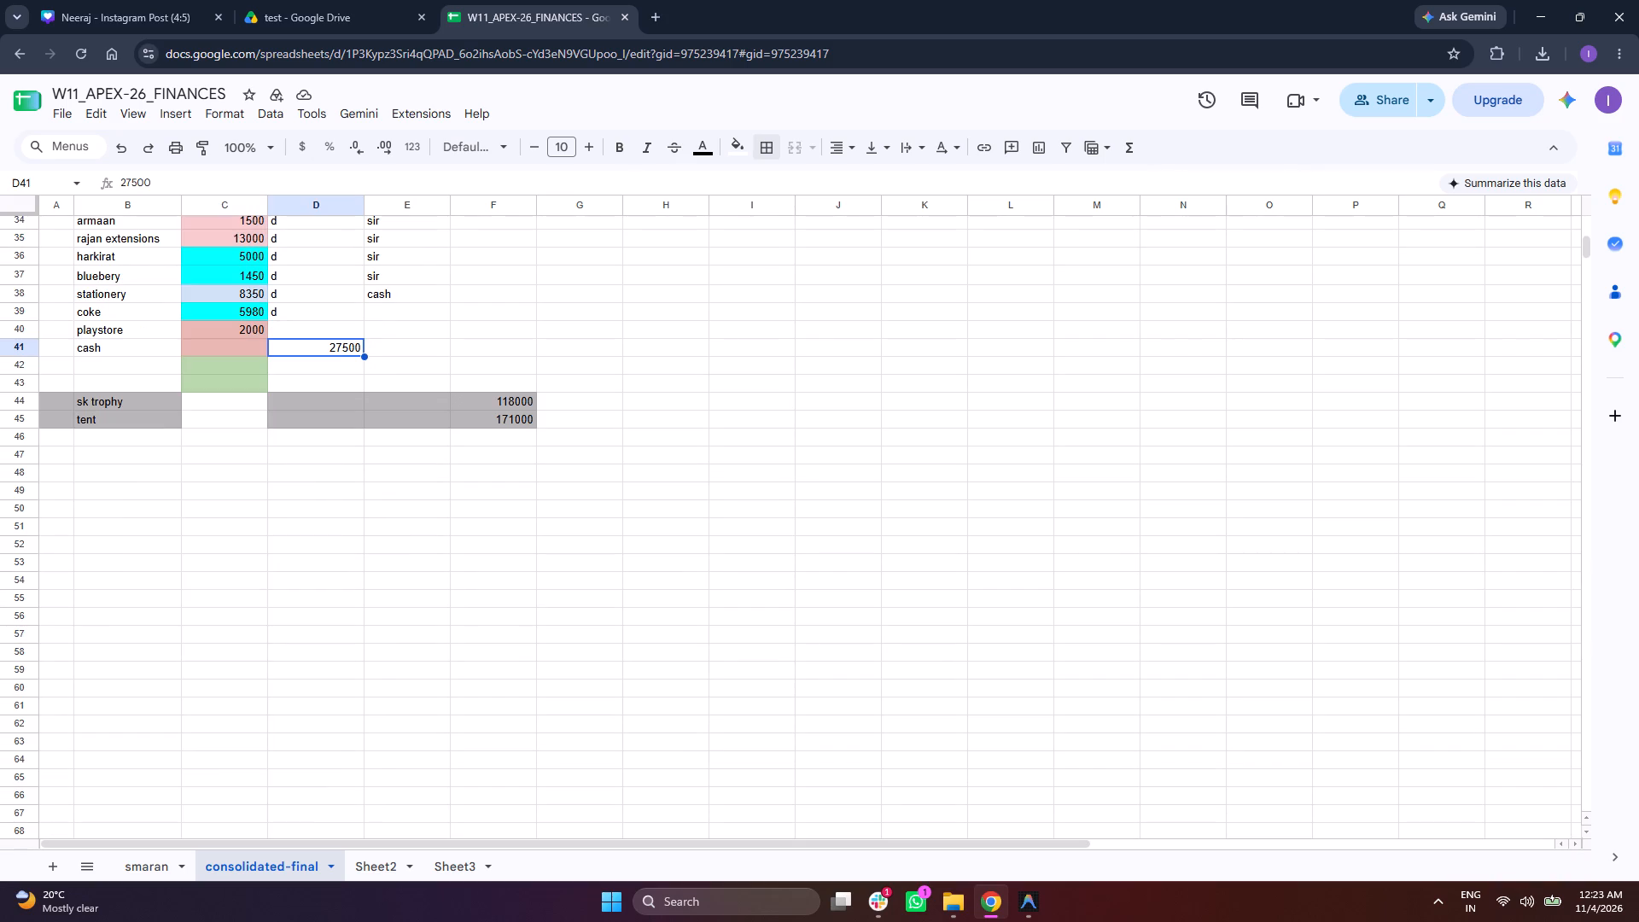
left_click(155, 867)
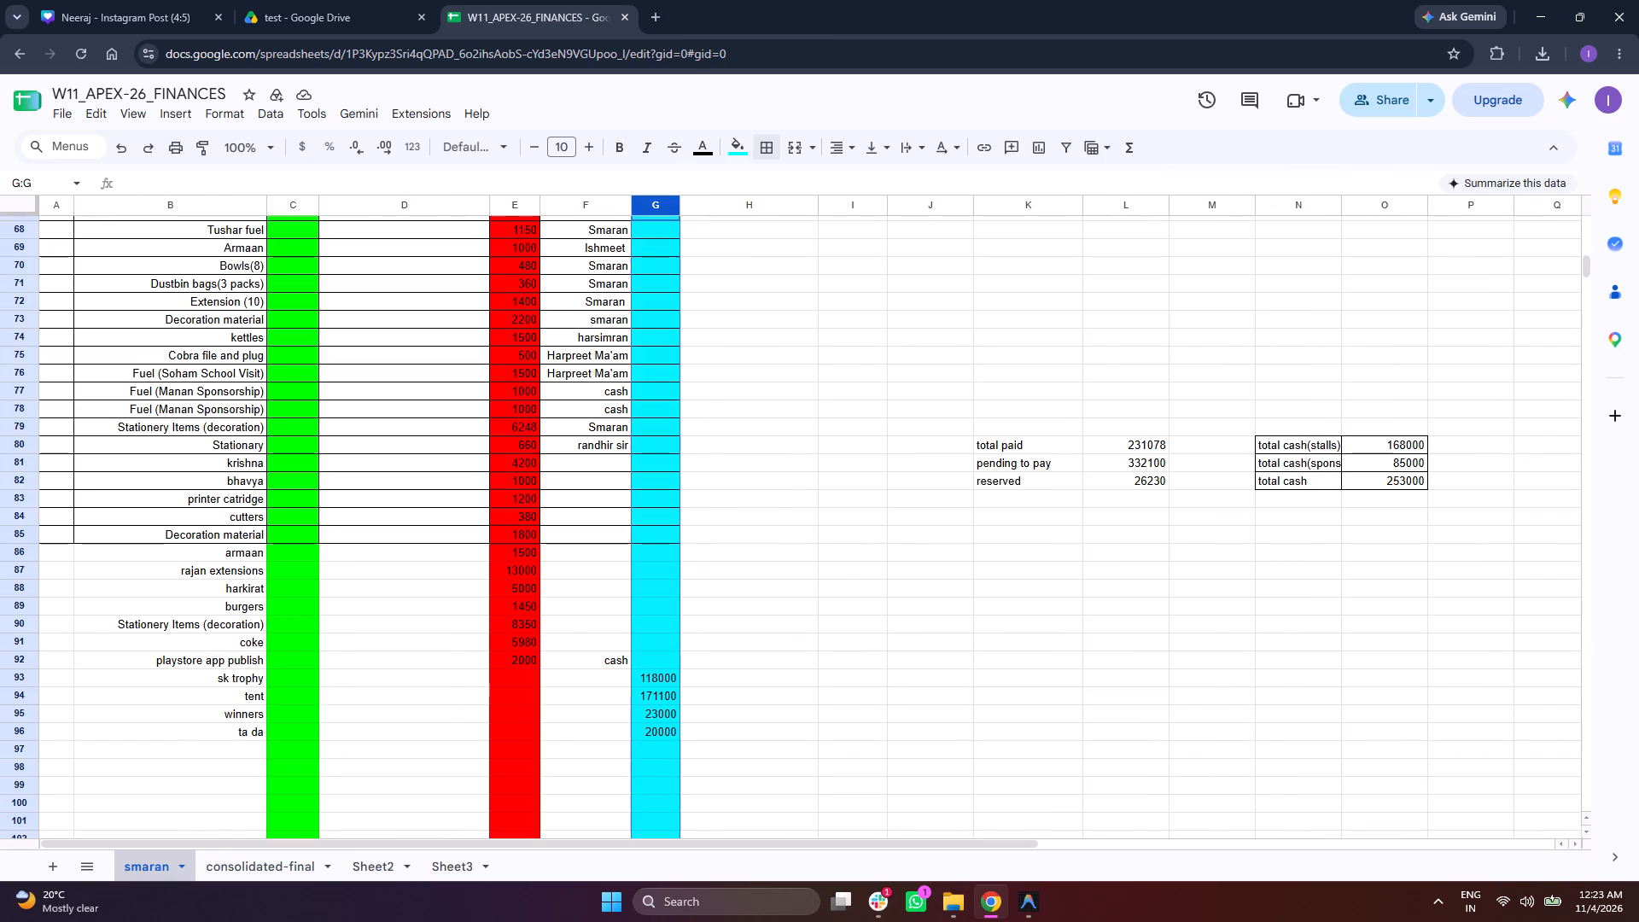
left_click(237, 872)
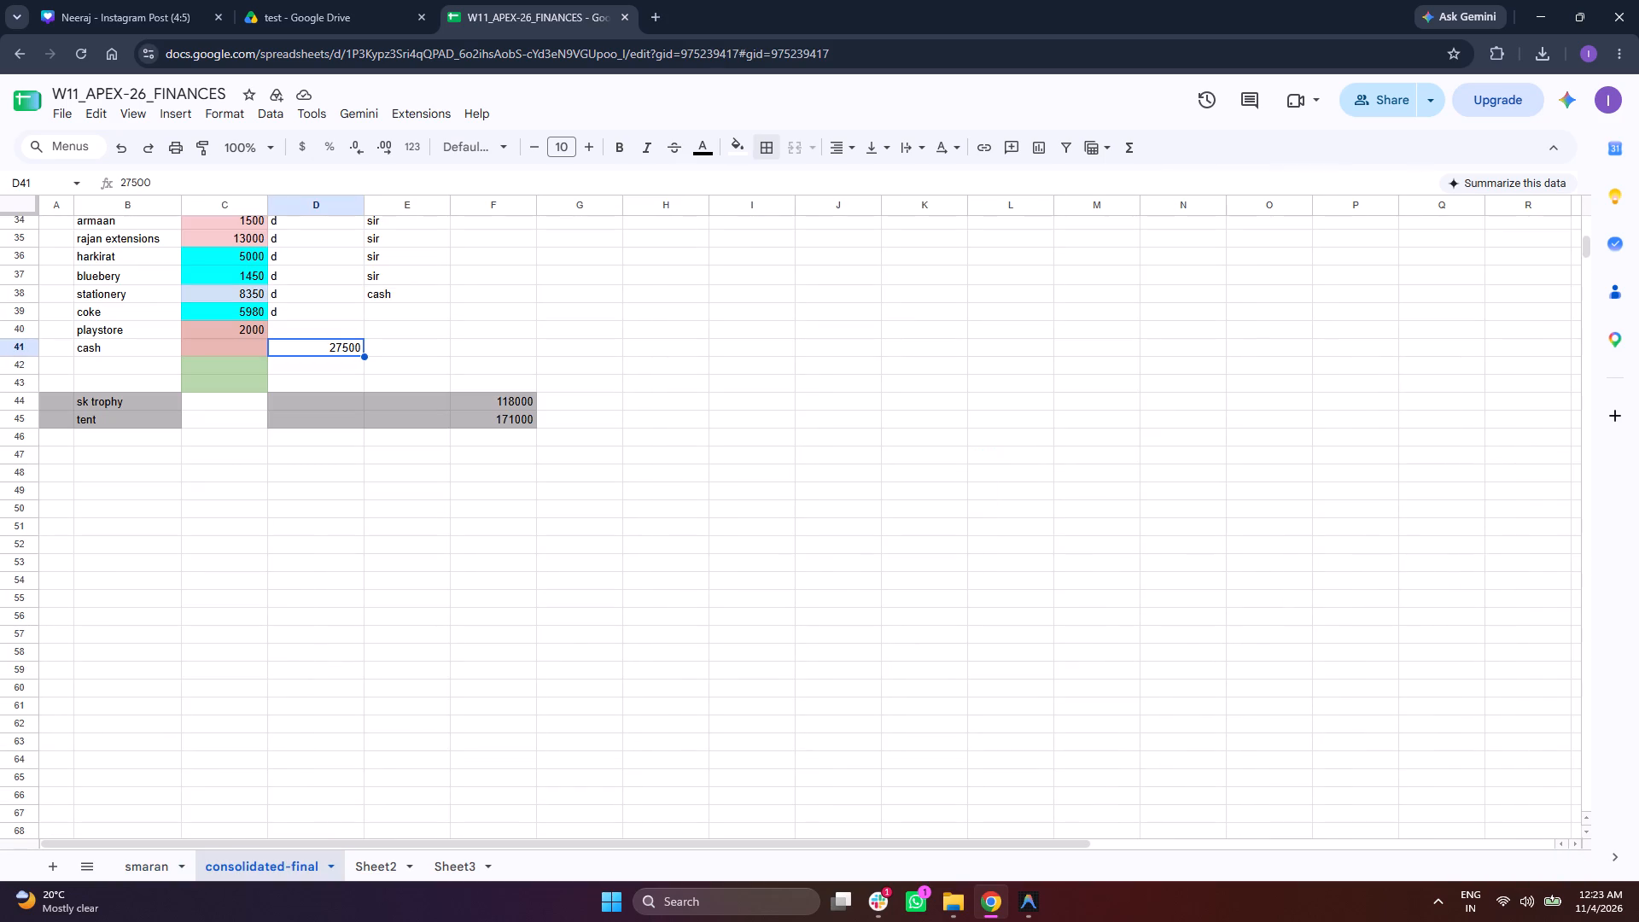
key("BackSpace")
Reorder the summary on the smaran sheet so reserved sits in K81:L81 and pending to pay in K82:L82.
left_click(147, 863)
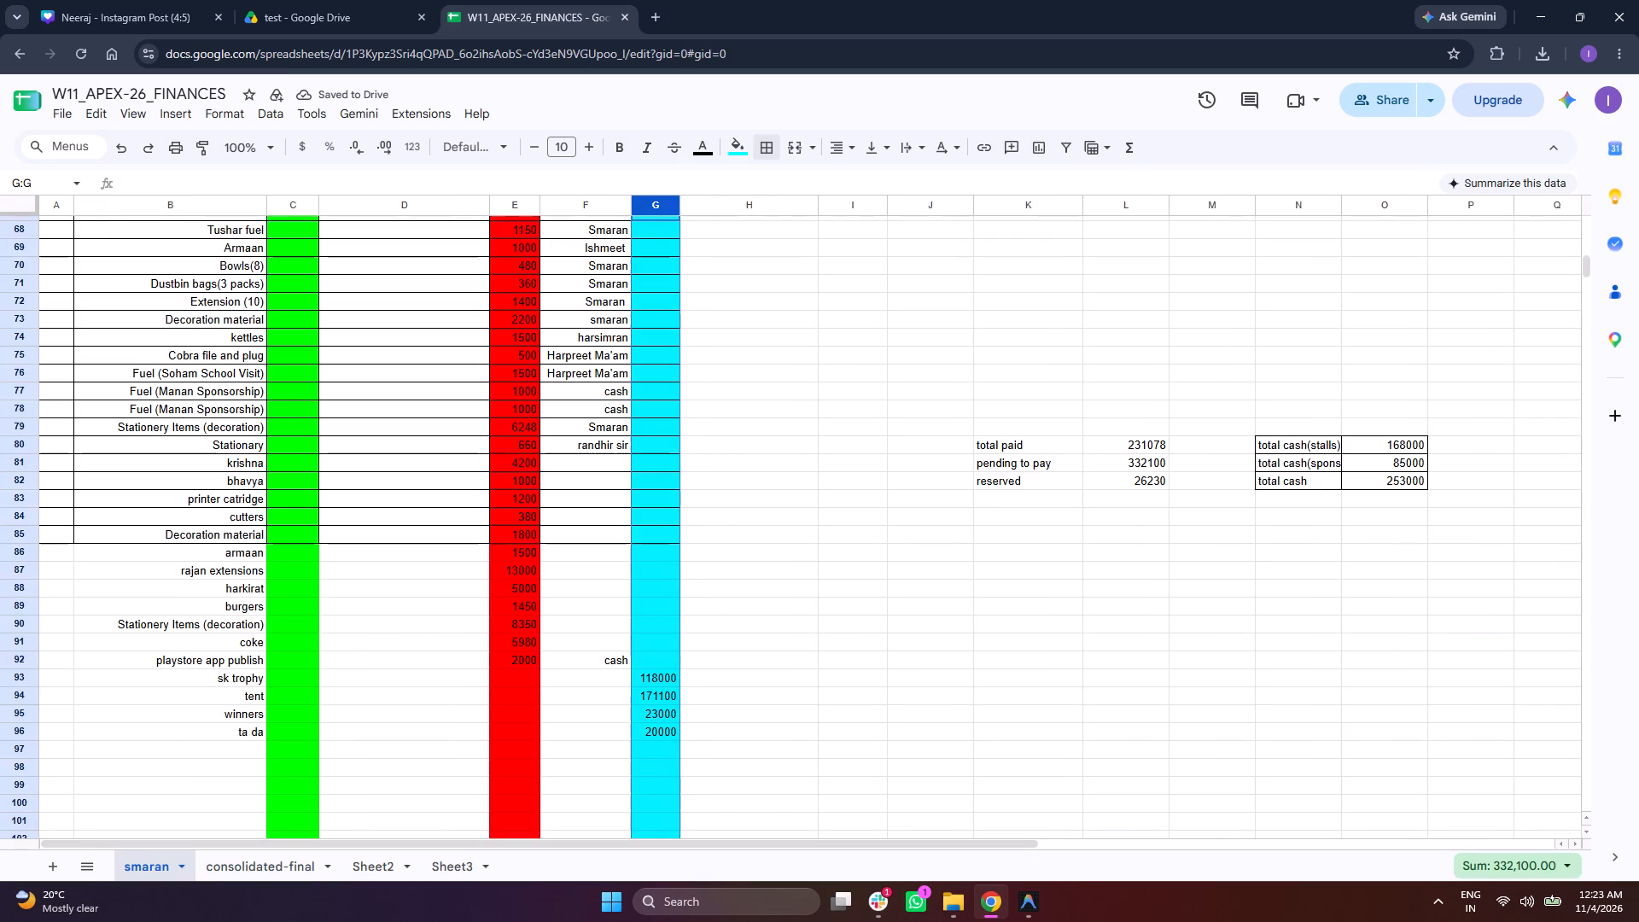
left_click(1100, 444)
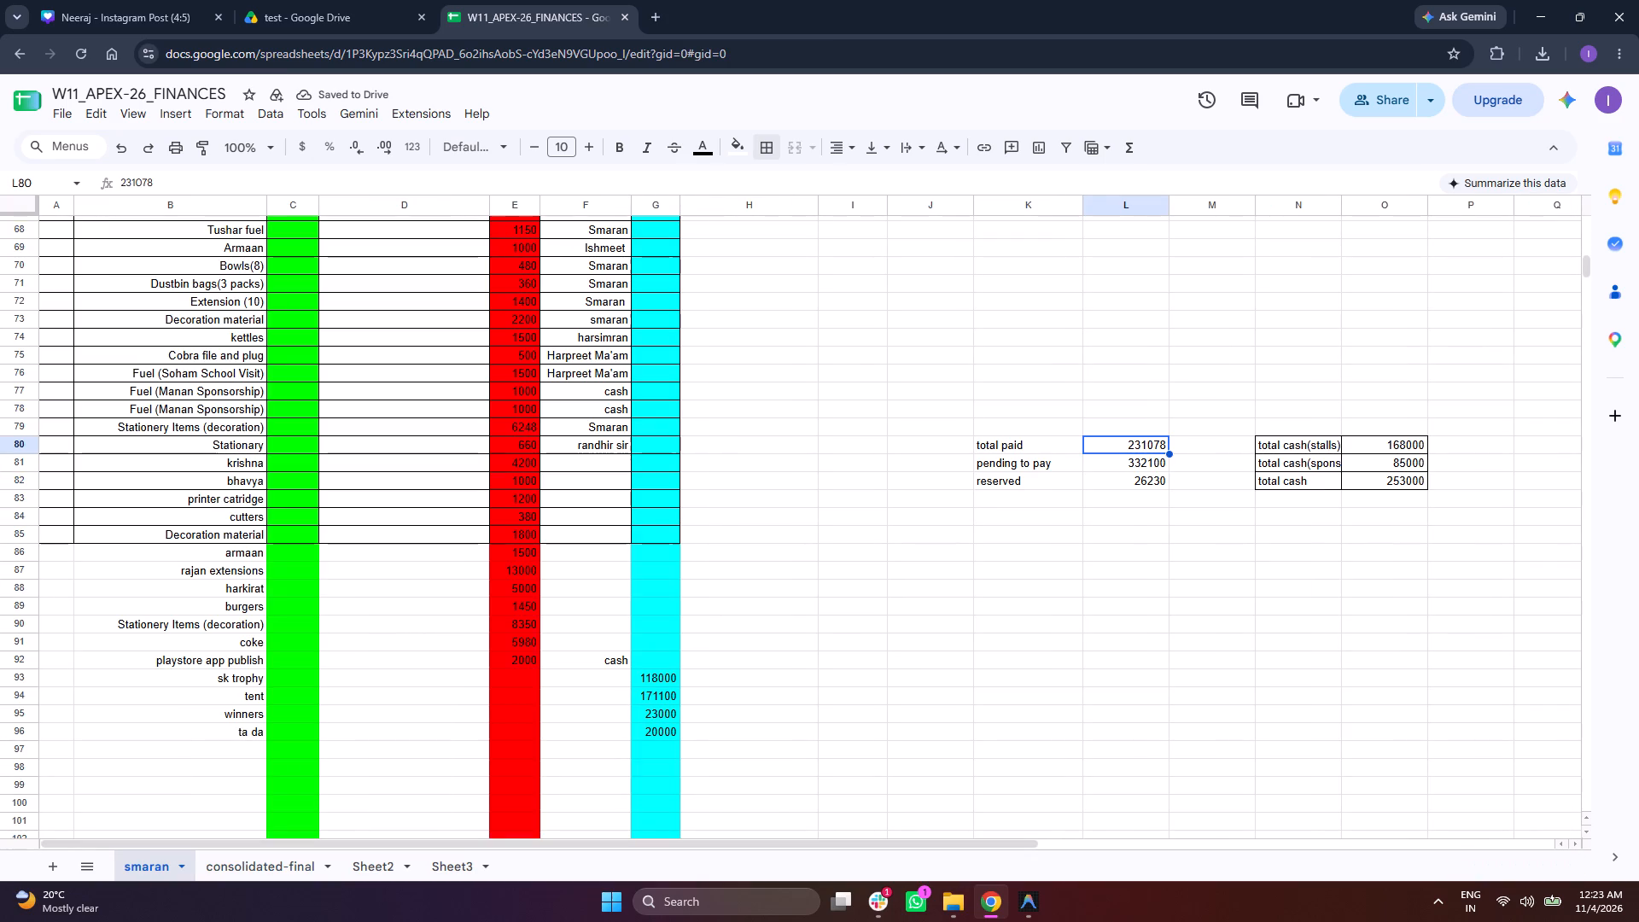
left_click(1115, 487, "ctrl")
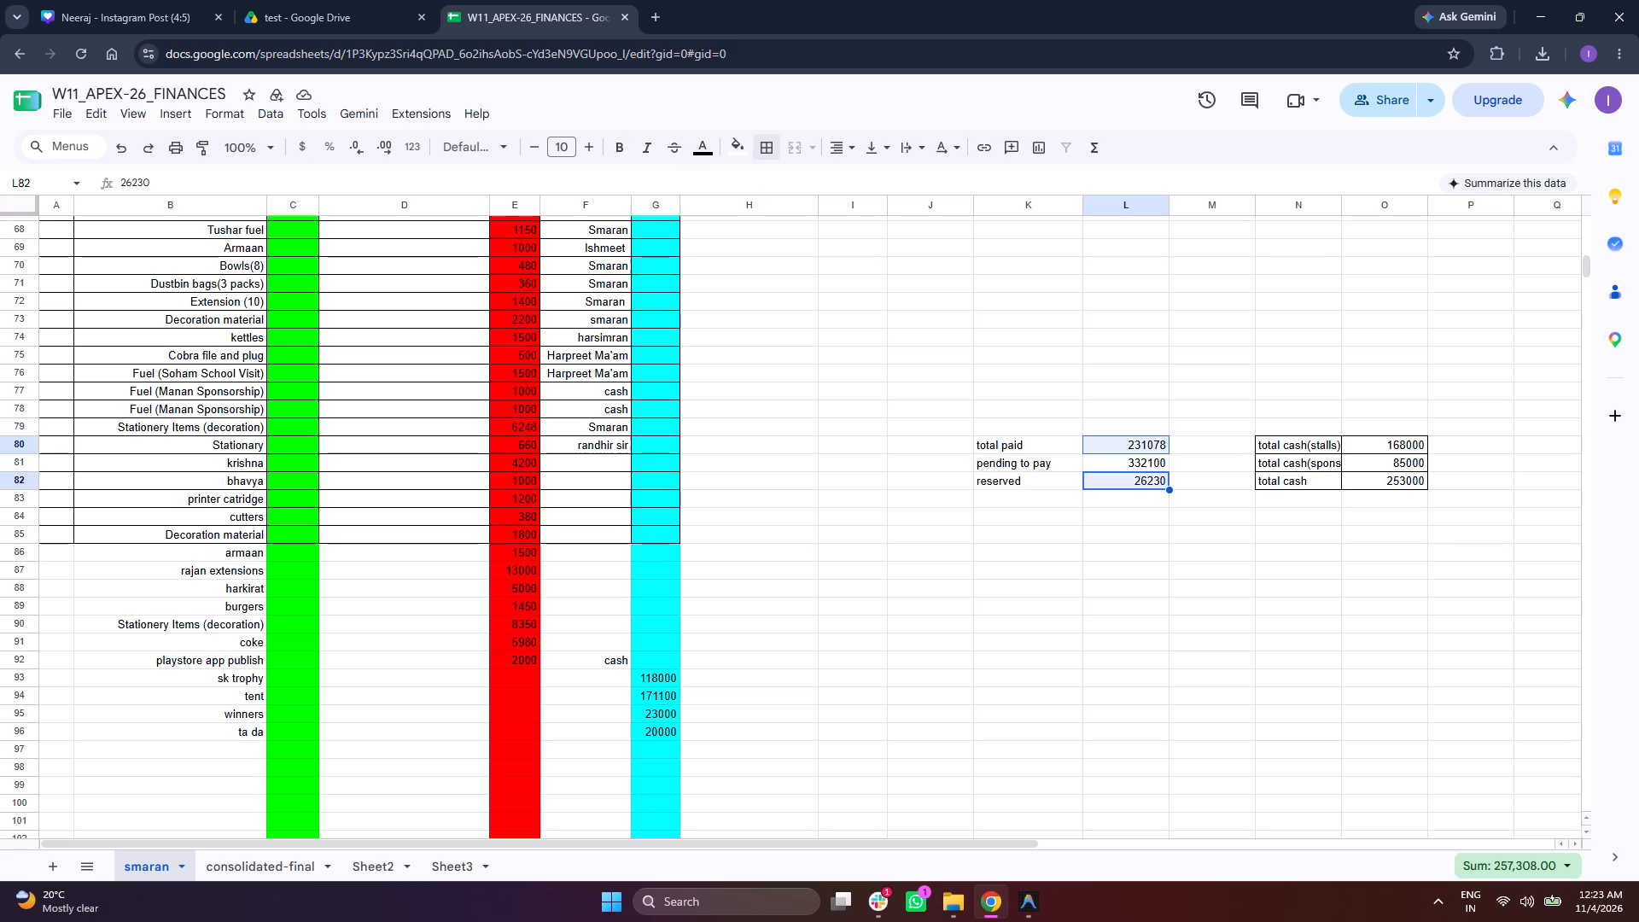
left_click(1045, 460)
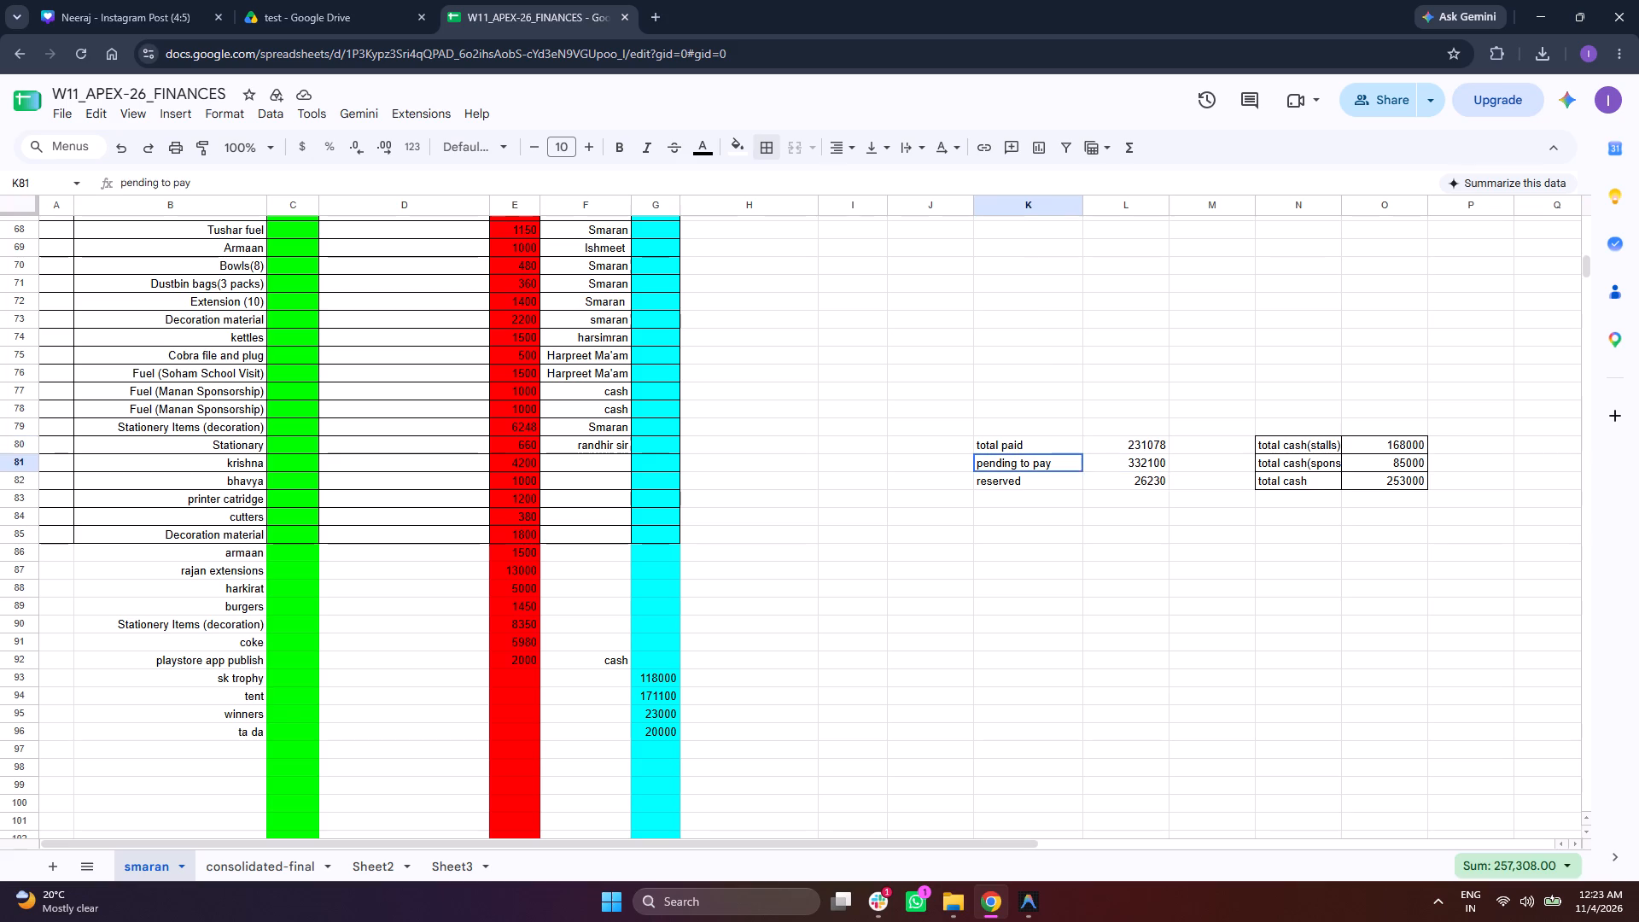
left_click(1118, 466, "shift")
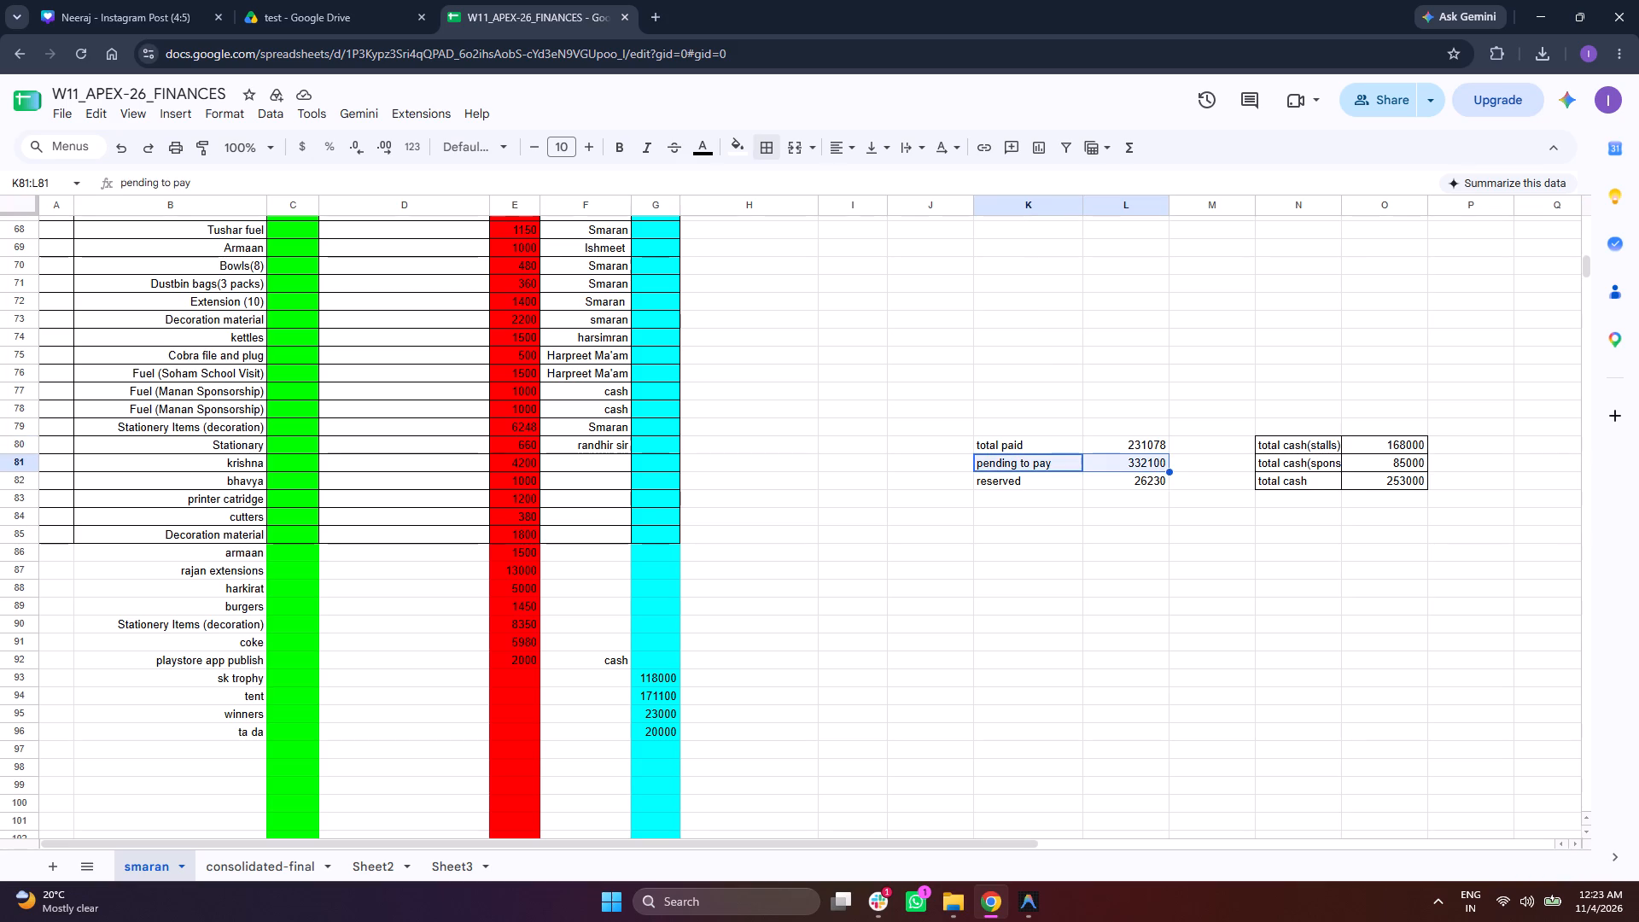
key("ctrl+x")
left_click(1053, 500)
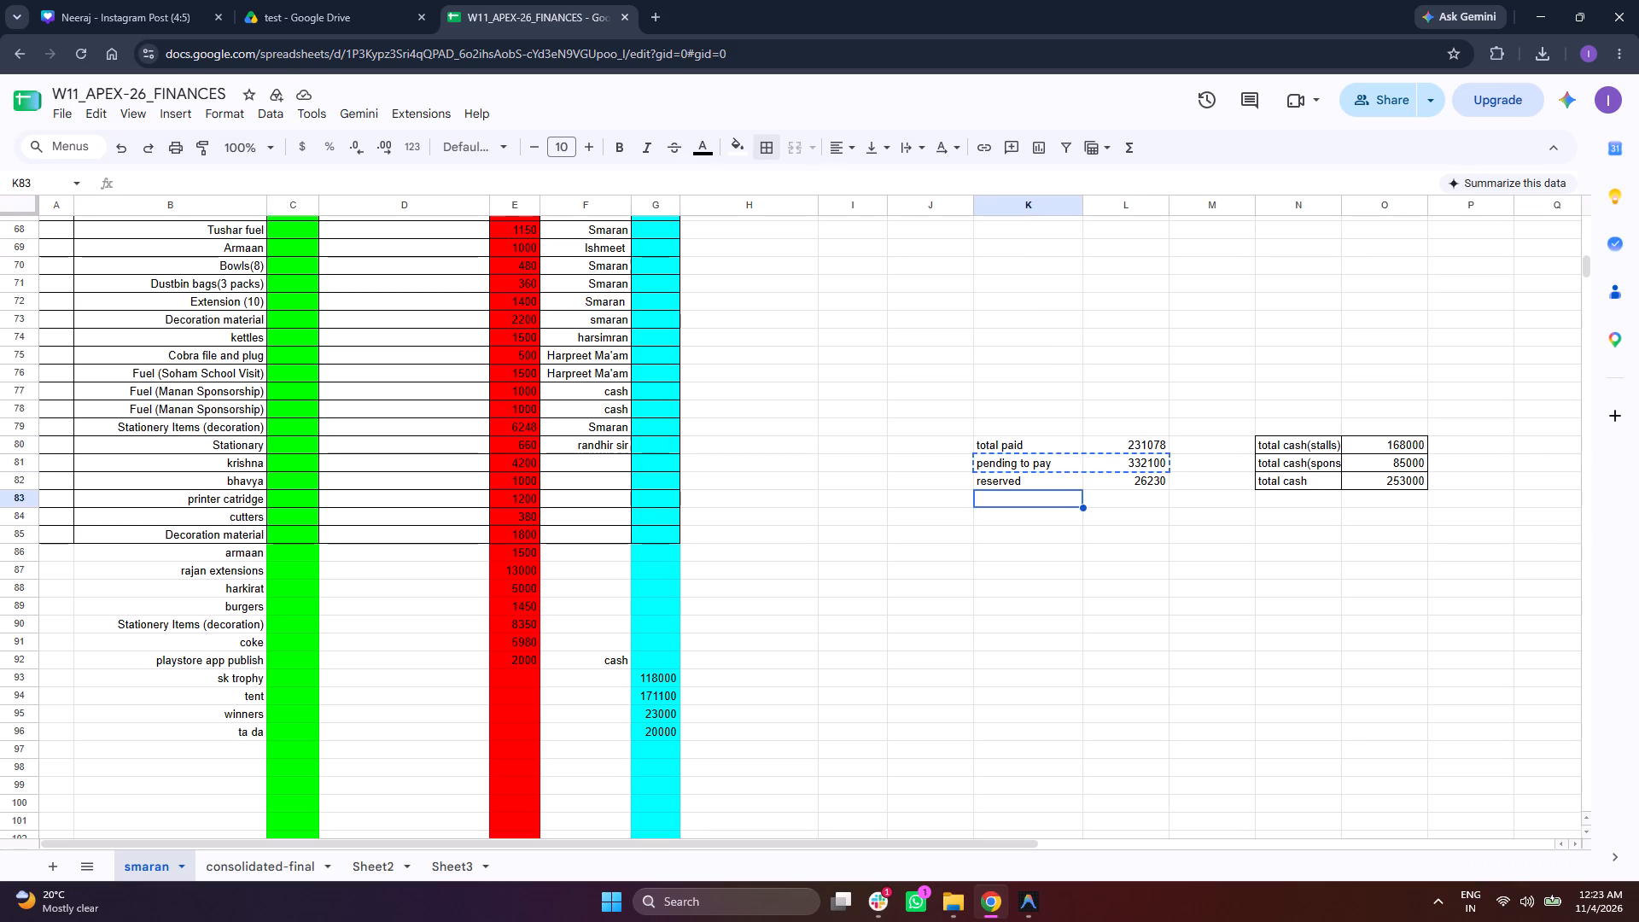
key("ctrl+v")
left_click(1090, 551)
left_click_drag(1063, 481, 1099, 504)
key("ctrl+x")
left_click(1062, 459)
key("ctrl+v")
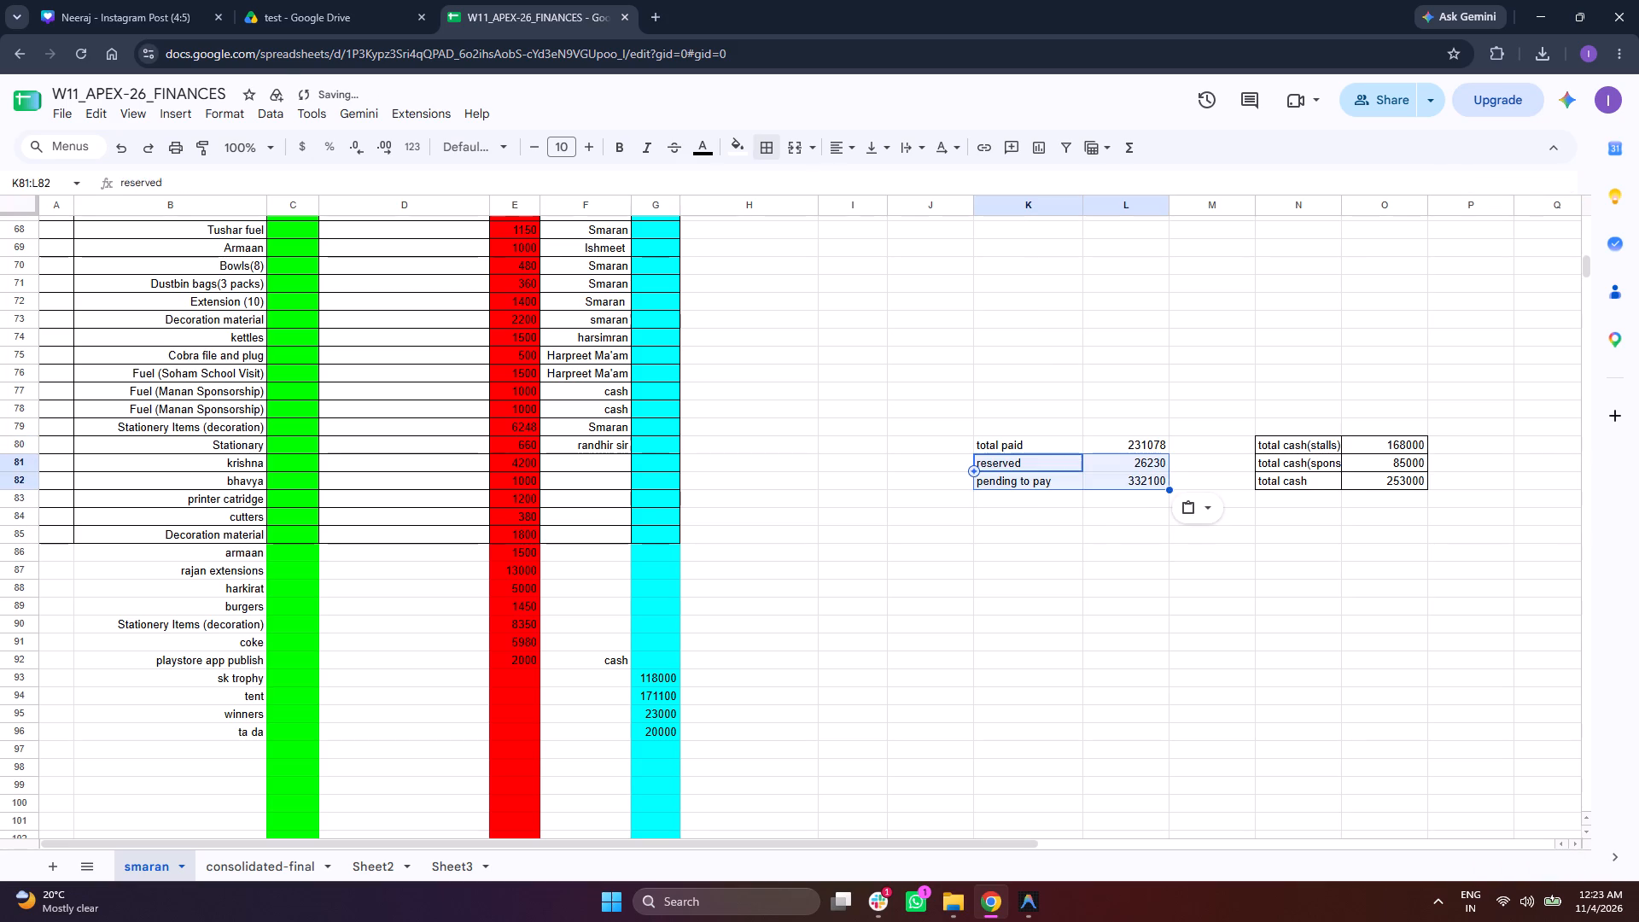
left_click(1095, 568)
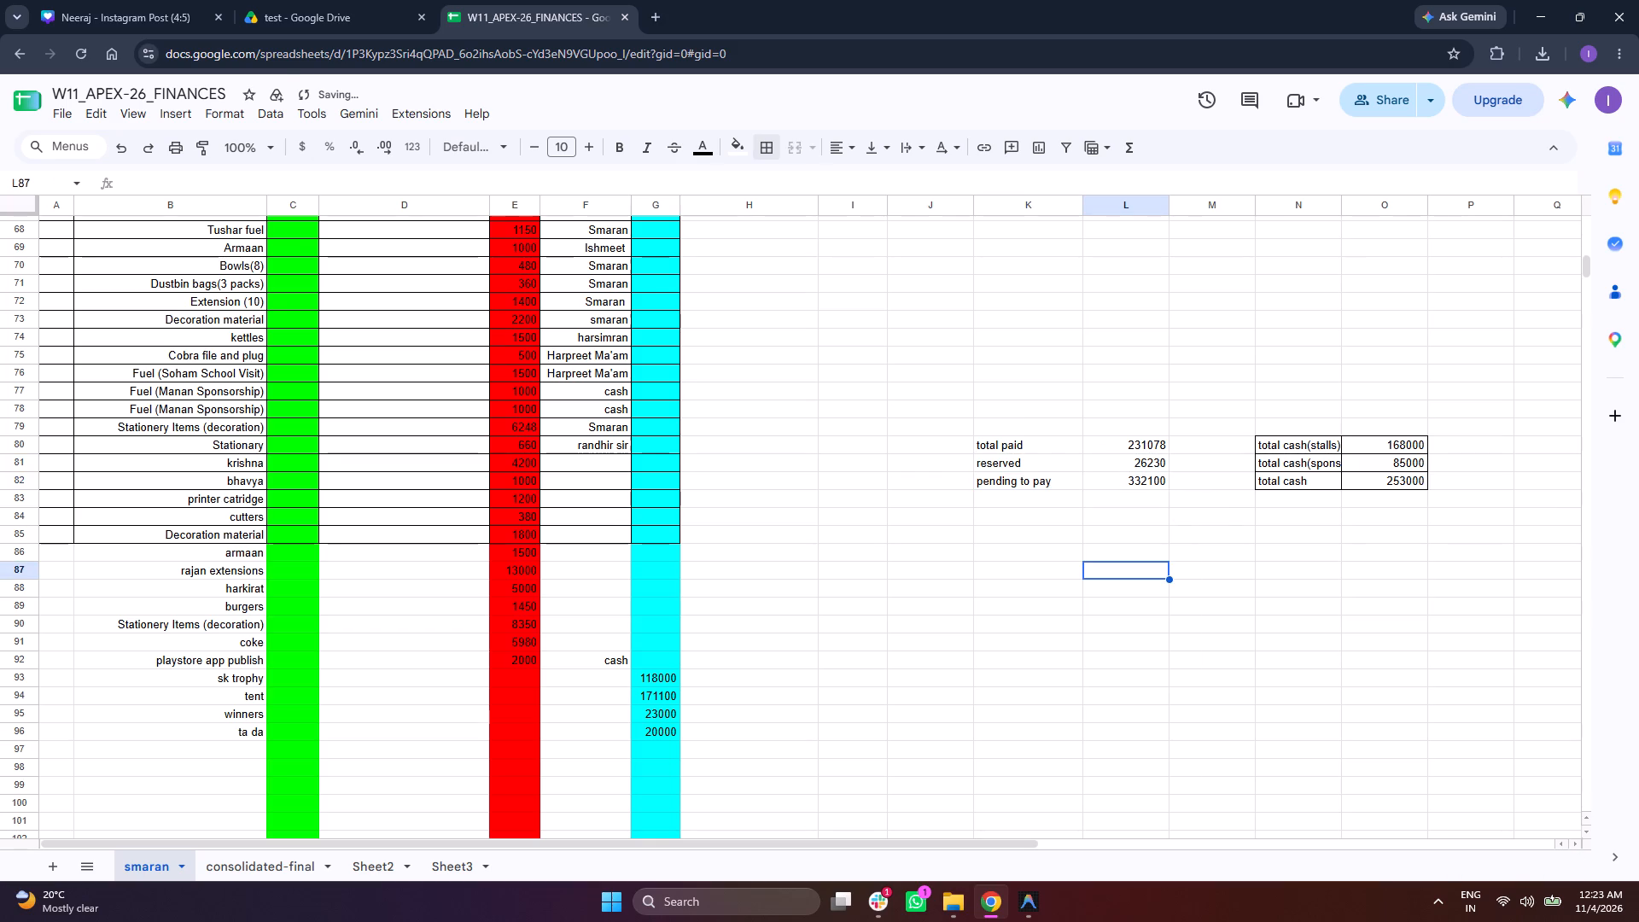
Inspect the total cash formula in O82.
left_click(1383, 481)
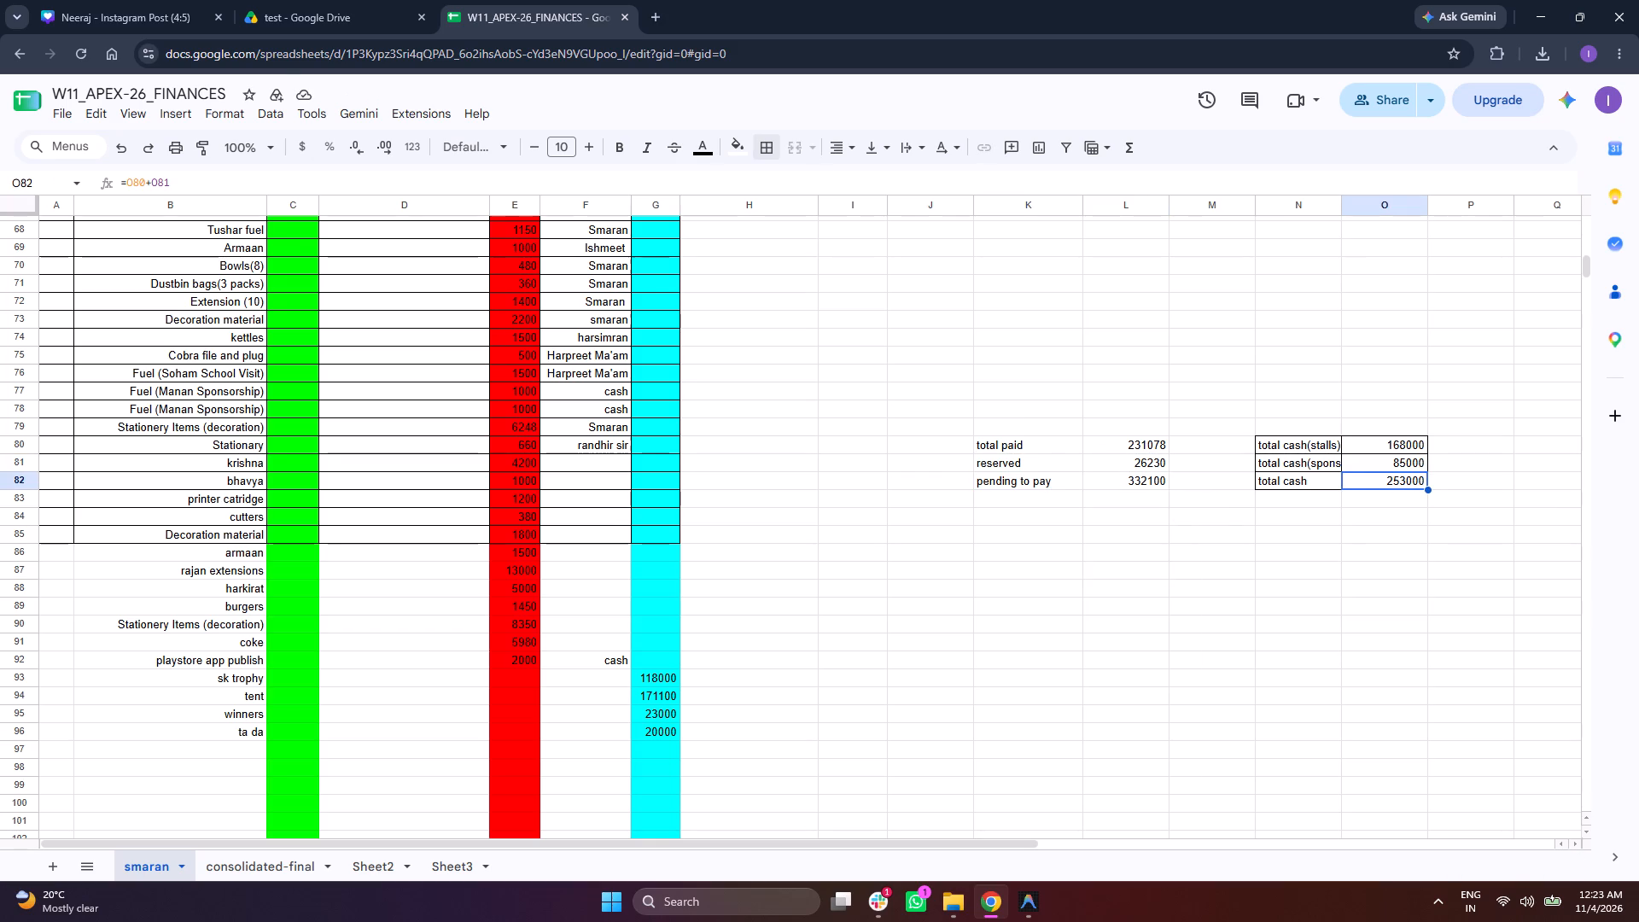
scroll(1296, 591, "left", 1)
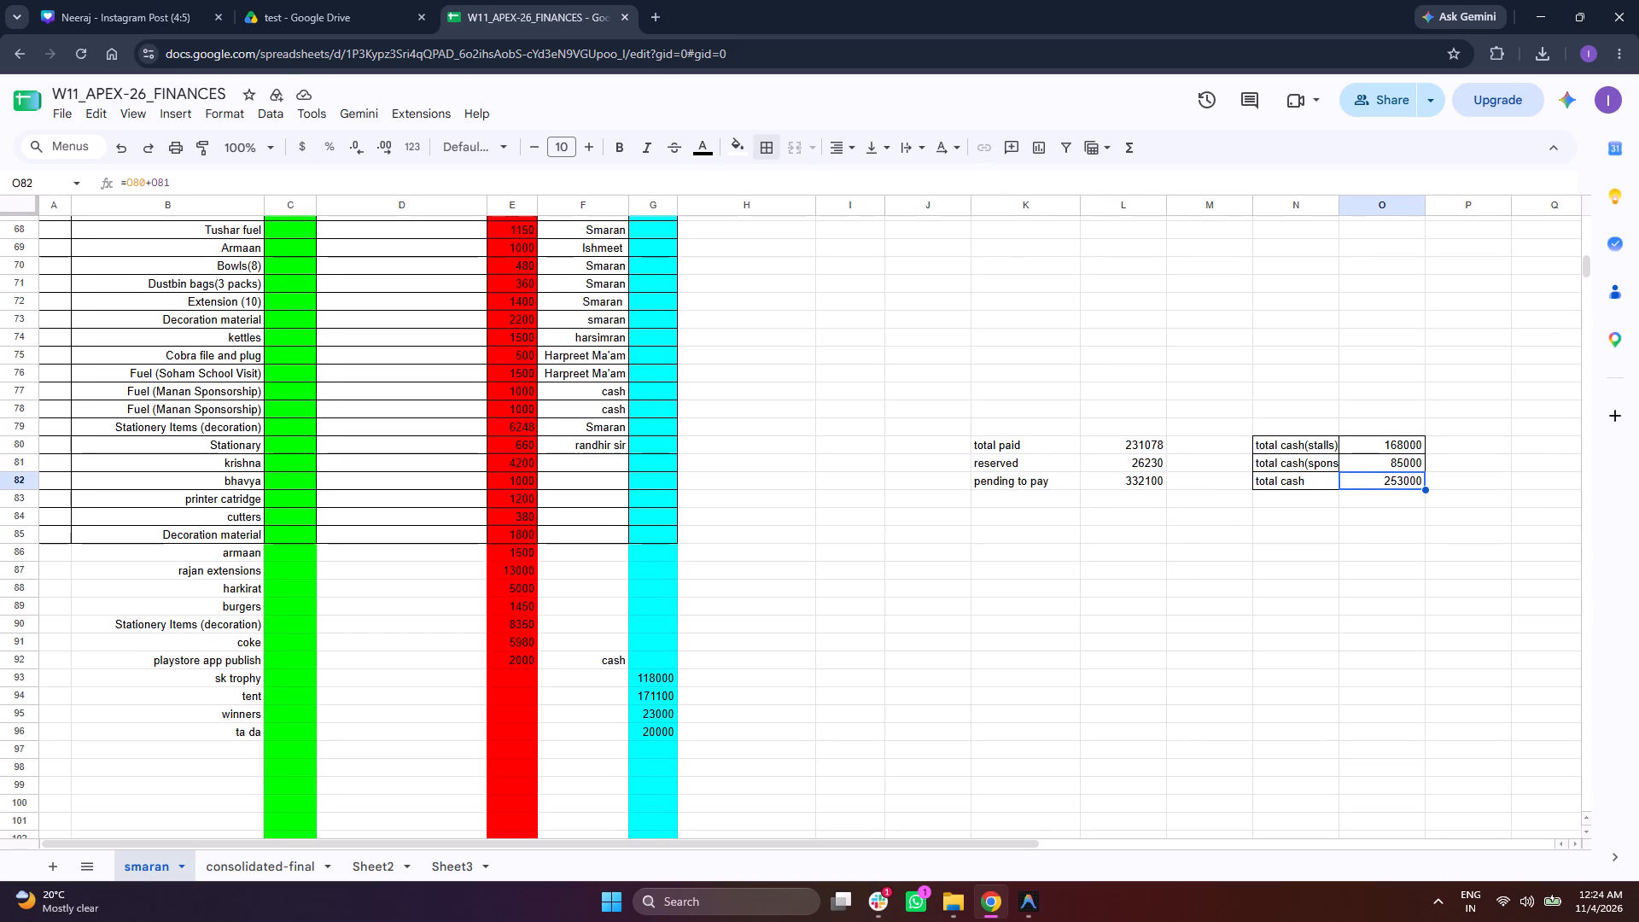
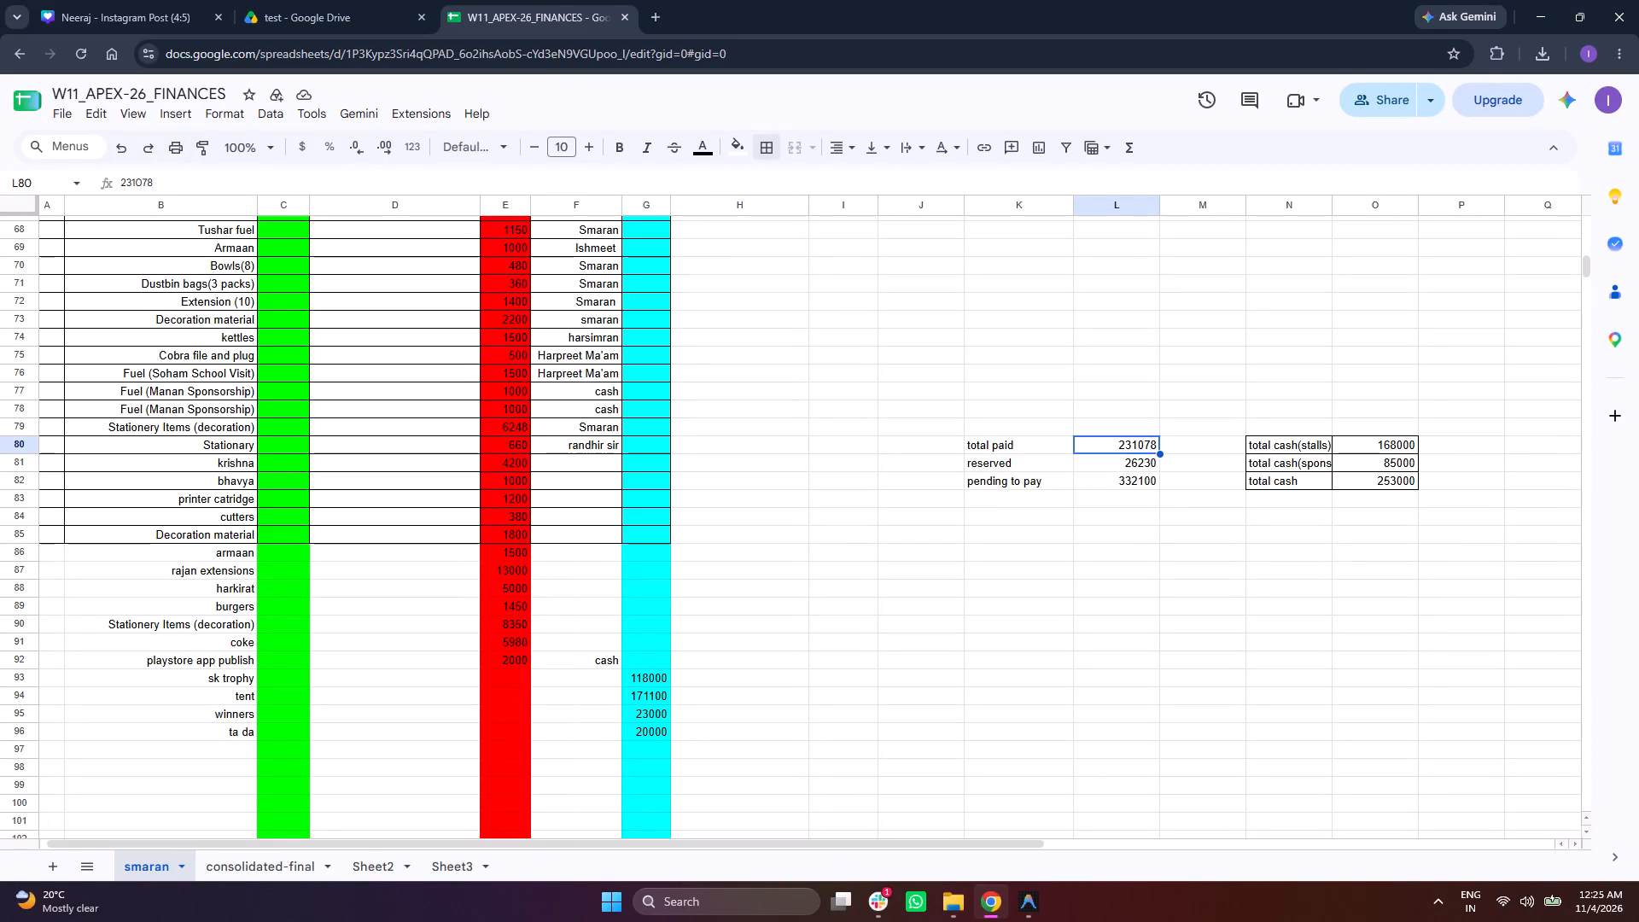
Check the sum of the total paid and reserved amounts in L80:L81.
left_click(1146, 464, "ctrl")
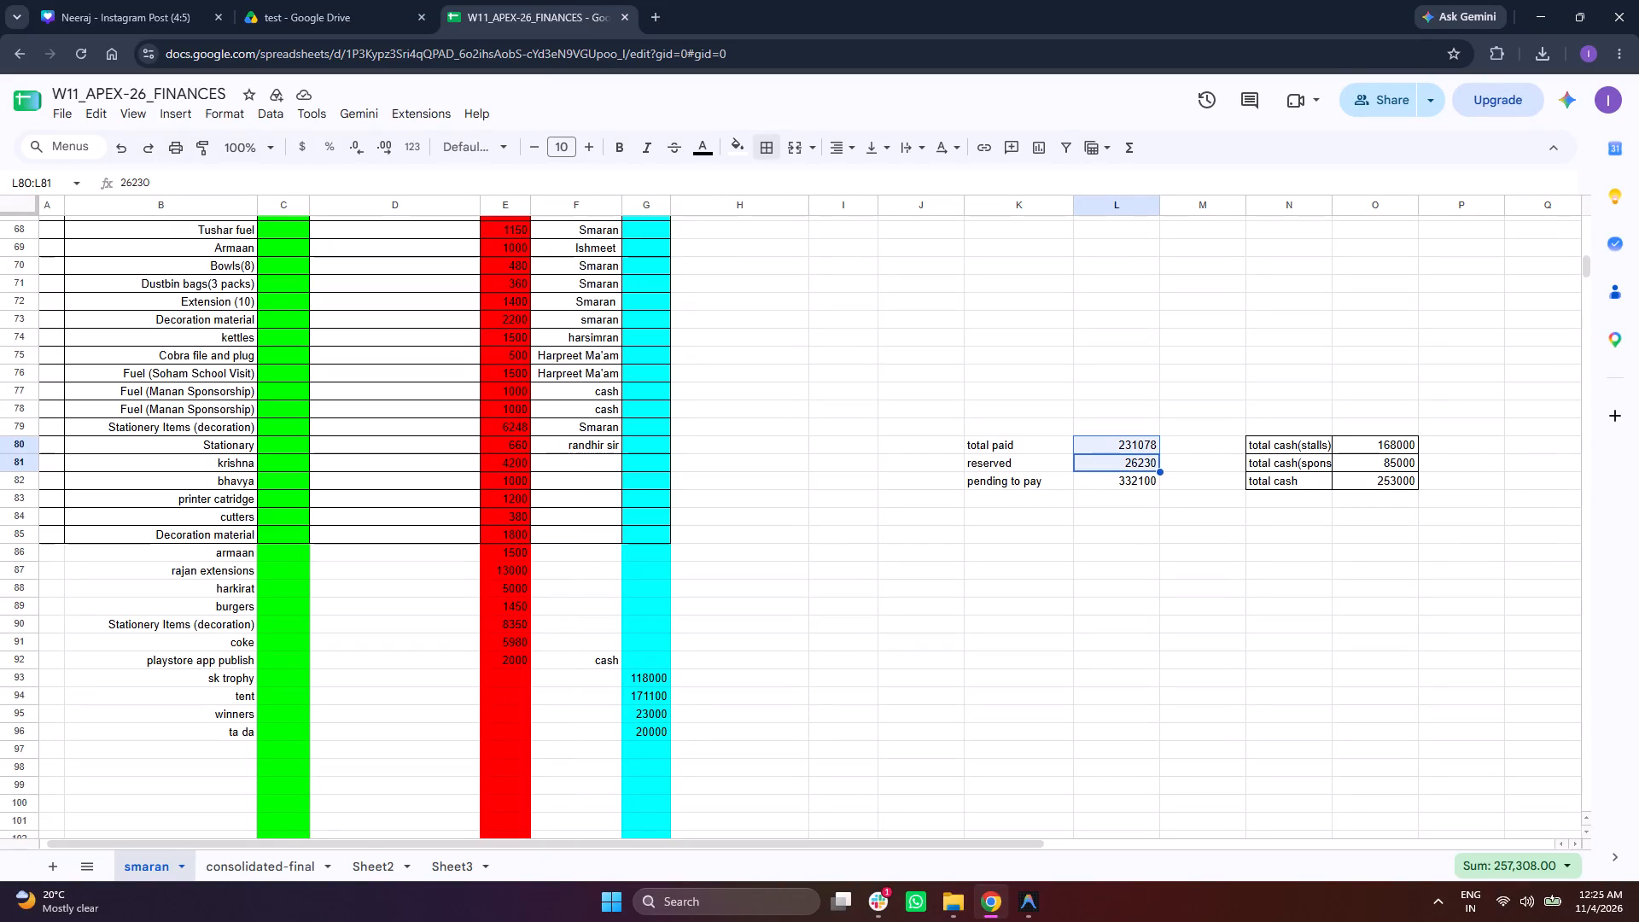
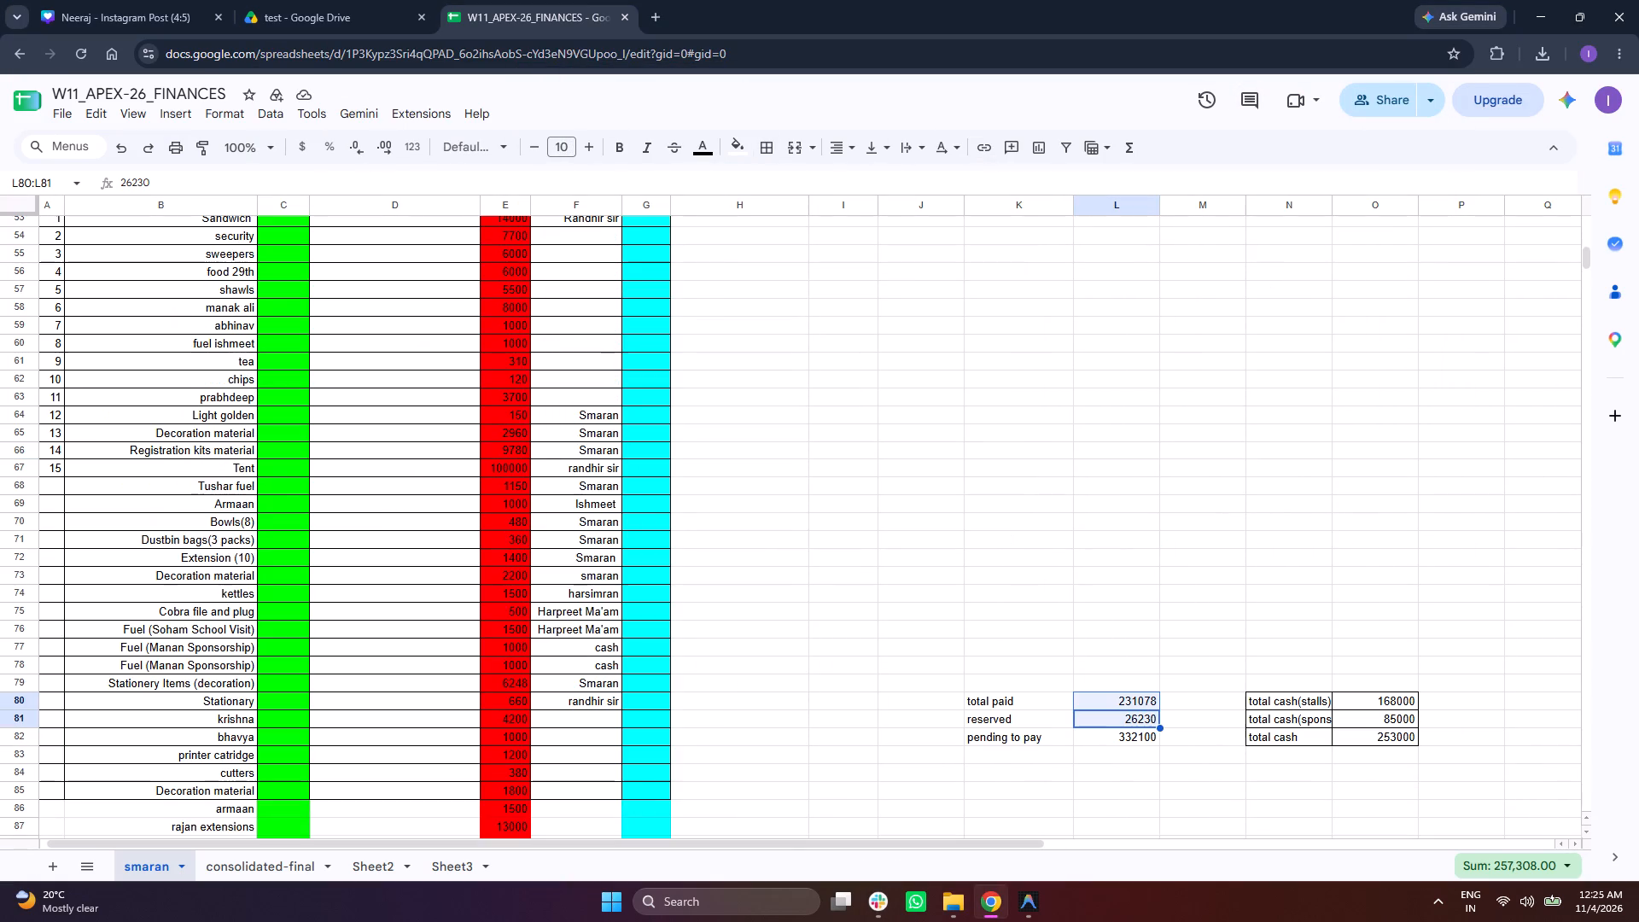
Review the expense rows of the smaran sheet alongside the paid, reserved and pending summary in K80:L82.
scroll(672, 470, "down", 3)
scroll(618, 603, "down", 1)
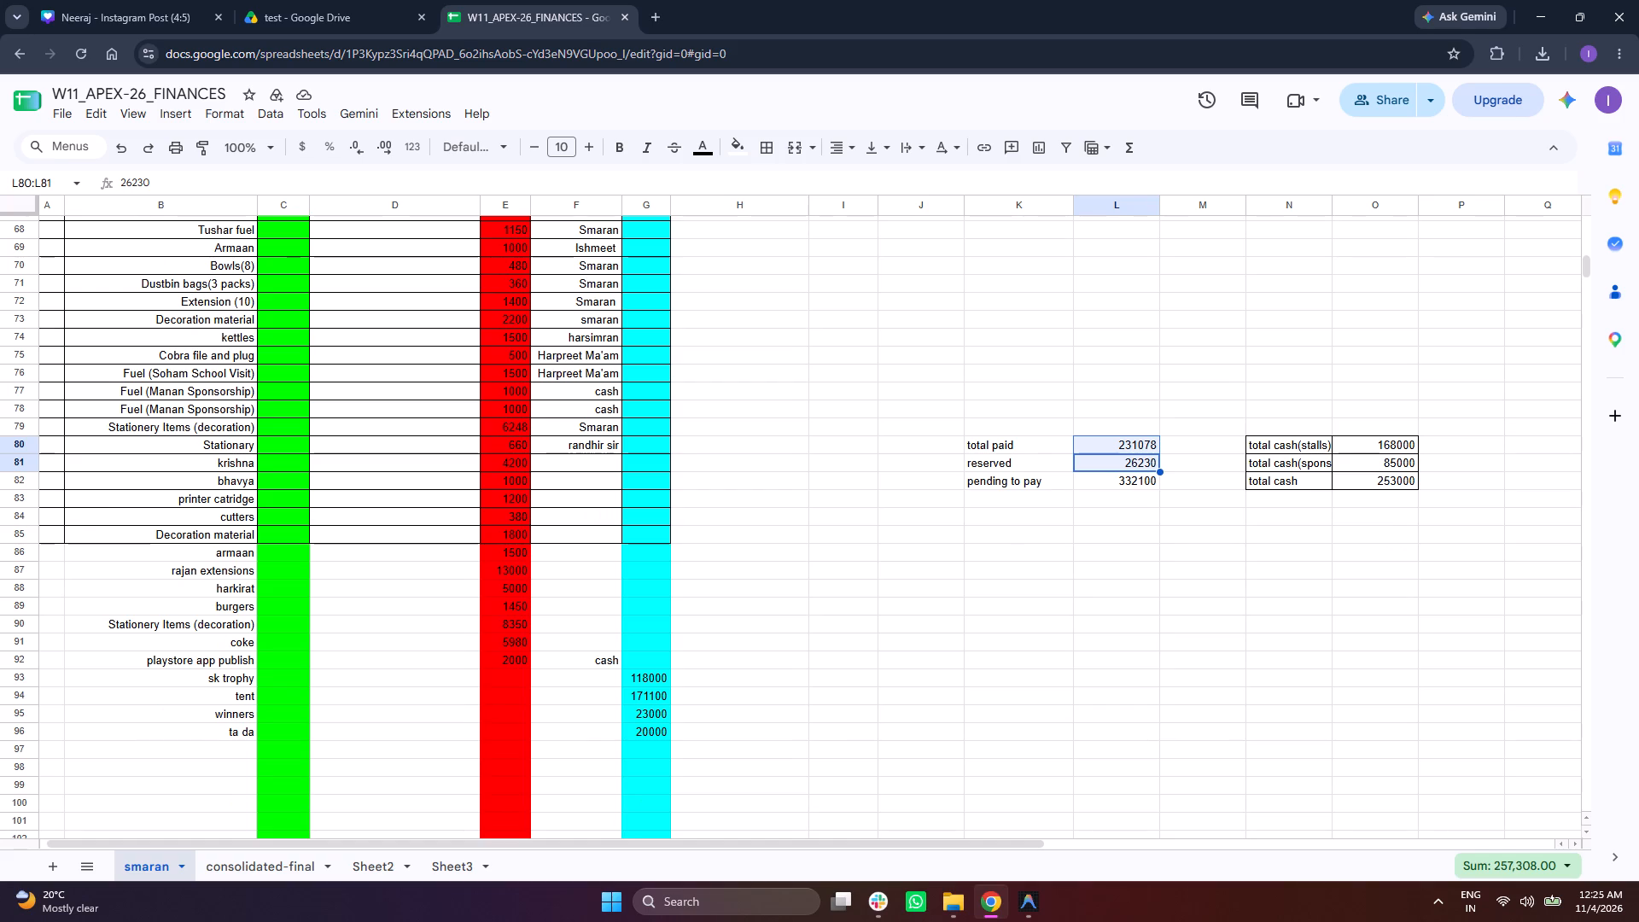
scroll(260, 642, "up", 4)
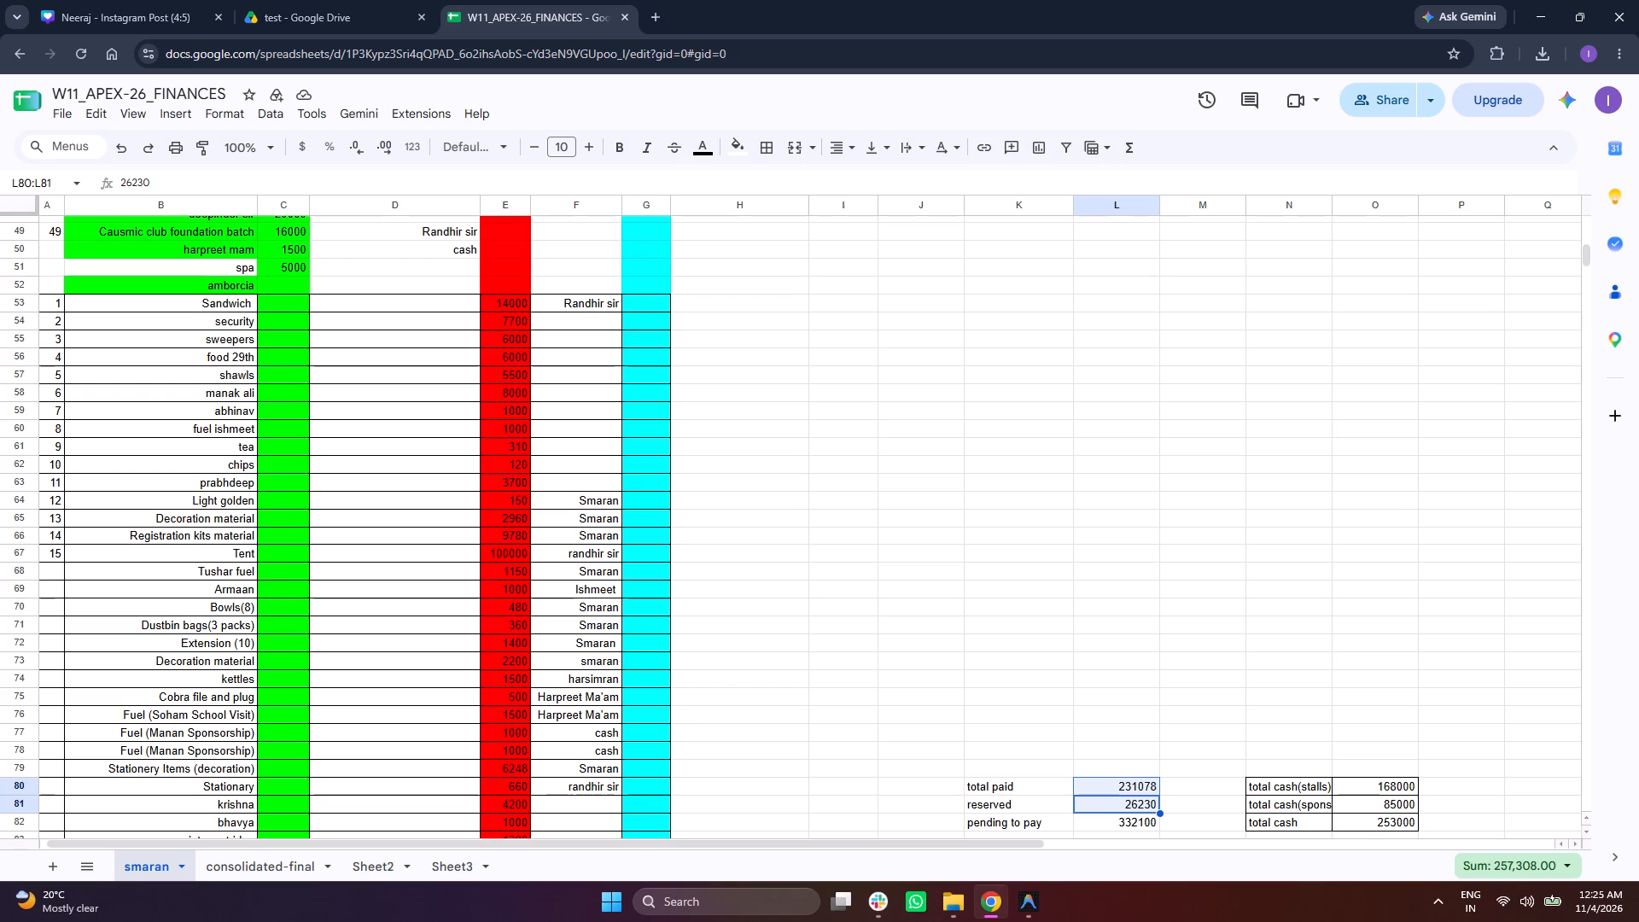
scroll(325, 439, "up", 2)
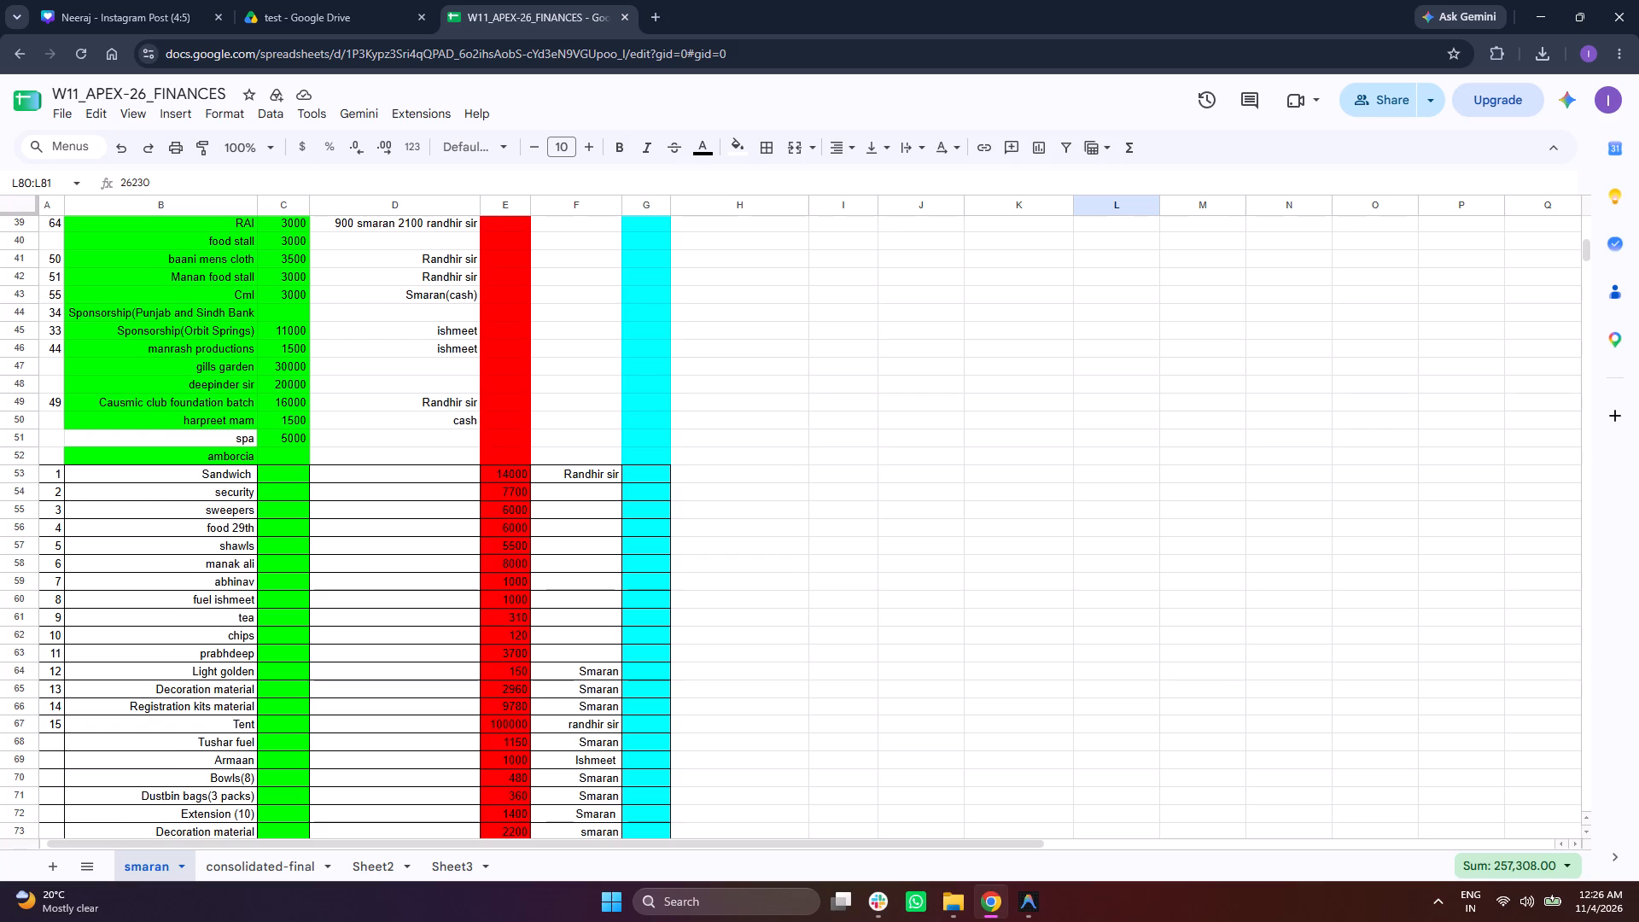
scroll(945, 403, "down", 7)
left_click(992, 452)
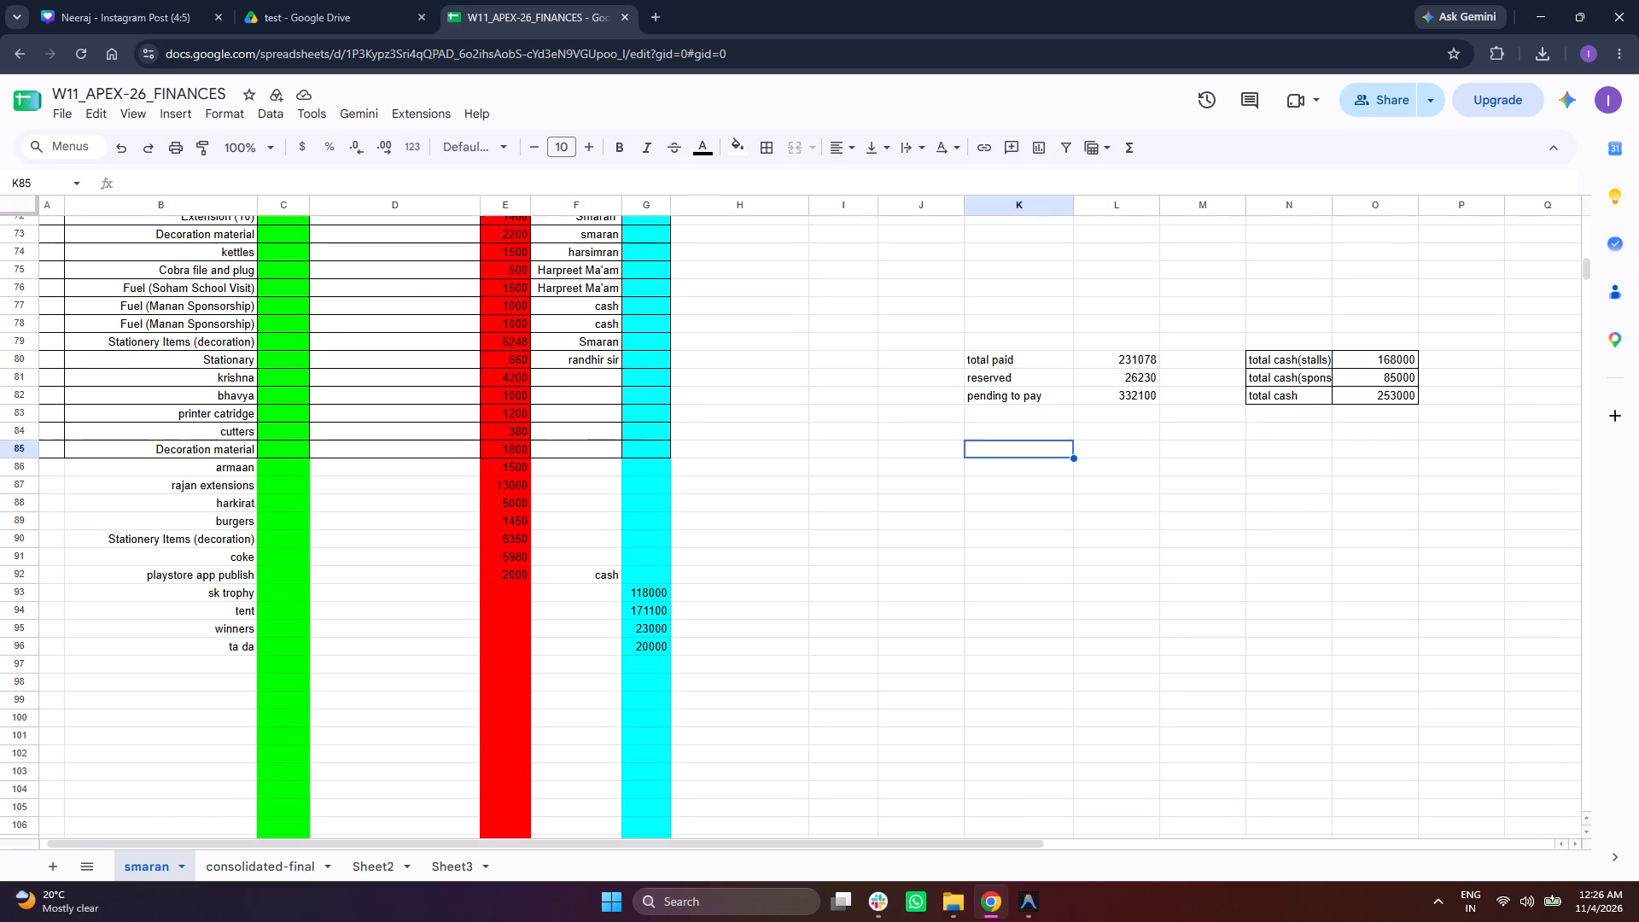
left_click_drag(1027, 359, 1084, 399)
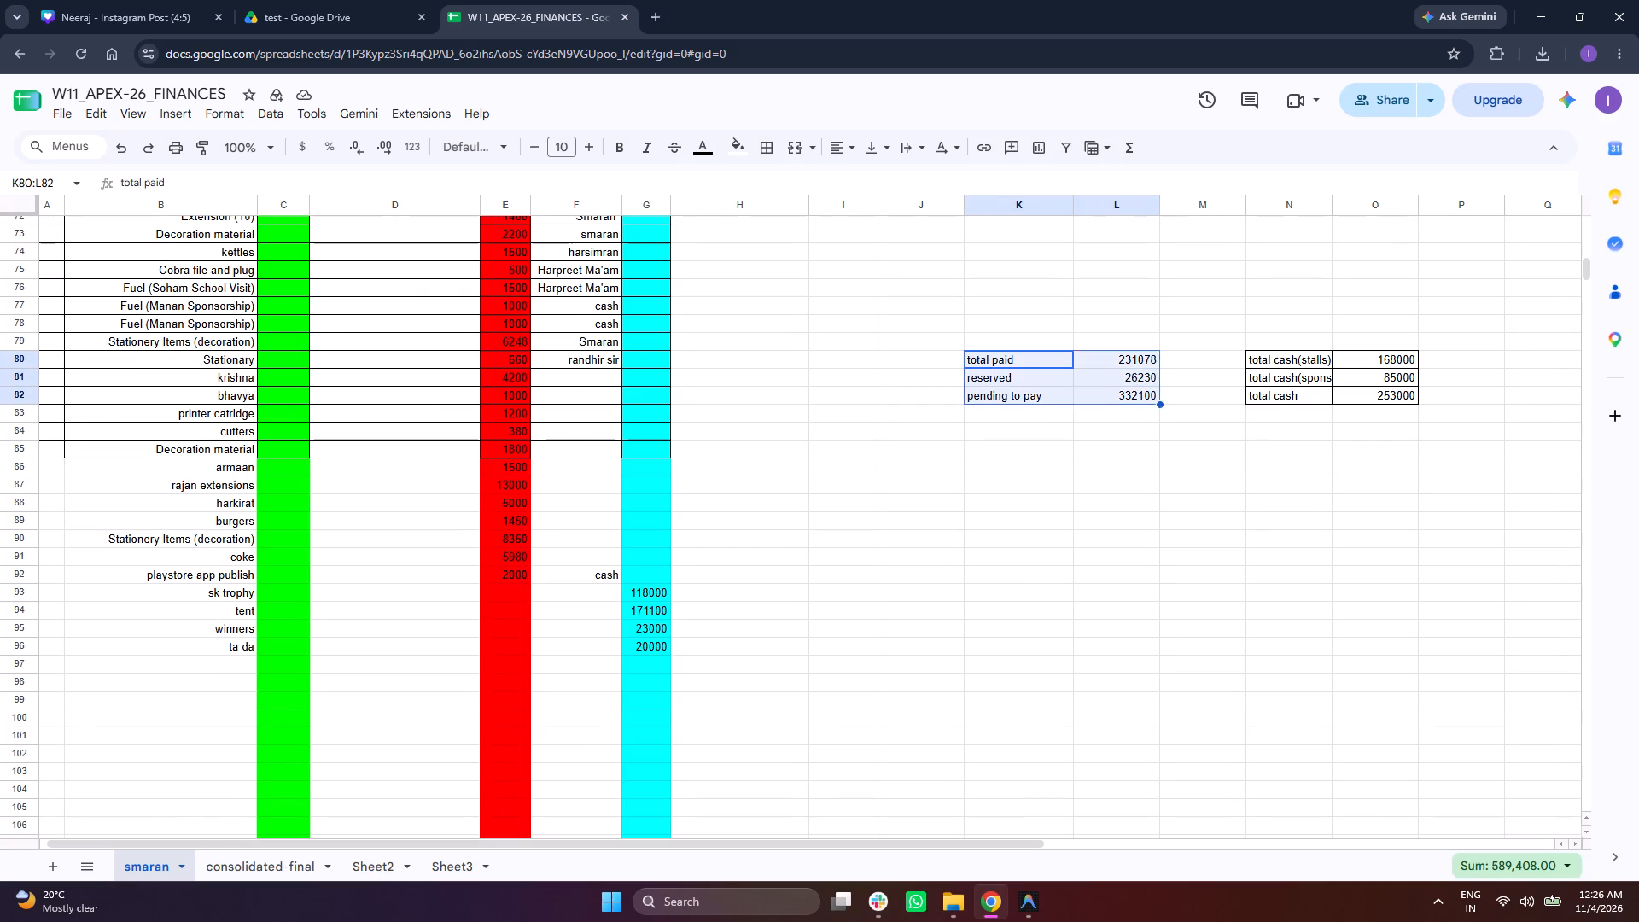
left_click(1067, 450)
Move the pending to pay label and amount from K82:L82 down to K86:L86.
left_click(1041, 389)
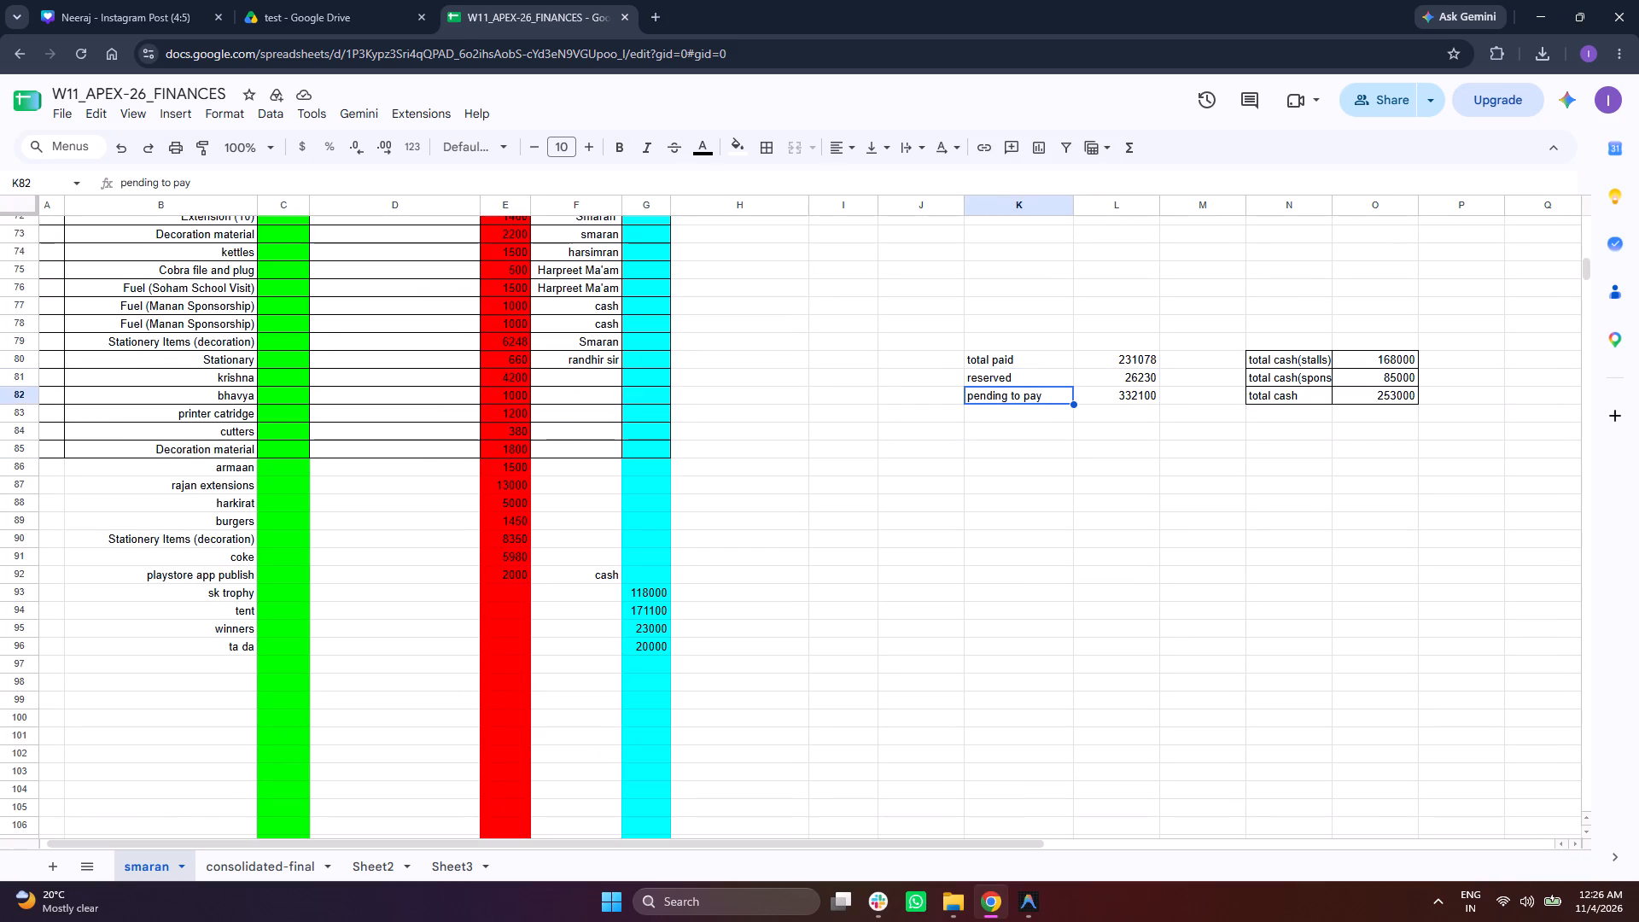
left_click(1125, 388, "shift")
key("ctrl+x")
left_click(1047, 461)
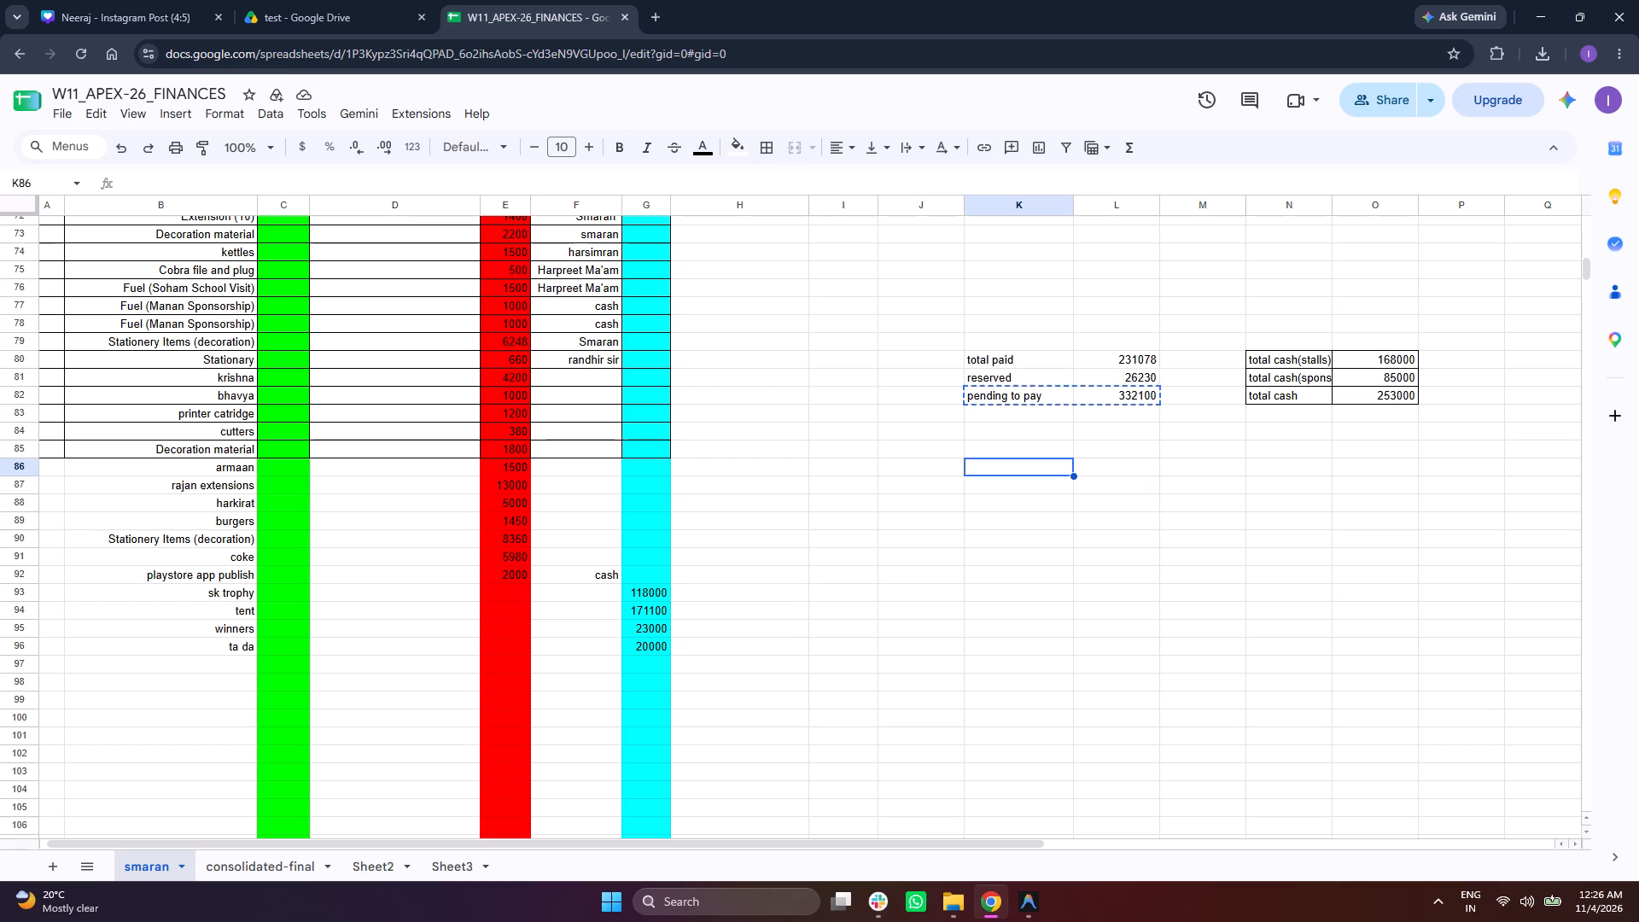
key("ctrl+v")
Add a "total" label in K82 and sum the paid and reserved amounts in L82 with =L80+L81.
left_click(1012, 399)
type("total")
key("space")
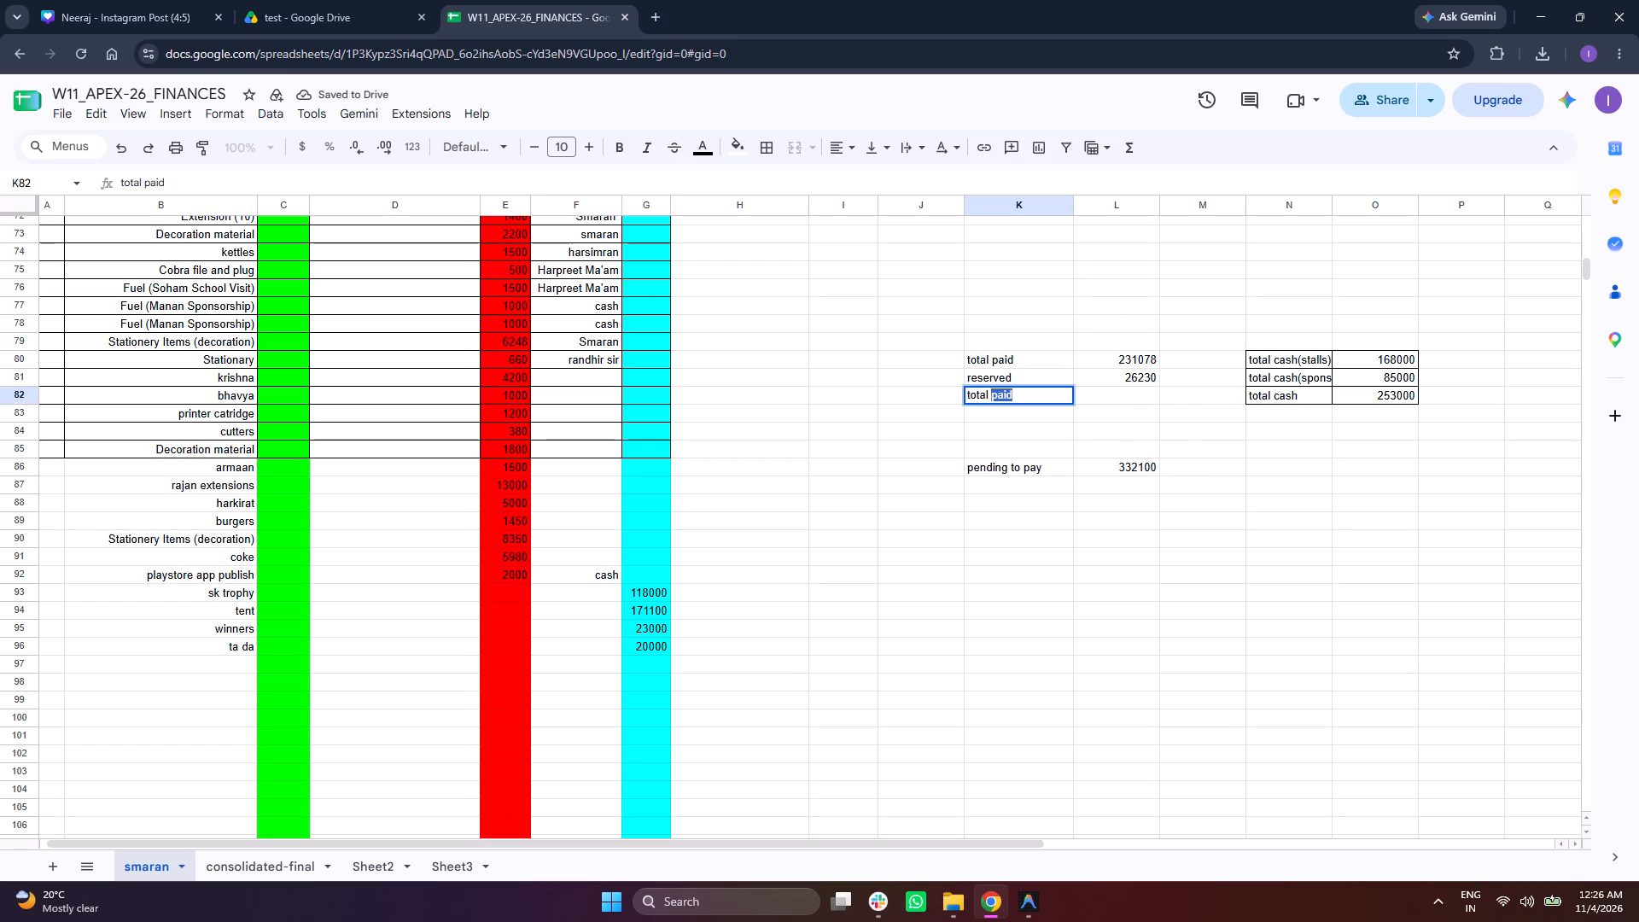
key("BackSpace")
key("BackSpace")
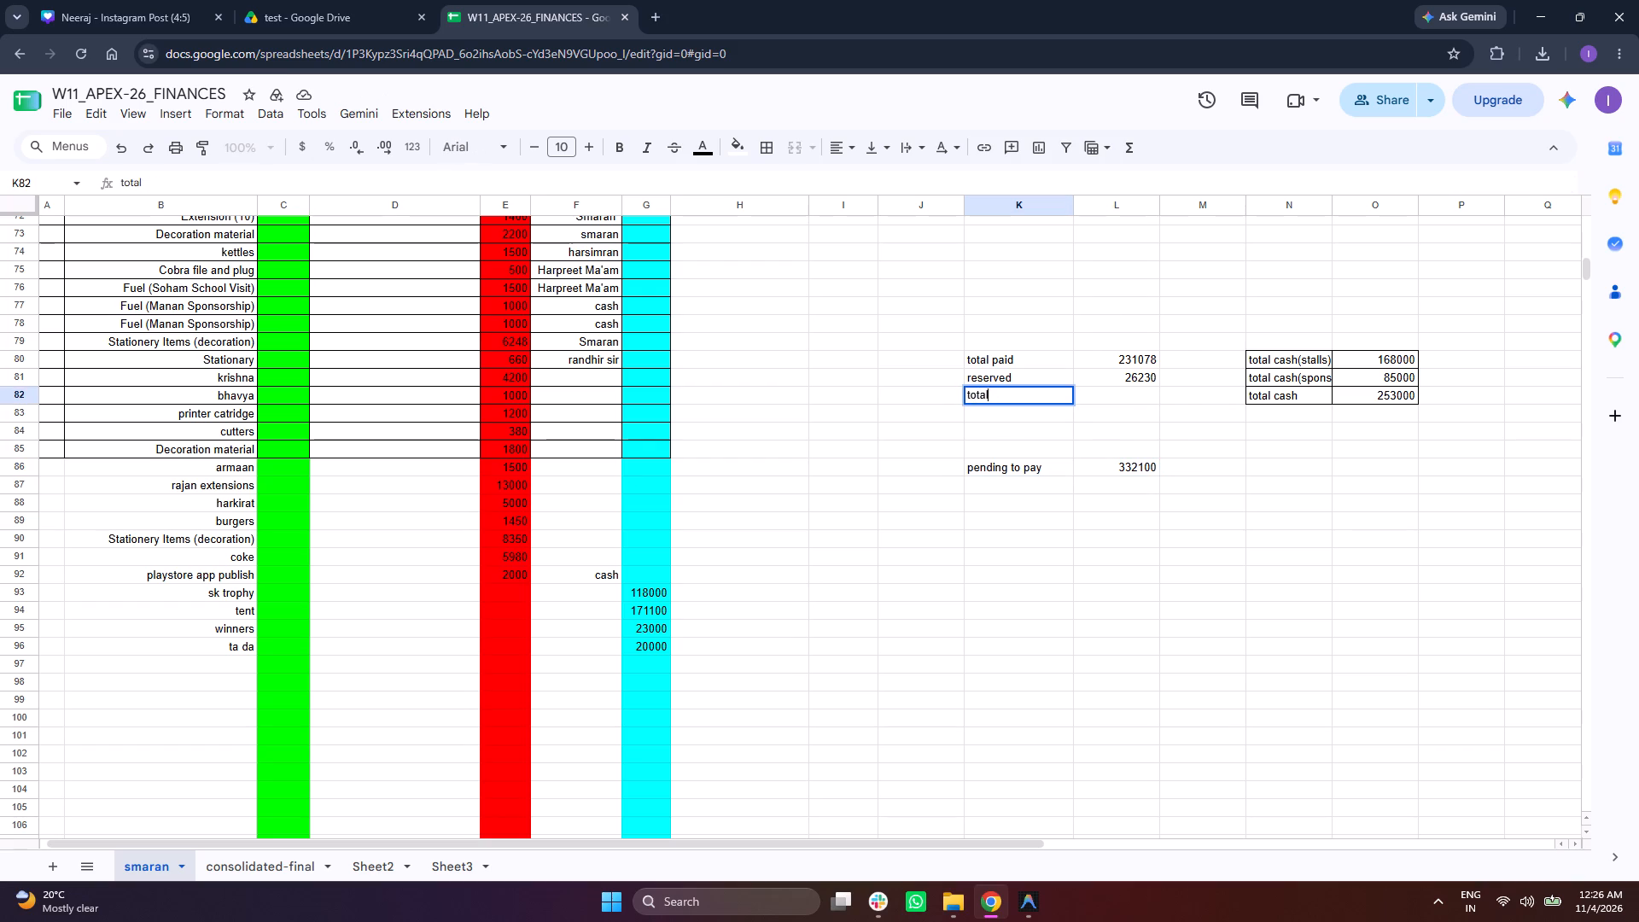
left_click(1024, 406)
left_click(1093, 400)
key("equal")
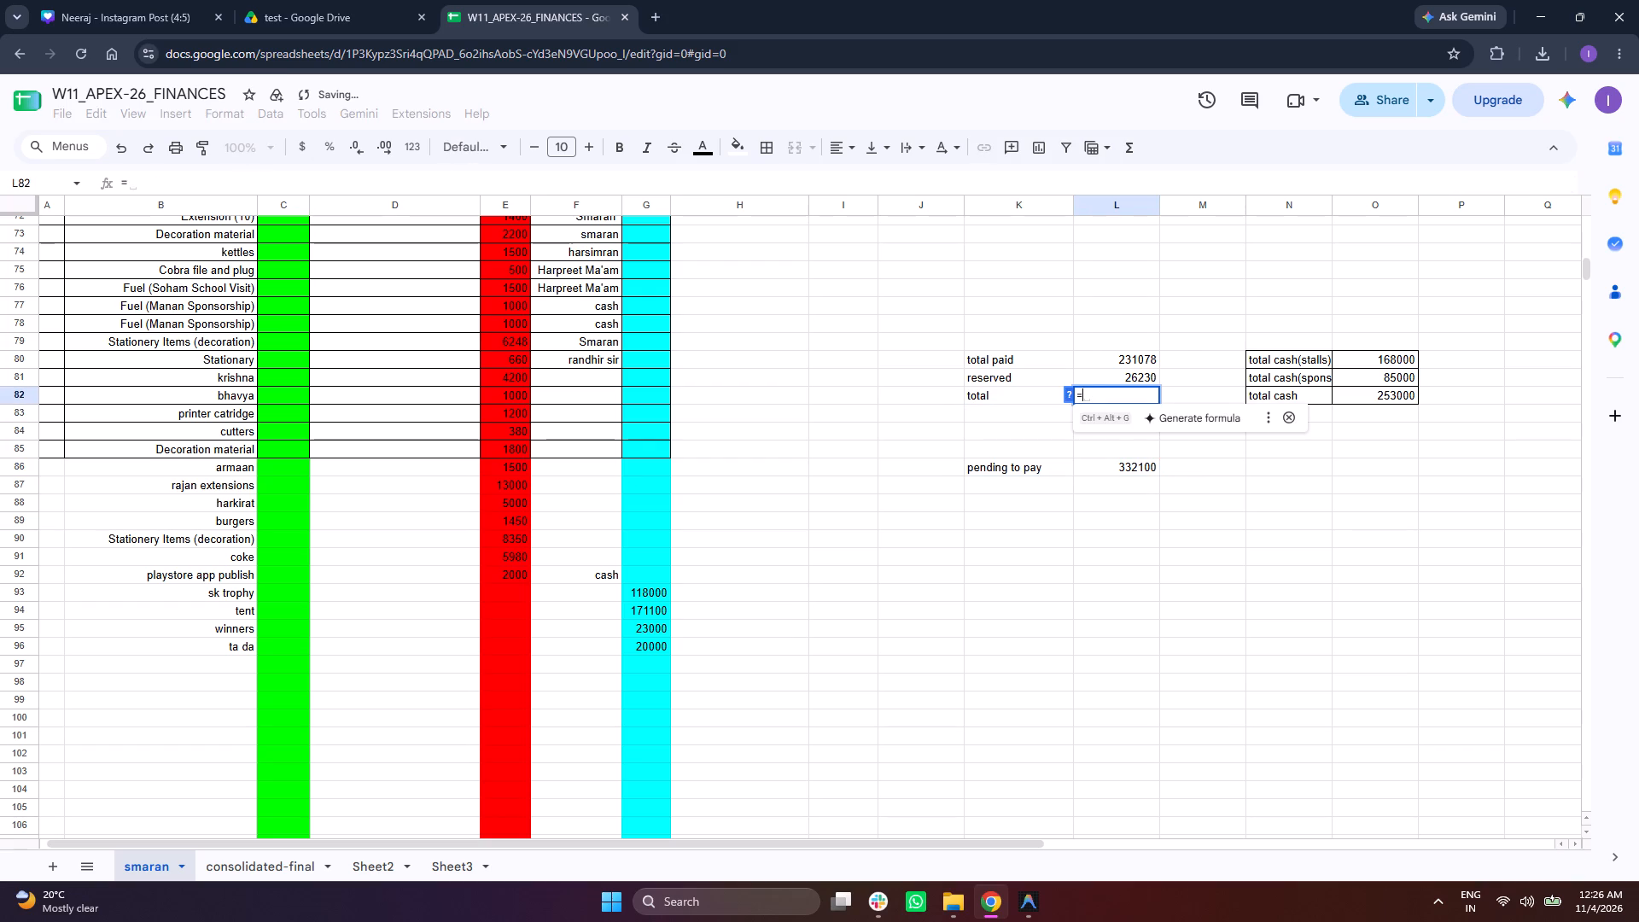
left_click(1112, 359)
key("plus")
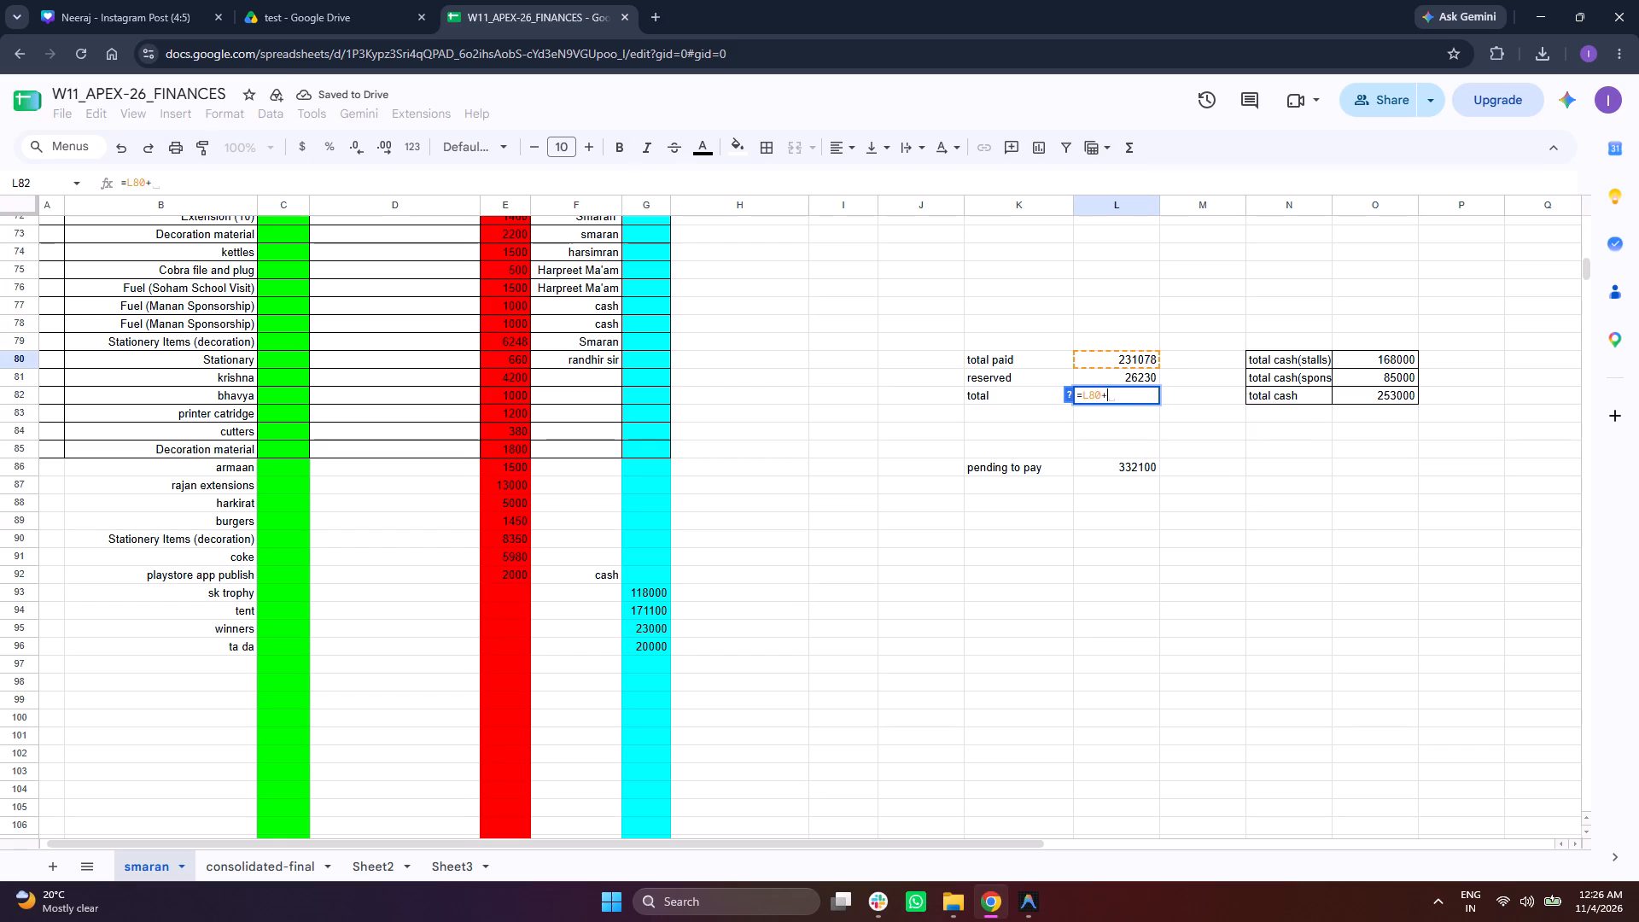
left_click(1111, 376)
key("Return")
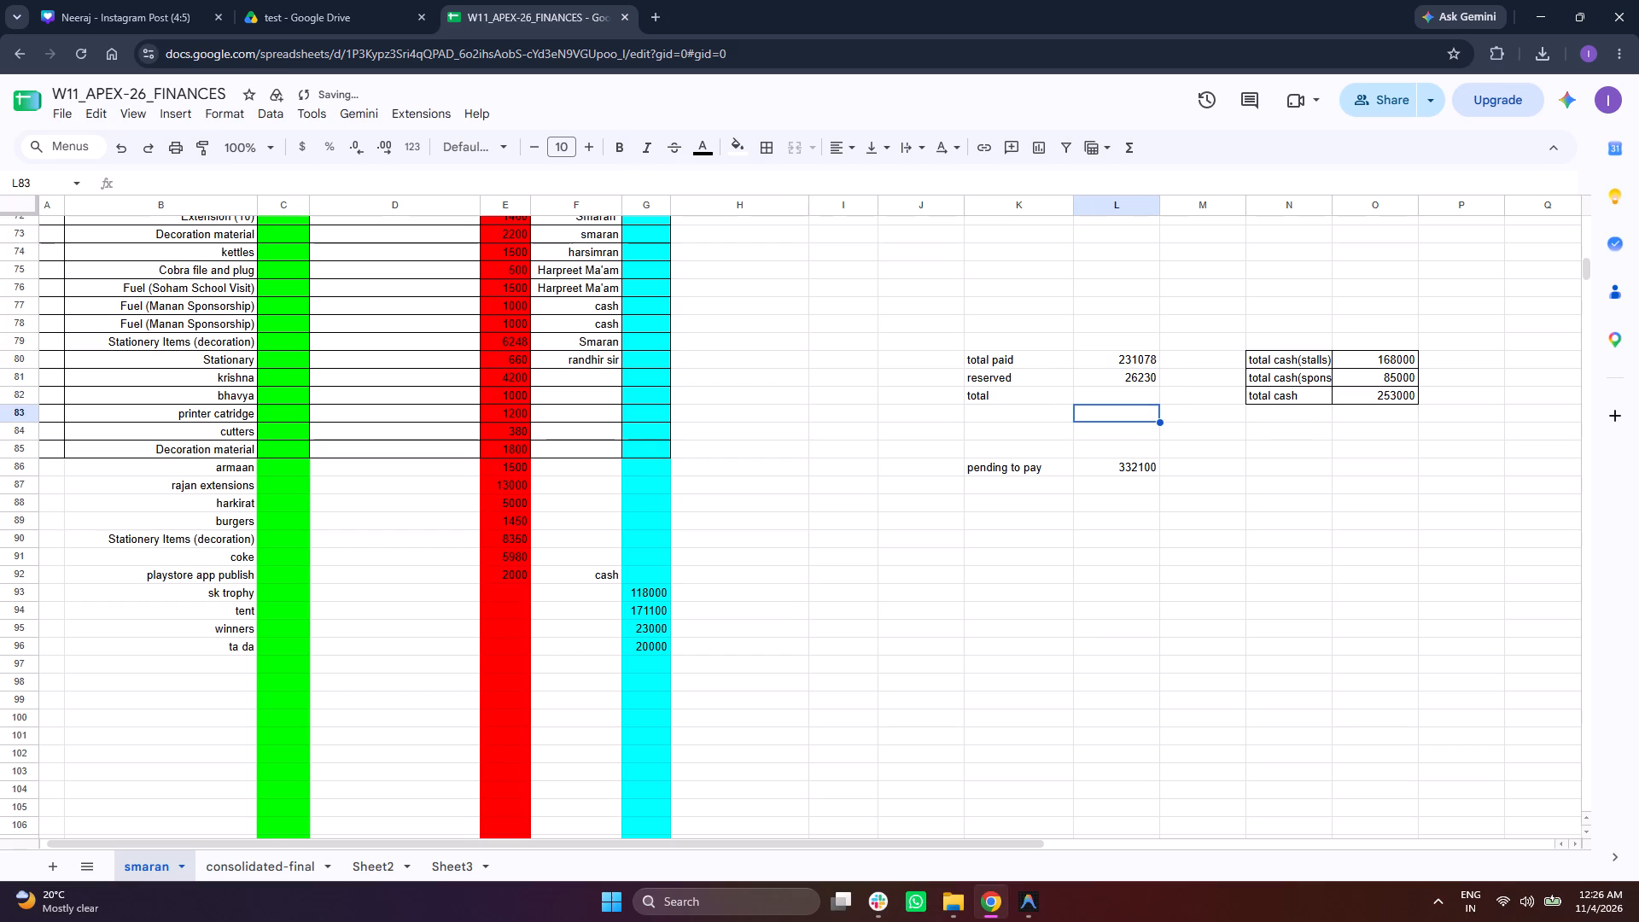
Apply all borders to the total paid, reserved and total block in K80:L82.
left_click(1072, 435)
left_click_drag(1041, 351, 1068, 376)
left_click(1061, 413)
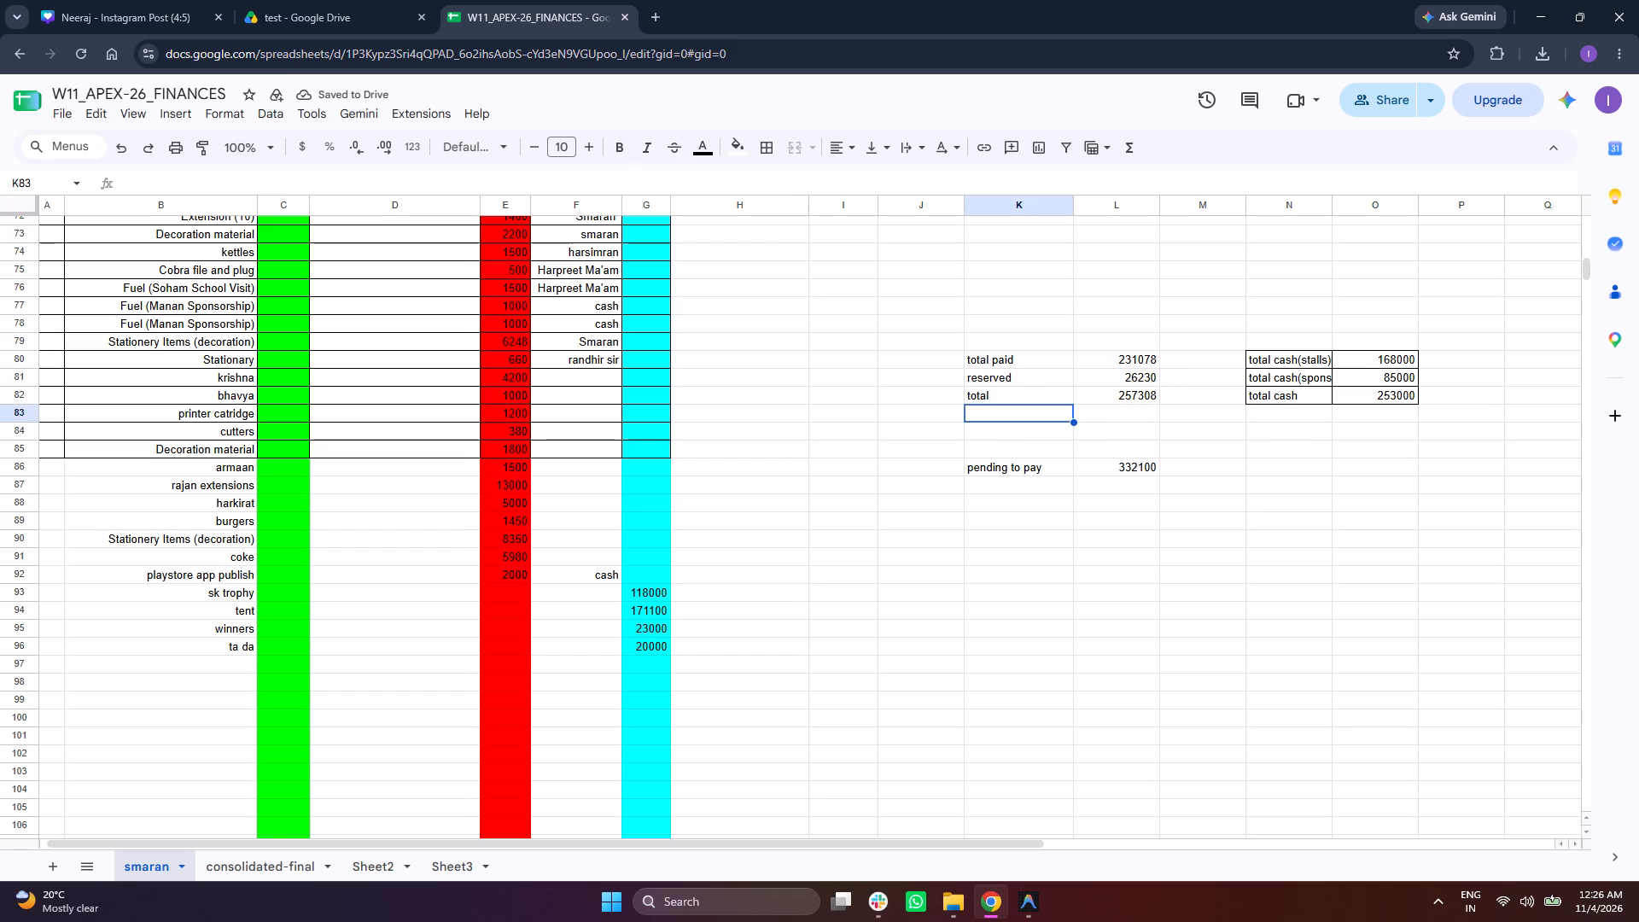
left_click_drag(1040, 355, 1095, 396)
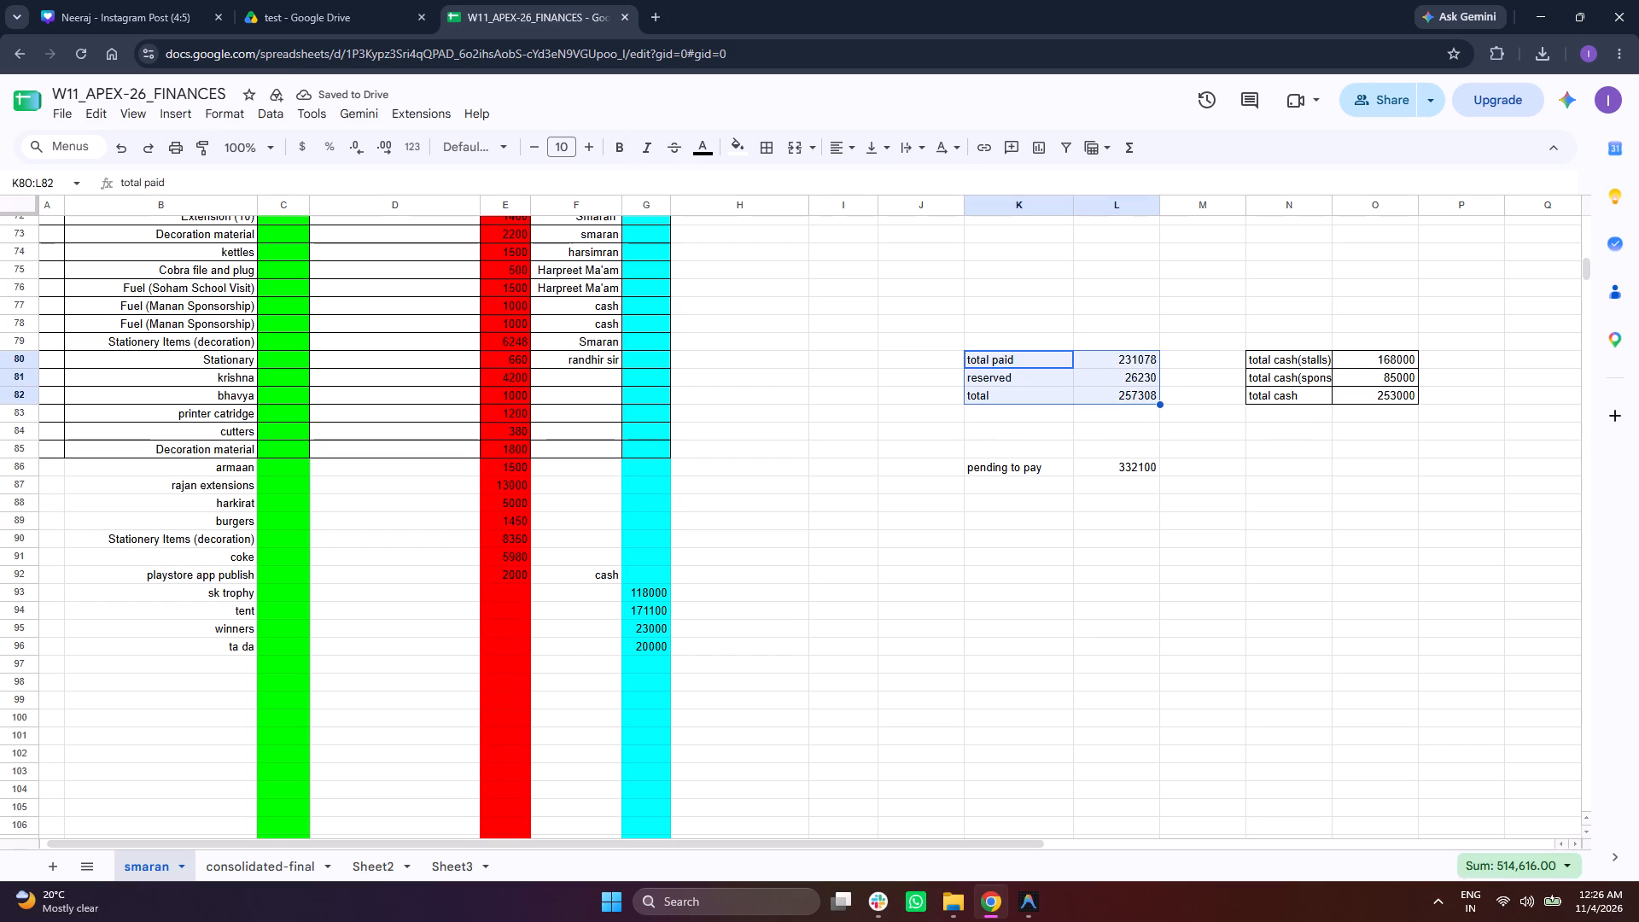
left_click(779, 152)
left_click(776, 184)
left_click(879, 472)
Move the pending to pay label and amount from K86:L86 up to K84:L84.
left_click_drag(1003, 467, 1046, 463)
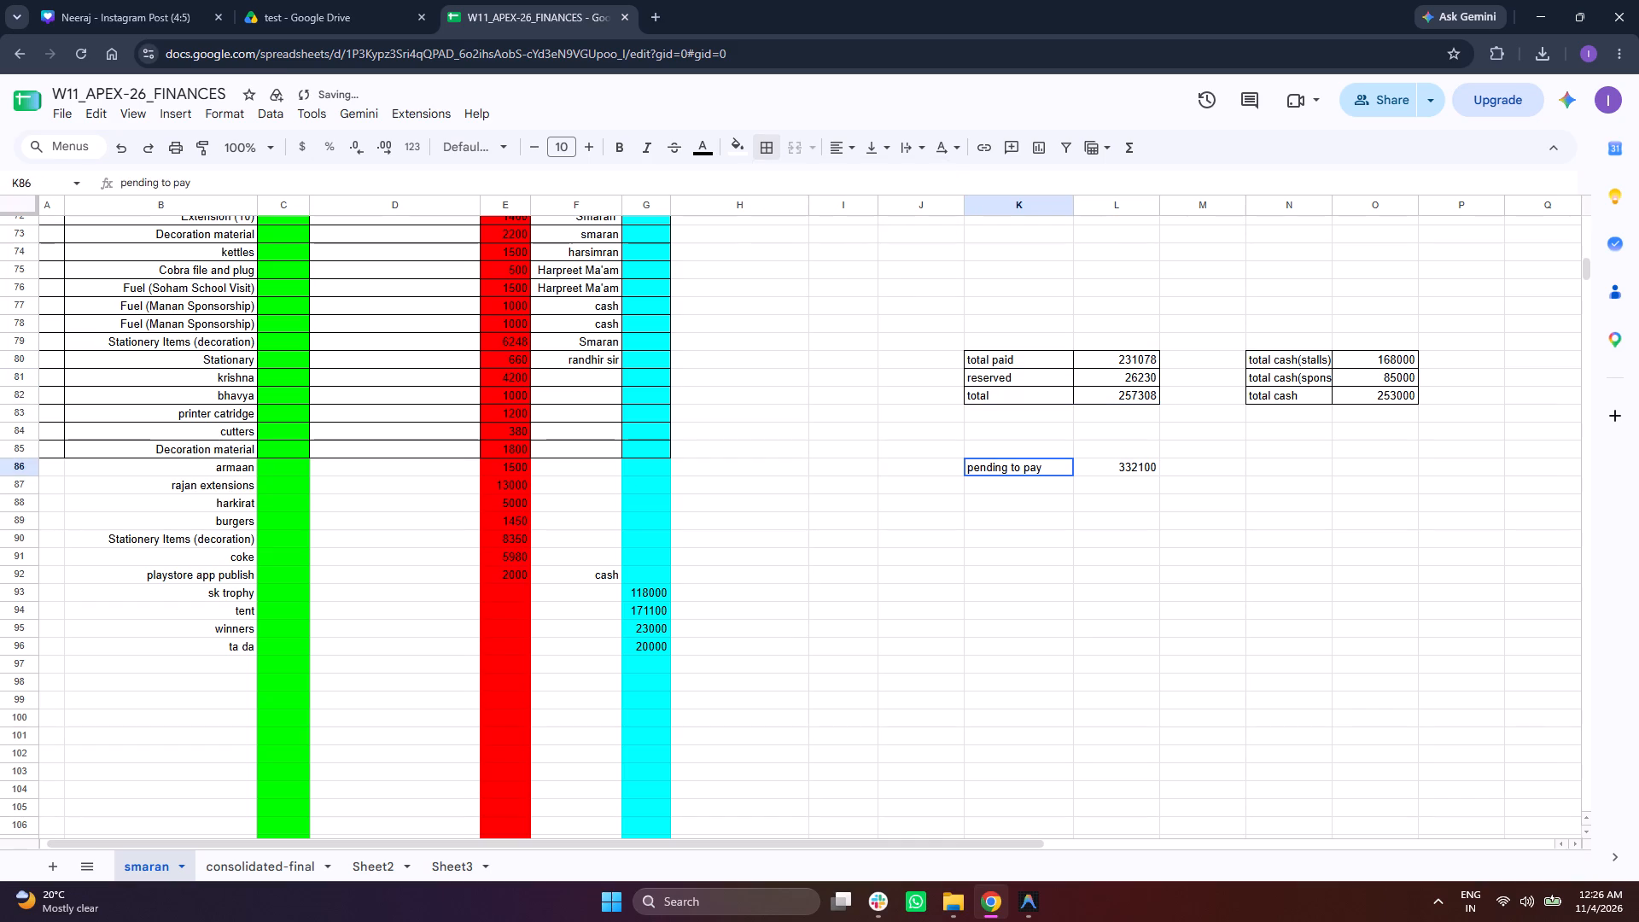
left_click_drag(1046, 463, 1105, 462)
key("ctrl+x")
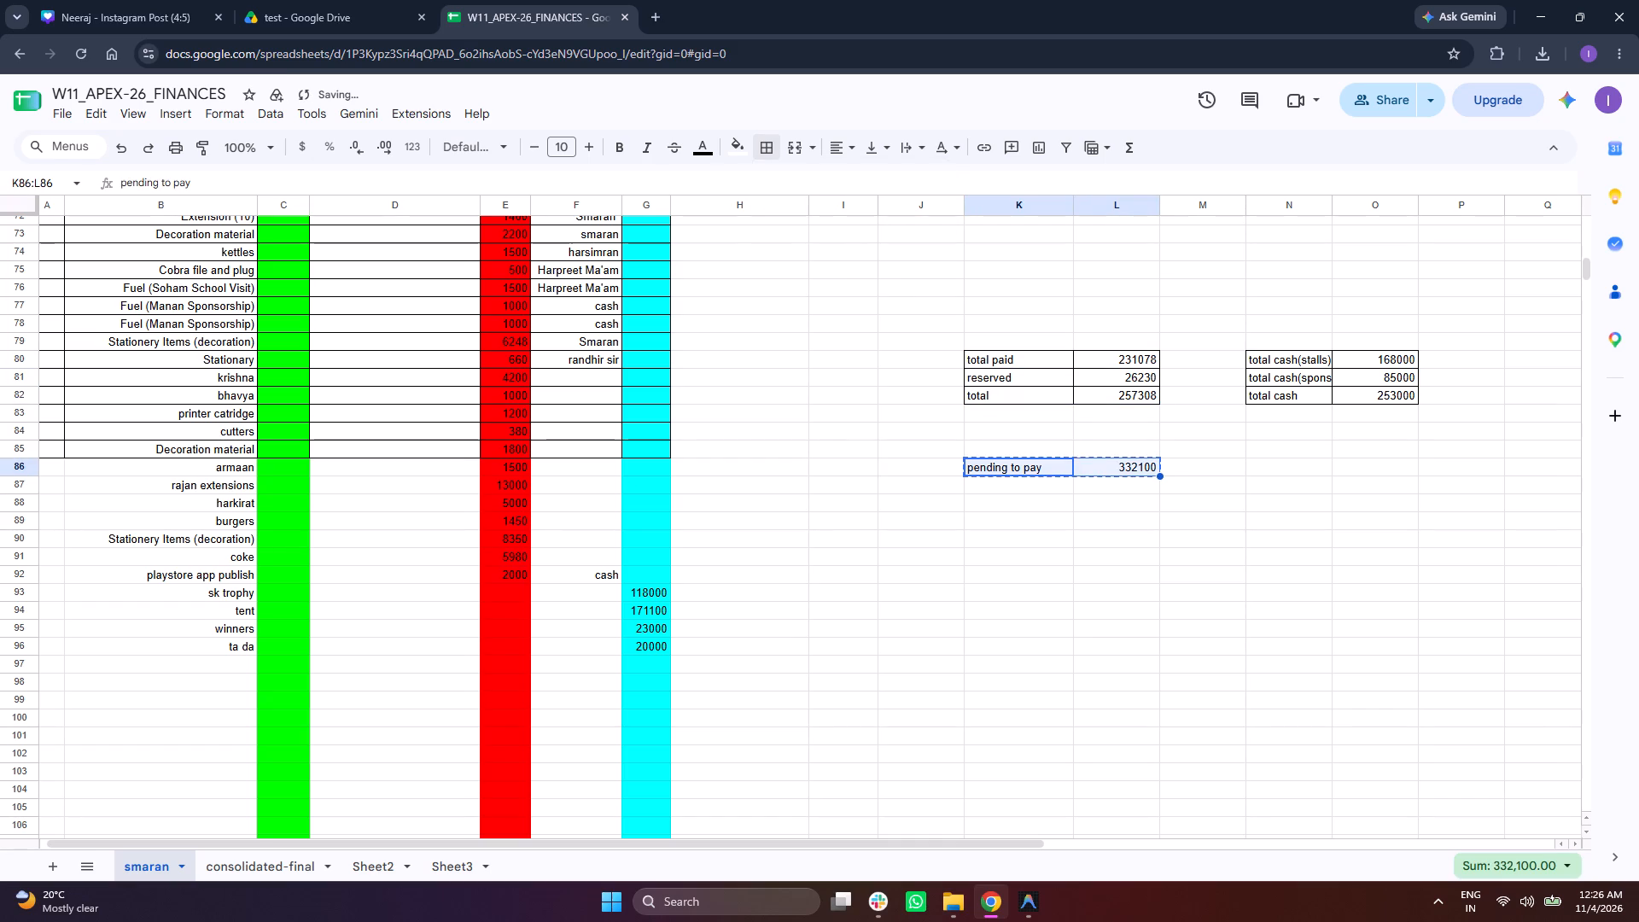
left_click(1041, 427)
key("ctrl+v")
left_click(1059, 516)
Apply all borders to the pending to pay cells in K84:L84.
left_click_drag(1041, 428, 1064, 426)
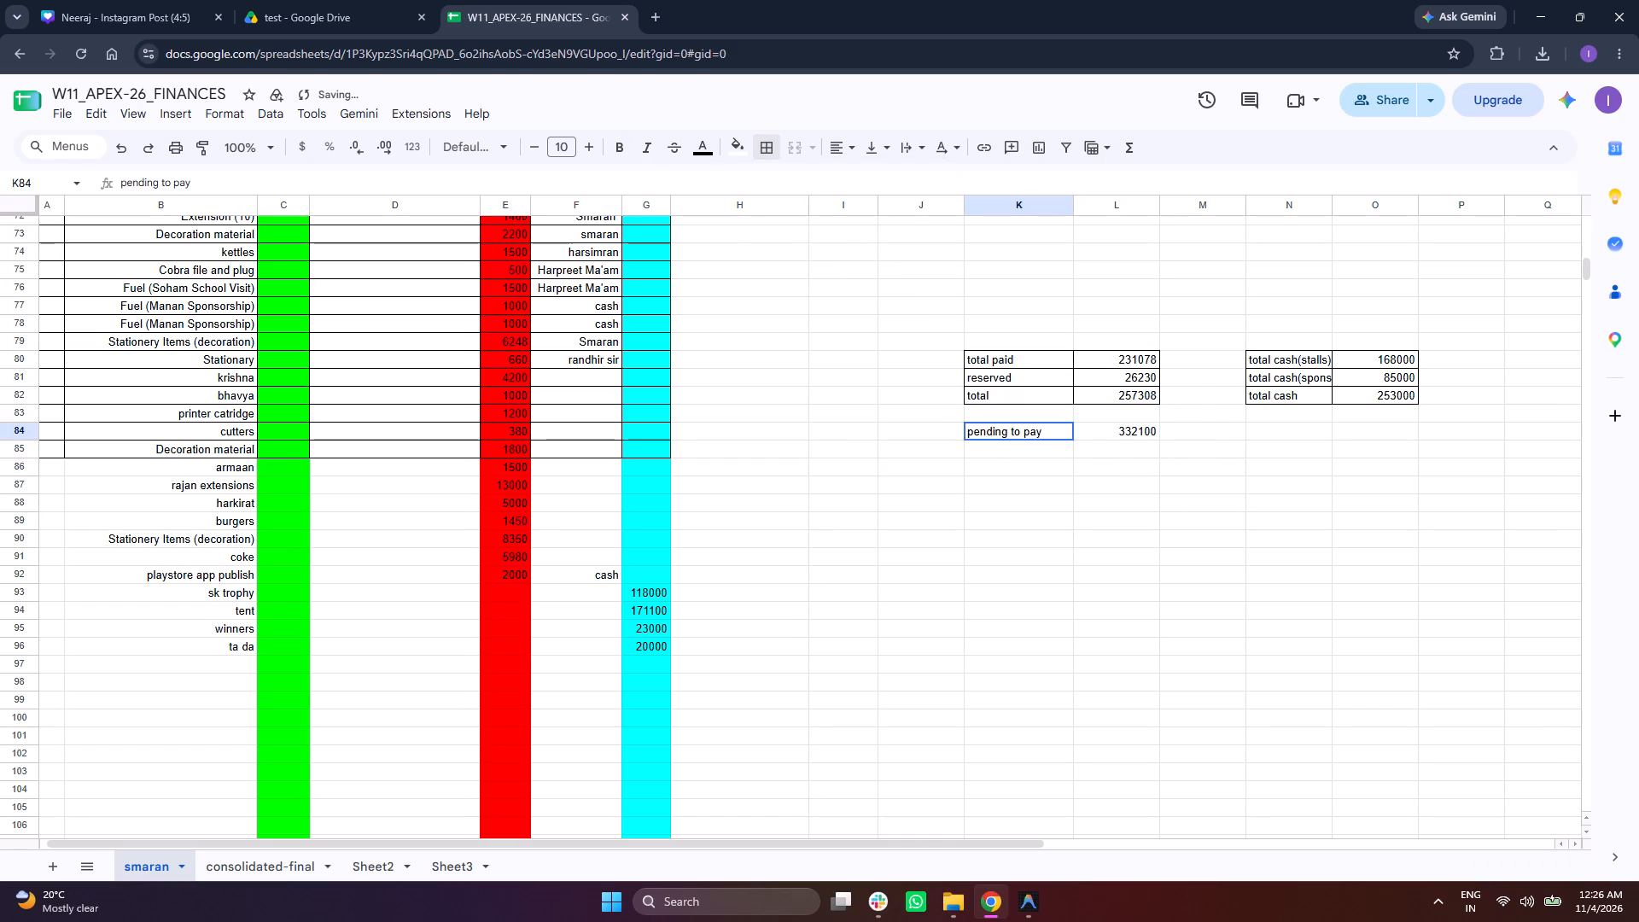
left_click_drag(1064, 426, 1085, 427)
left_click(767, 149)
left_click(779, 188)
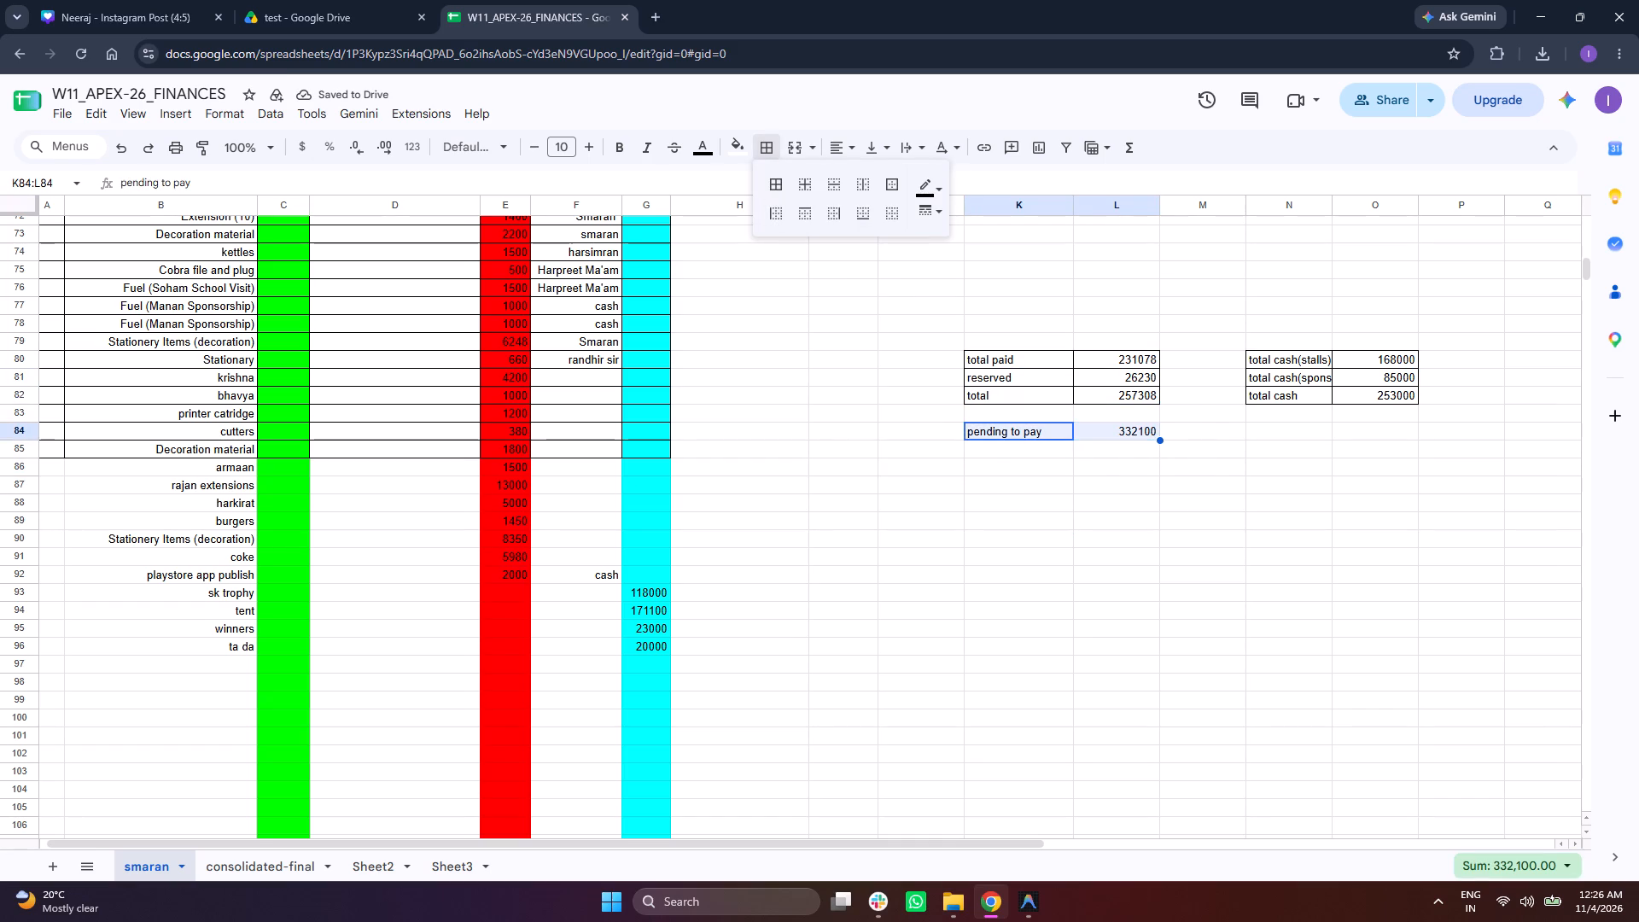
left_click(840, 548)
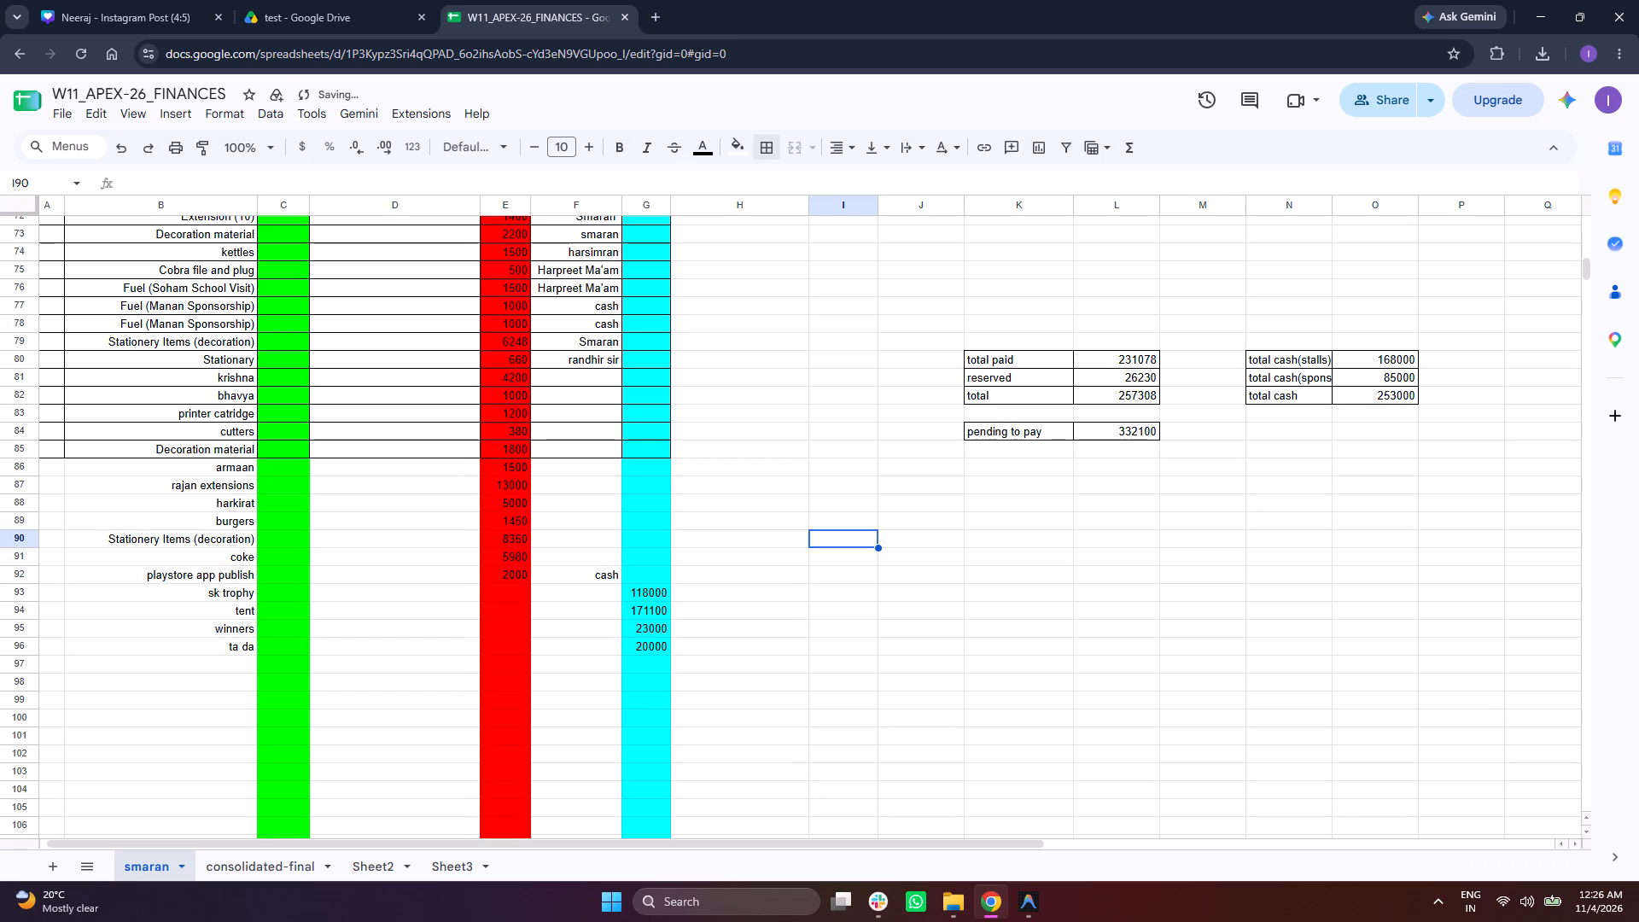
Capture a rectangular screenshot covering the paid, reserved, total and pending block together with the total cash table.
key("Print")
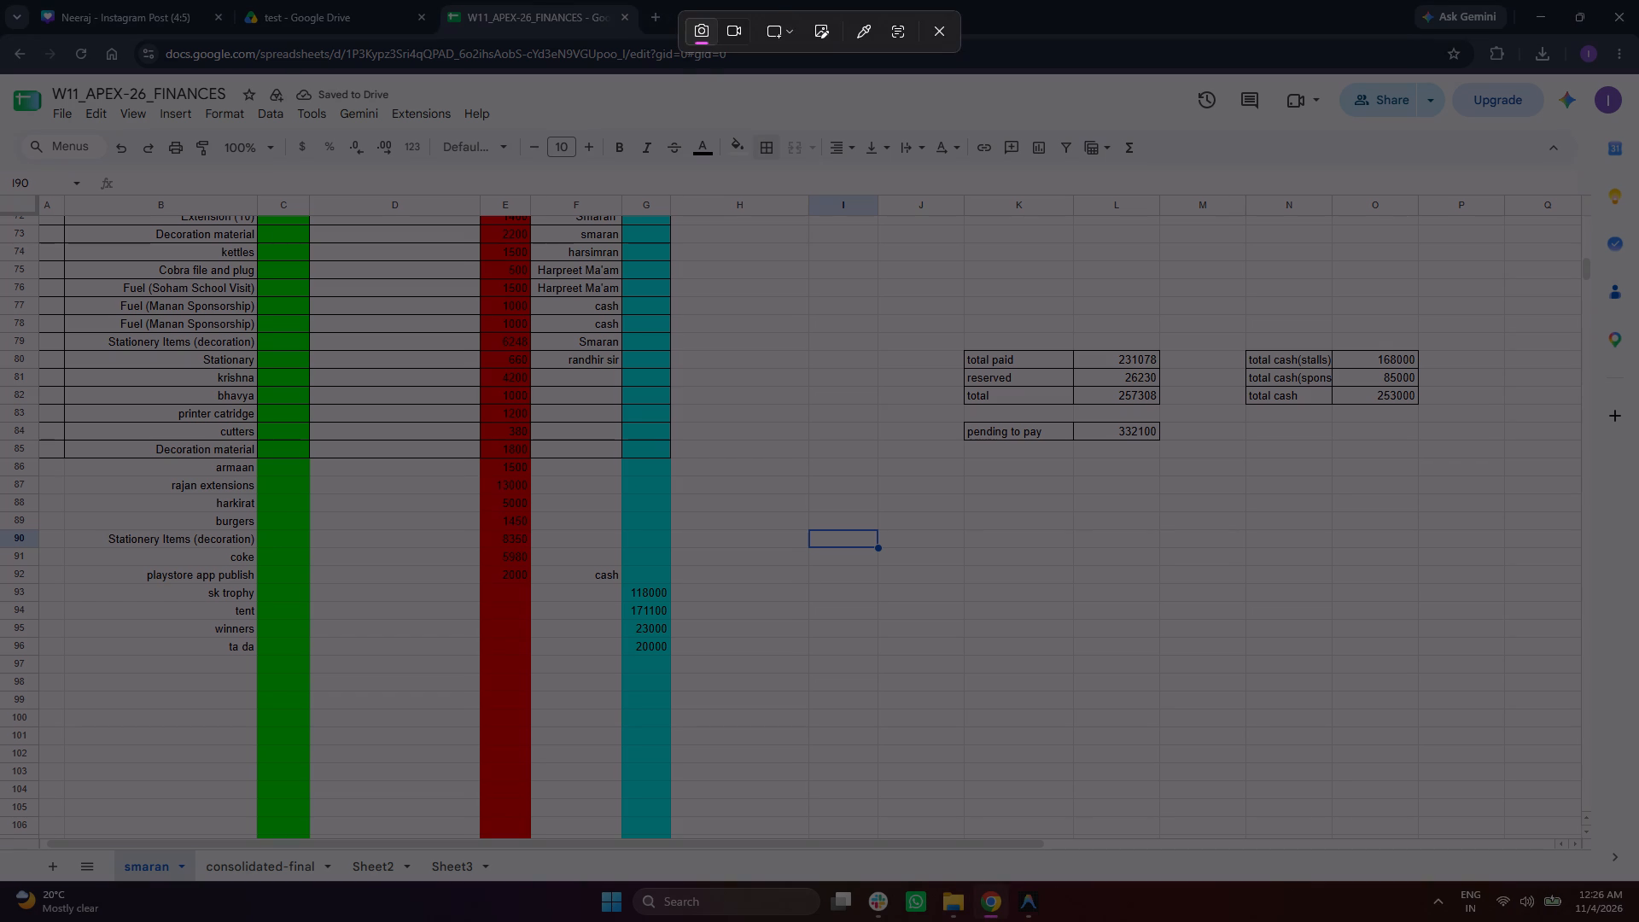
left_click_drag(953, 336, 1436, 452)
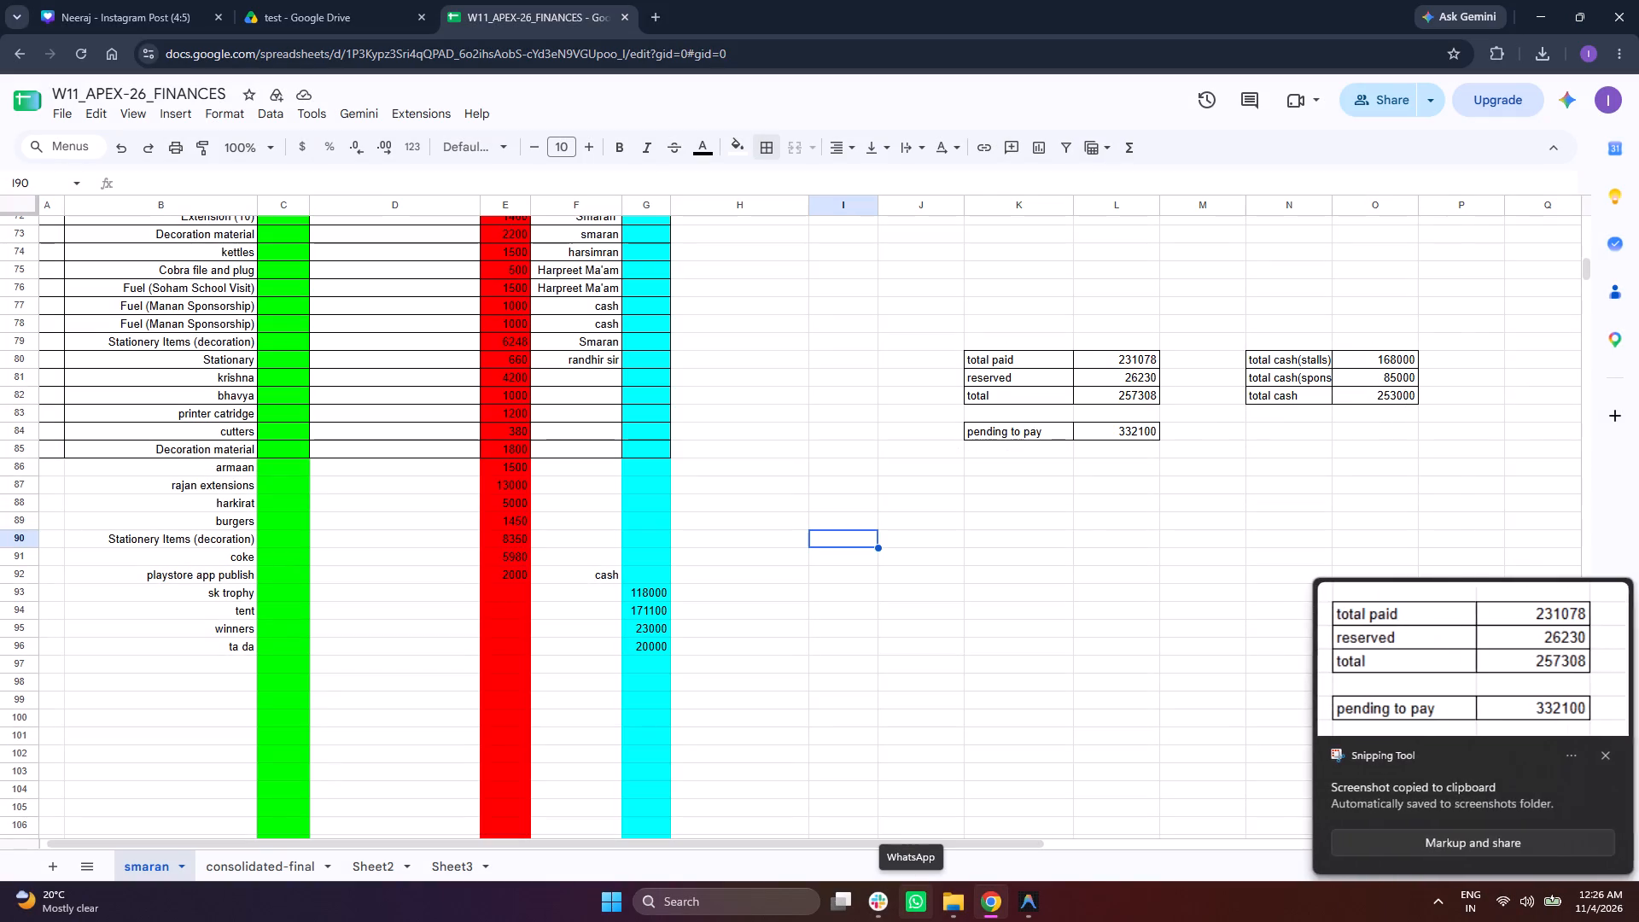
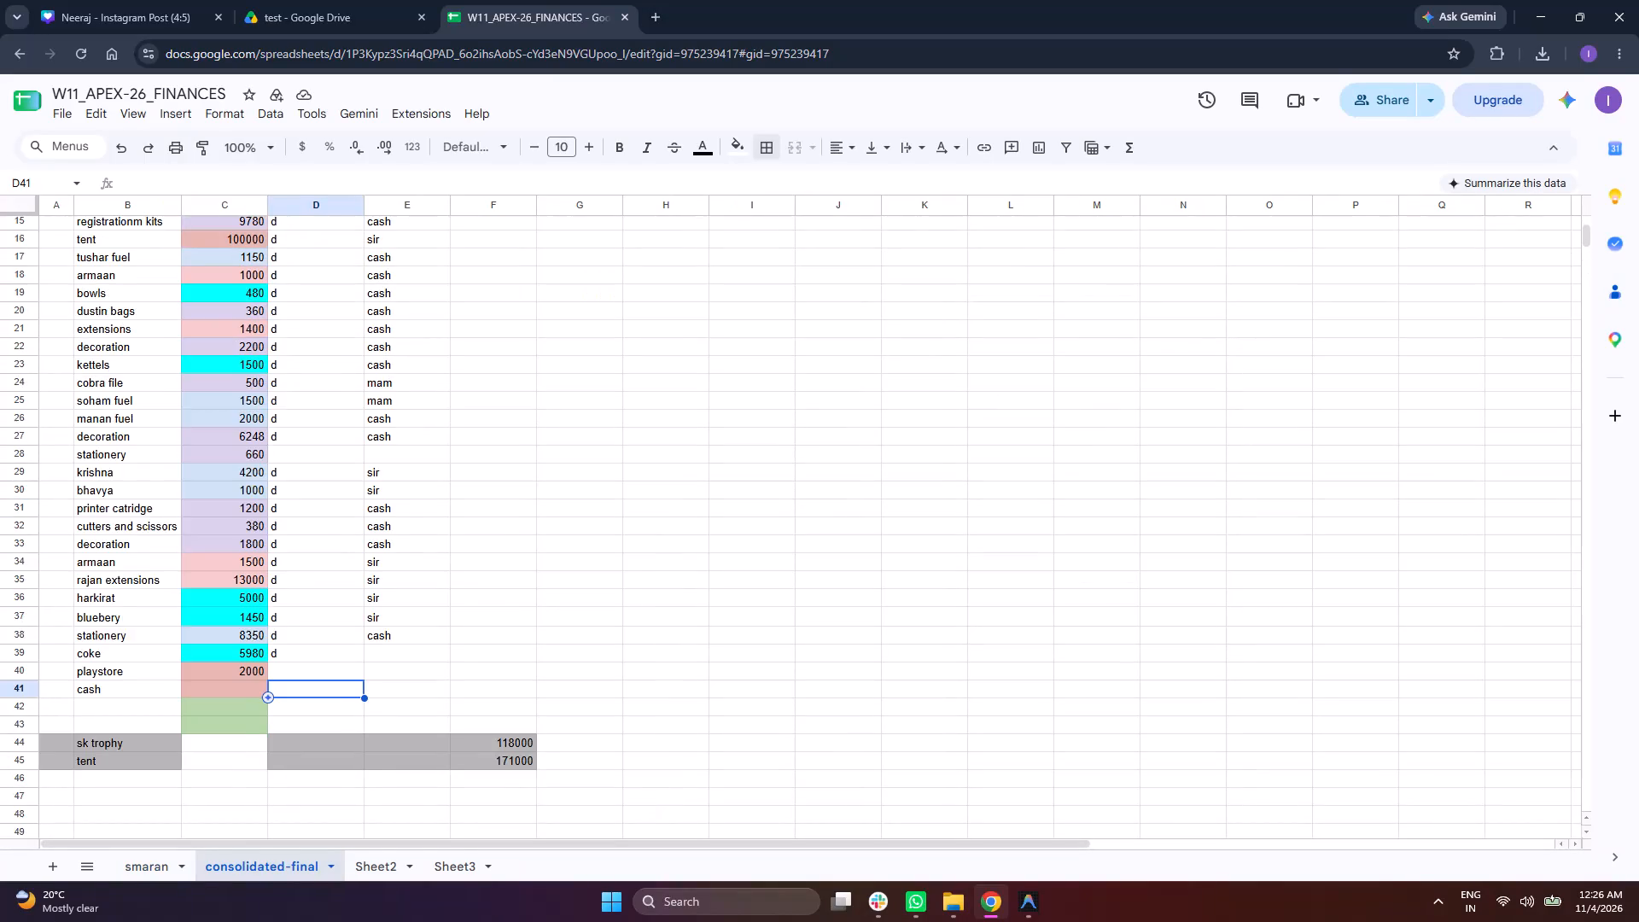
Clear the stray 253000 amount from cell I3 on the consolidated-final sheet.
scroll(765, 637, "up", 6)
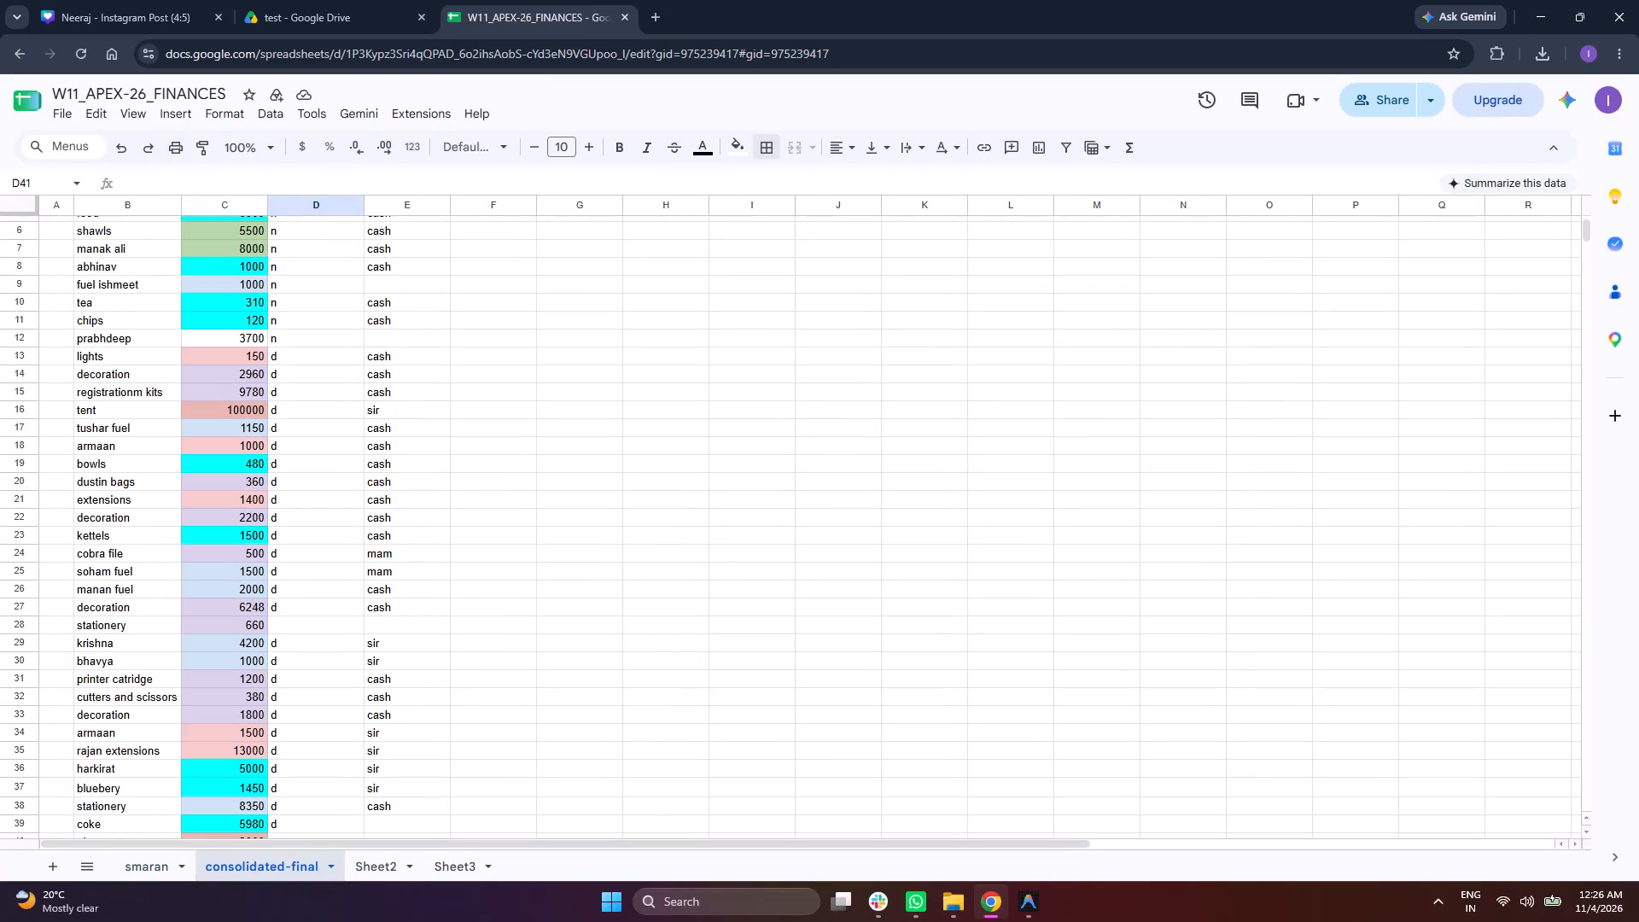
scroll(765, 637, "up", 7)
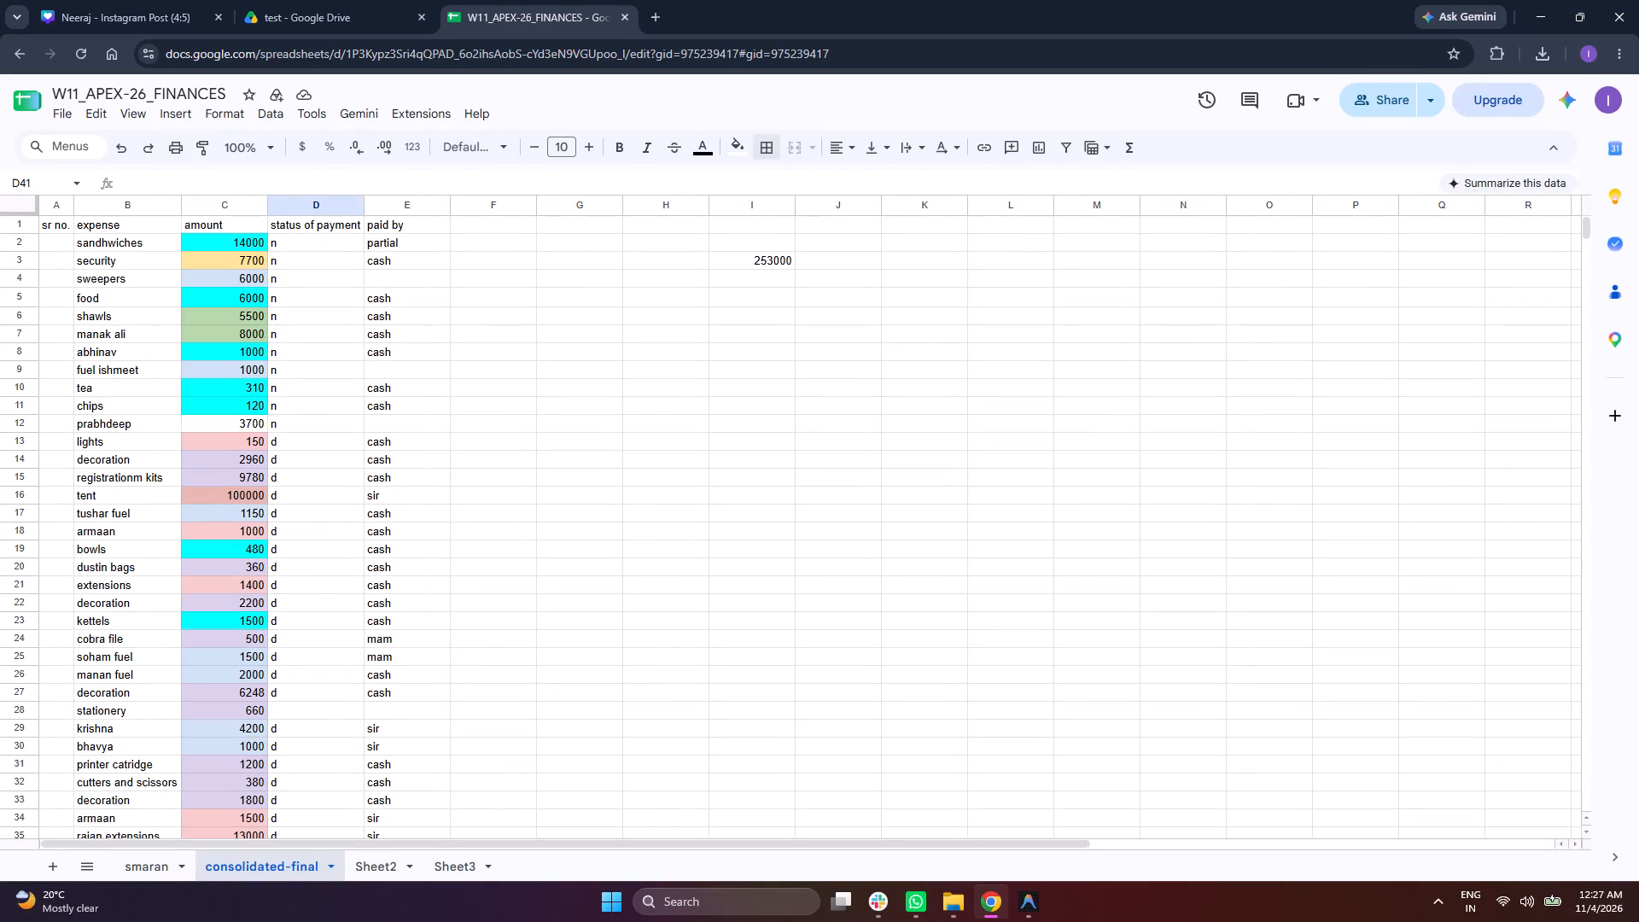
left_click(732, 254)
key("BackSpace")
On the smaran sheet, clear the stalls, sponsorships and expenses labels in J8:J10 and the amounts in K9:K10.
left_click(162, 861)
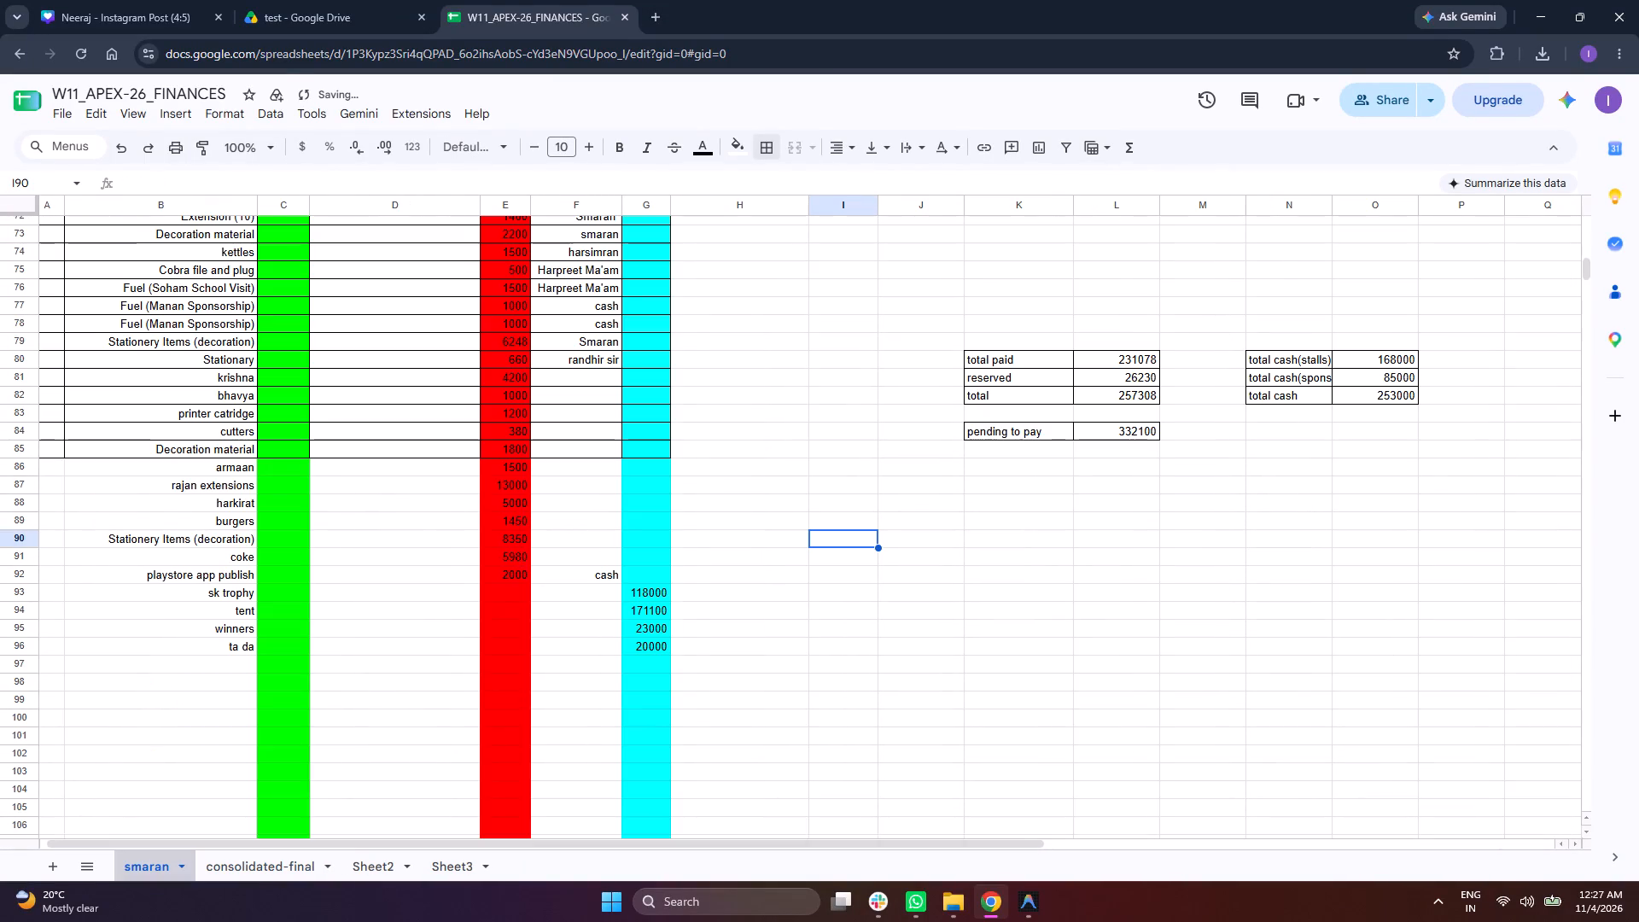
left_click(1019, 695)
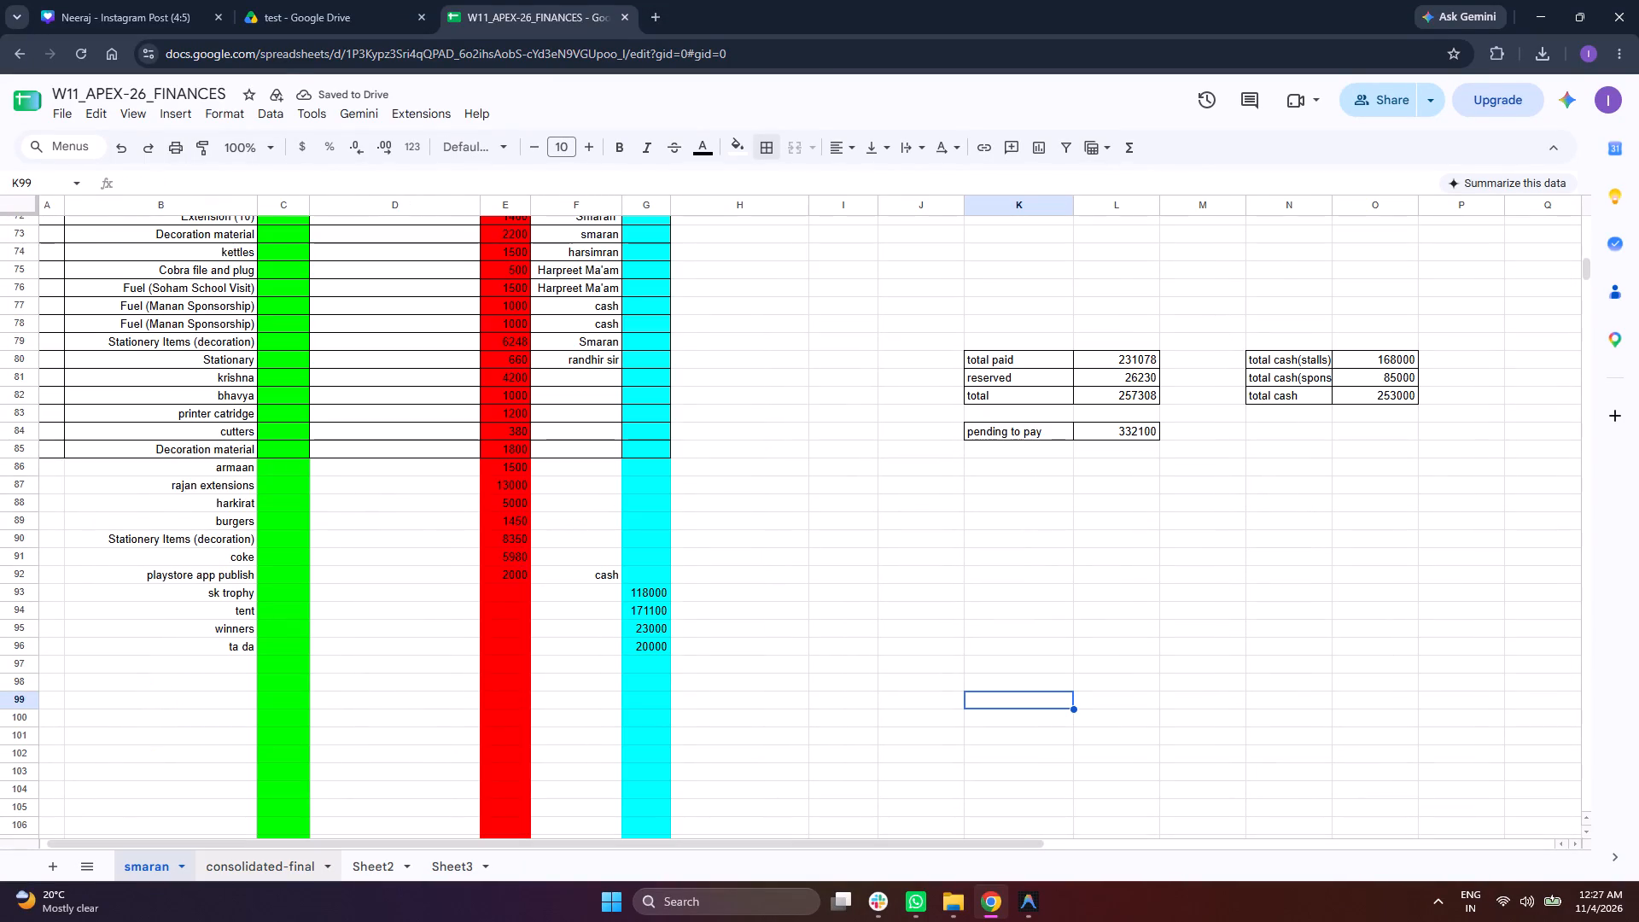
scroll(802, 610, "up", 17)
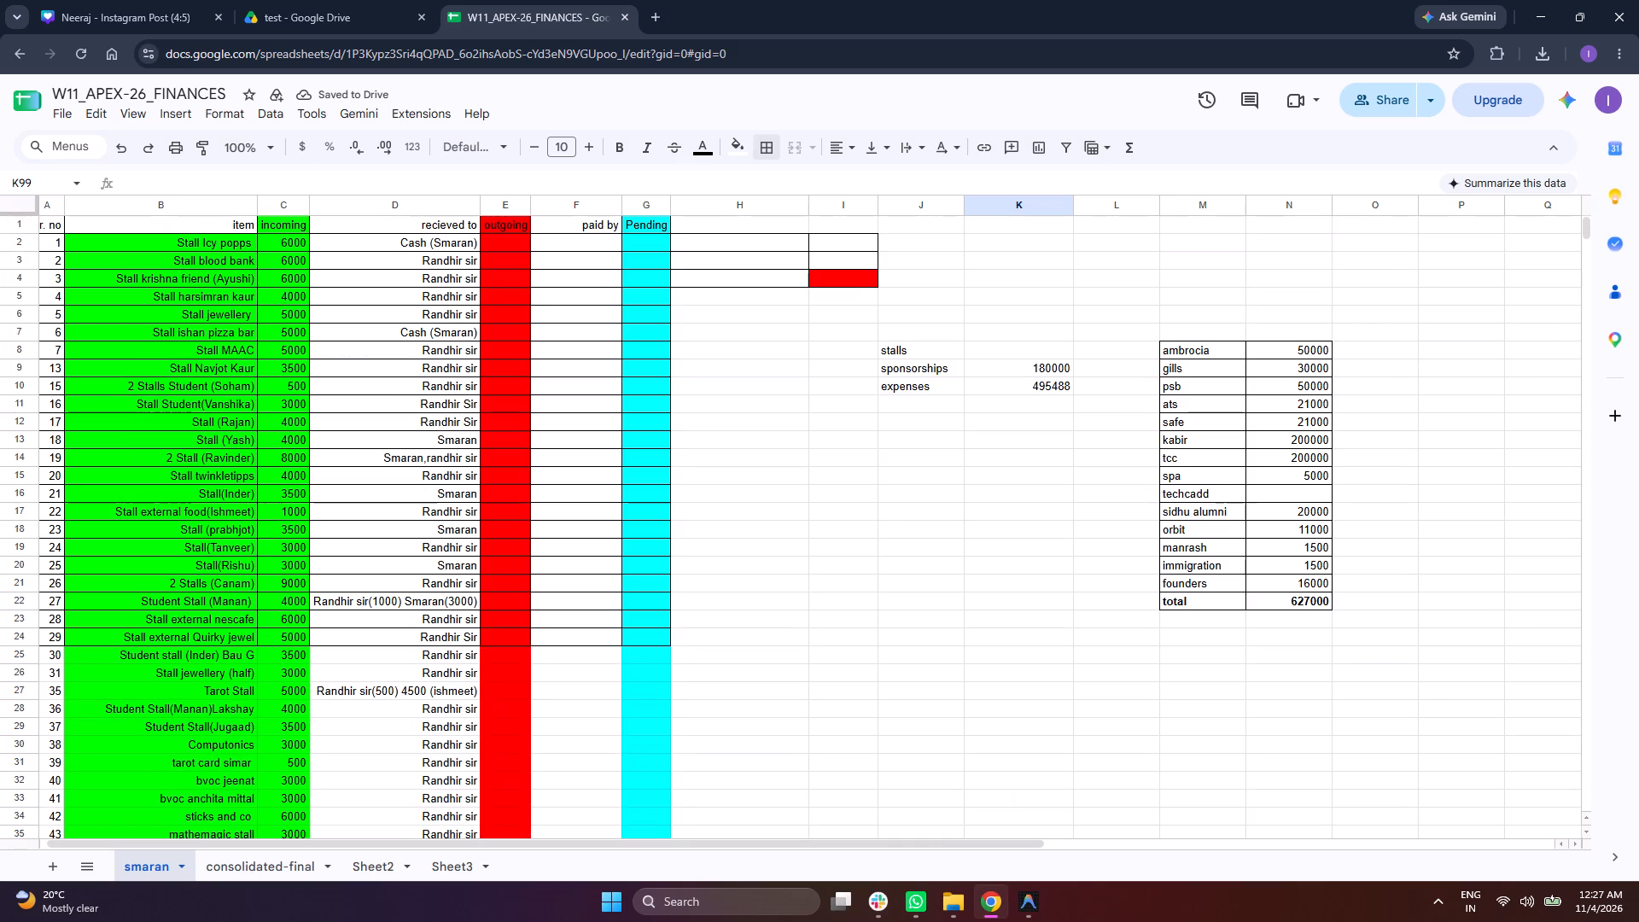
left_click(913, 354)
key("BackSpace")
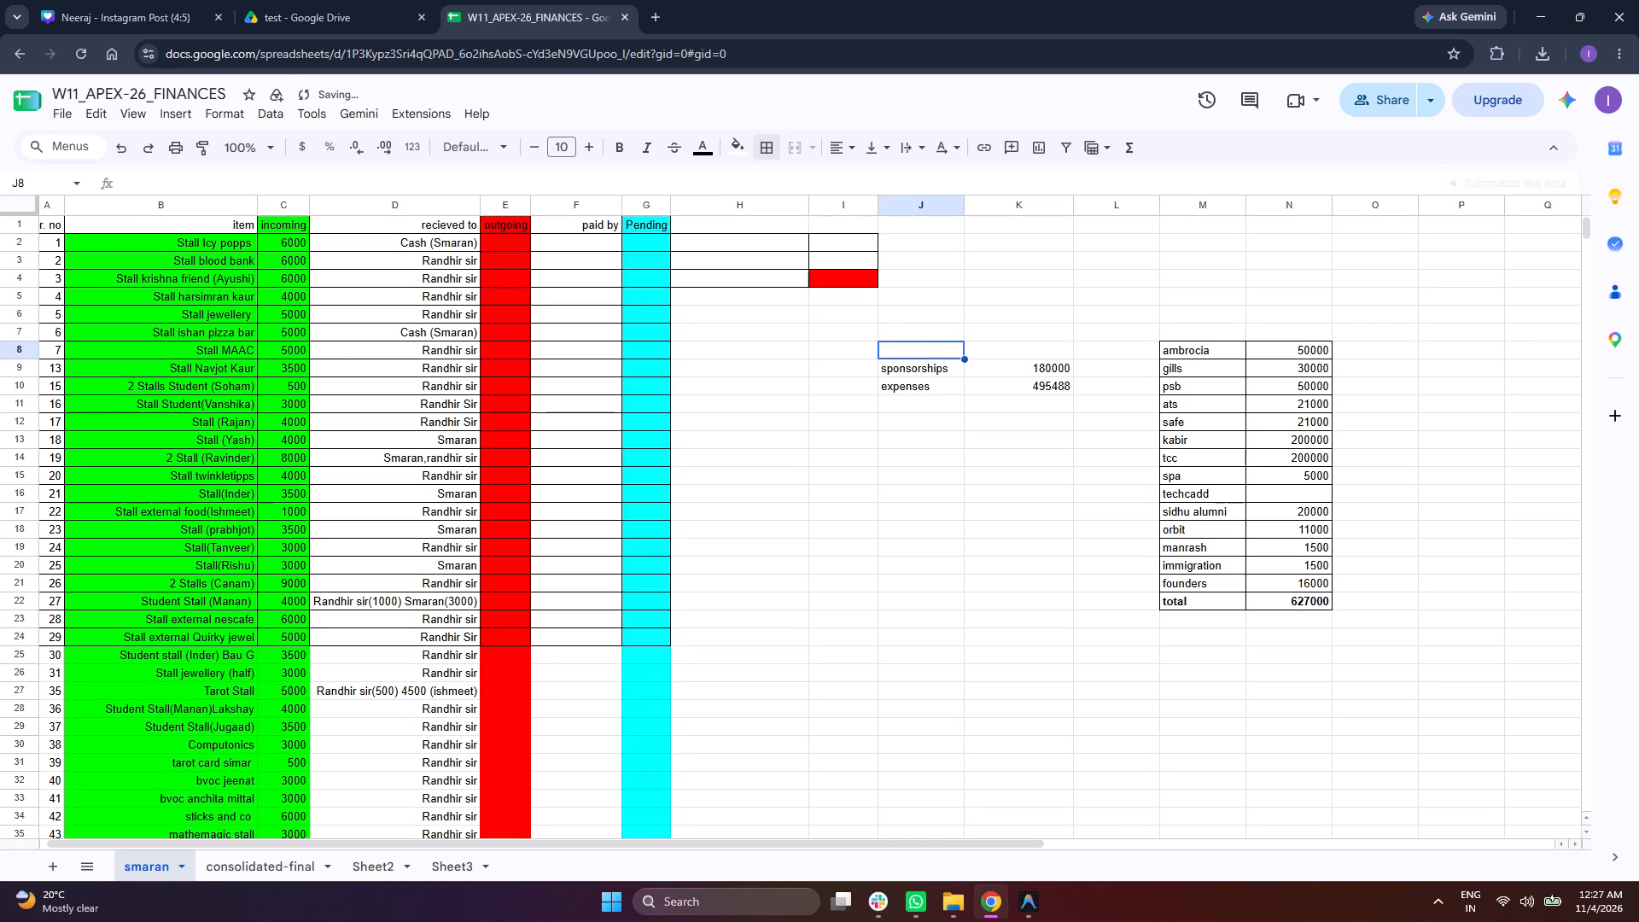
left_click(913, 371)
key("BackSpace")
left_click(924, 386)
key("BackSpace")
left_click(1040, 367)
key("BackSpace")
left_click(1047, 389)
key("BackSpace")
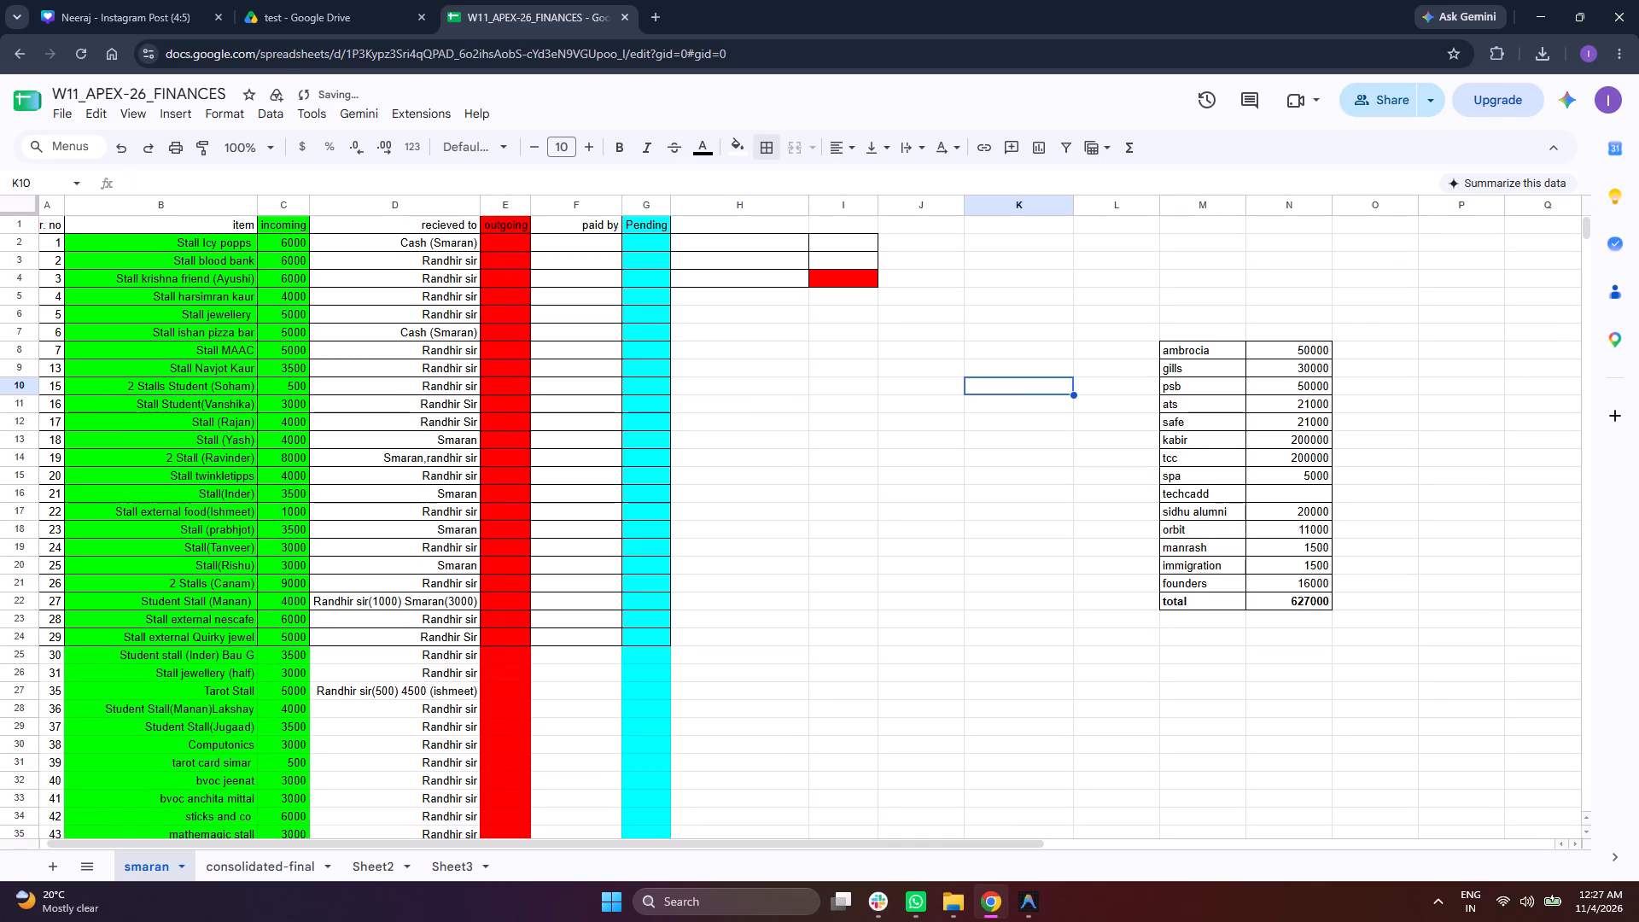
Capture a rectangular screenshot of the sponsor amounts table in M8:N22, from ambrocia down to the total row.
key("Print")
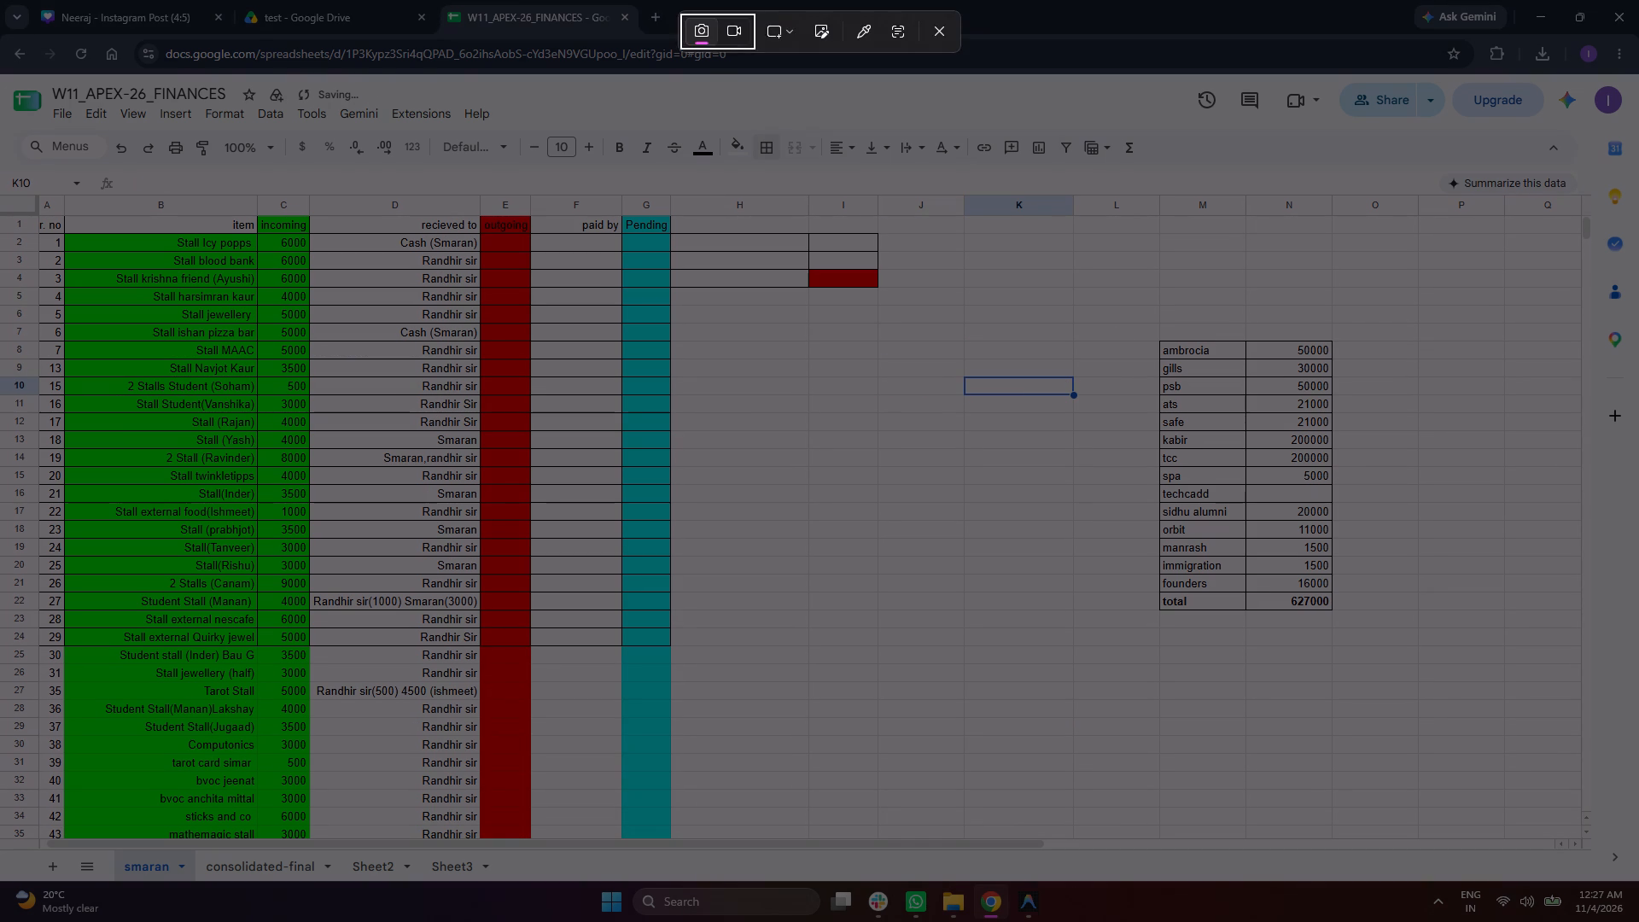
left_click_drag(1152, 329, 1350, 621)
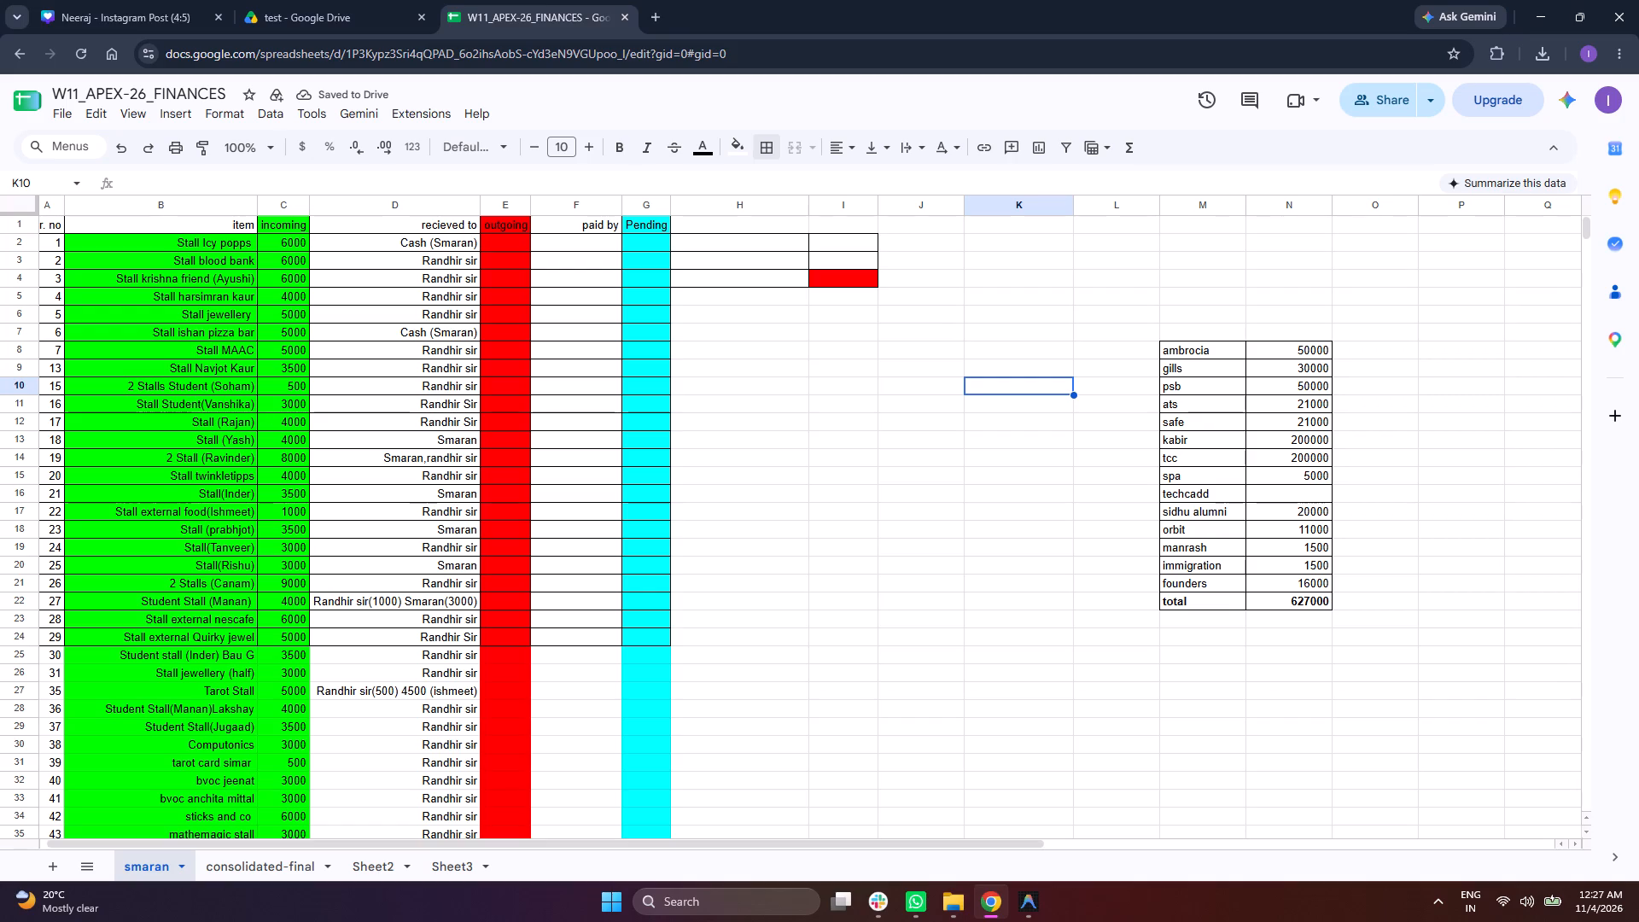
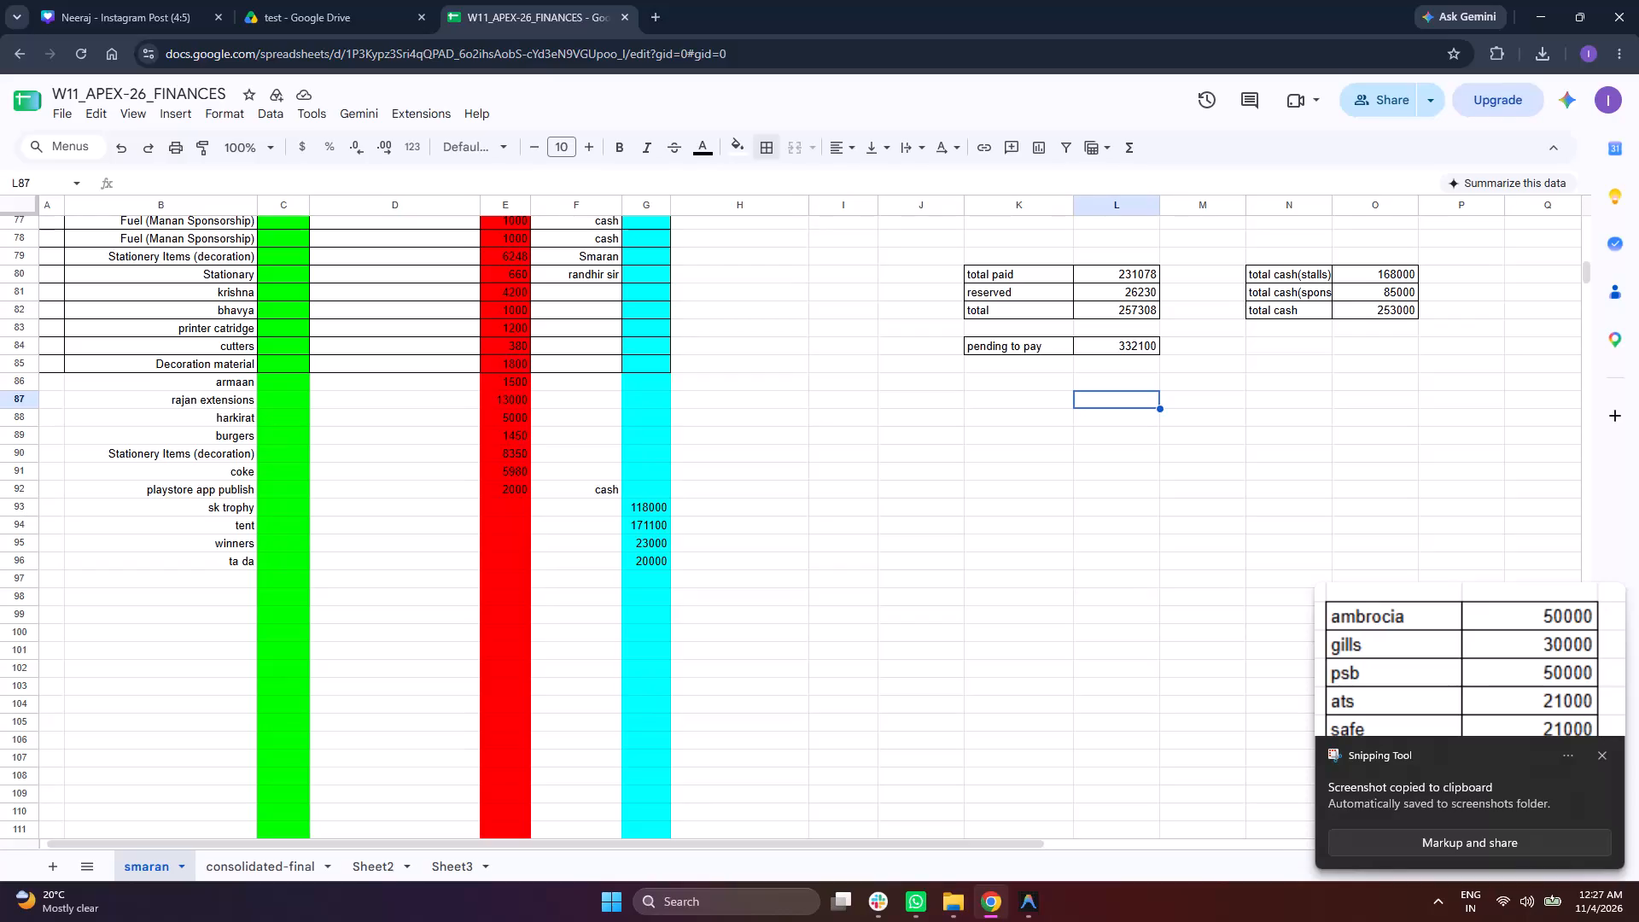
Add a "total cash expense" row in K87:L87 with the amount 231078.
left_click(1068, 397)
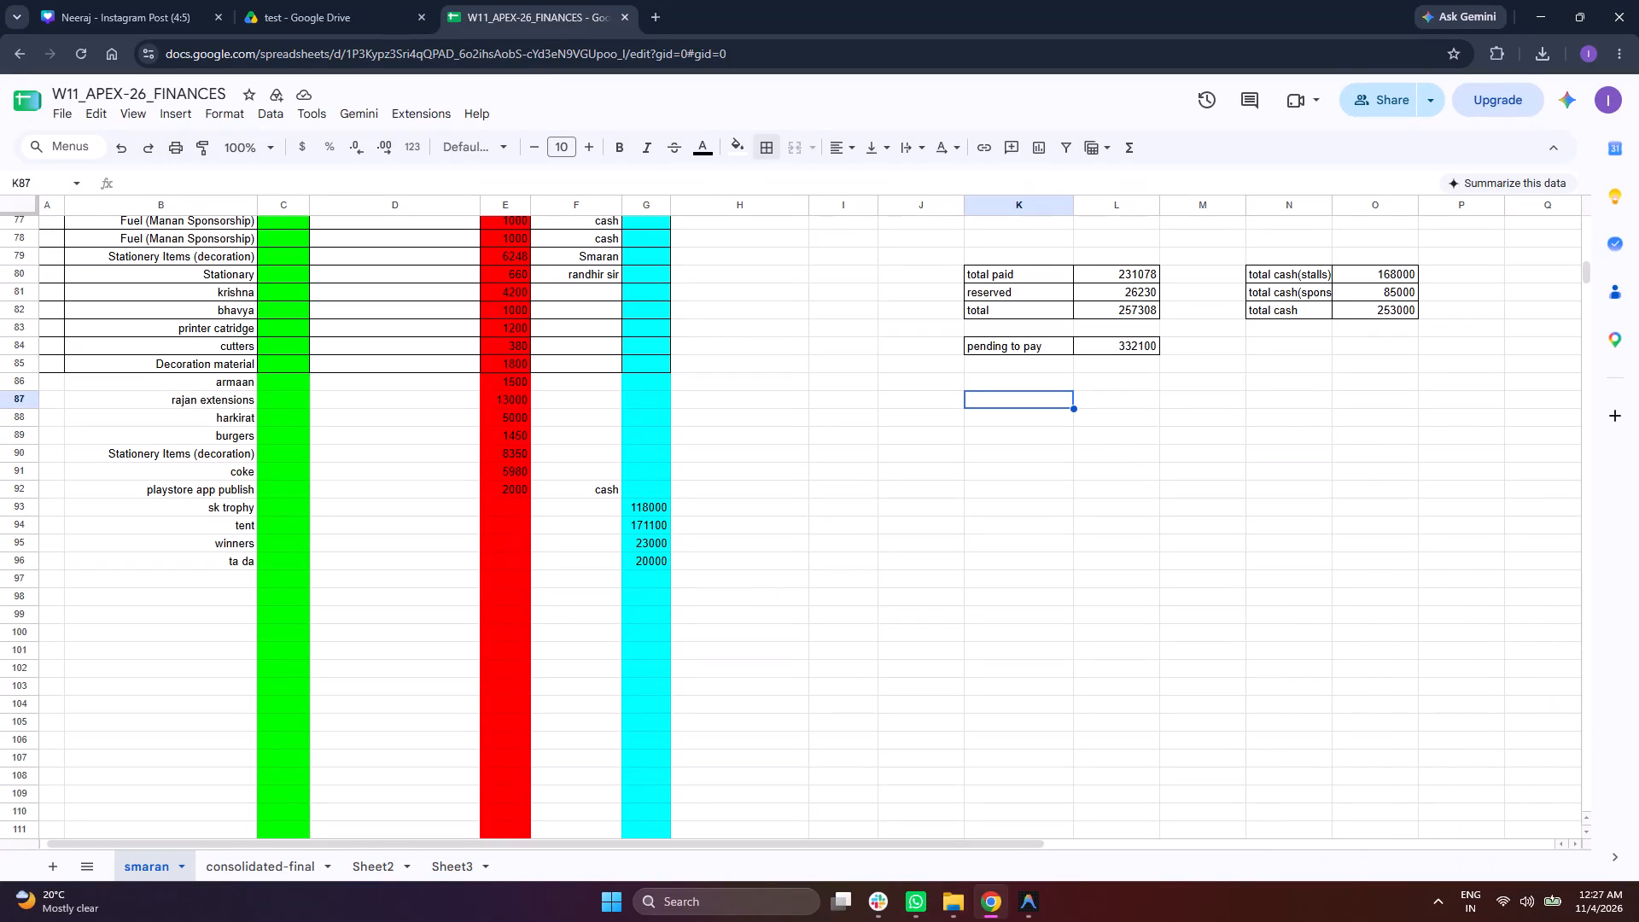
type("total cash expense")
left_click(1128, 405)
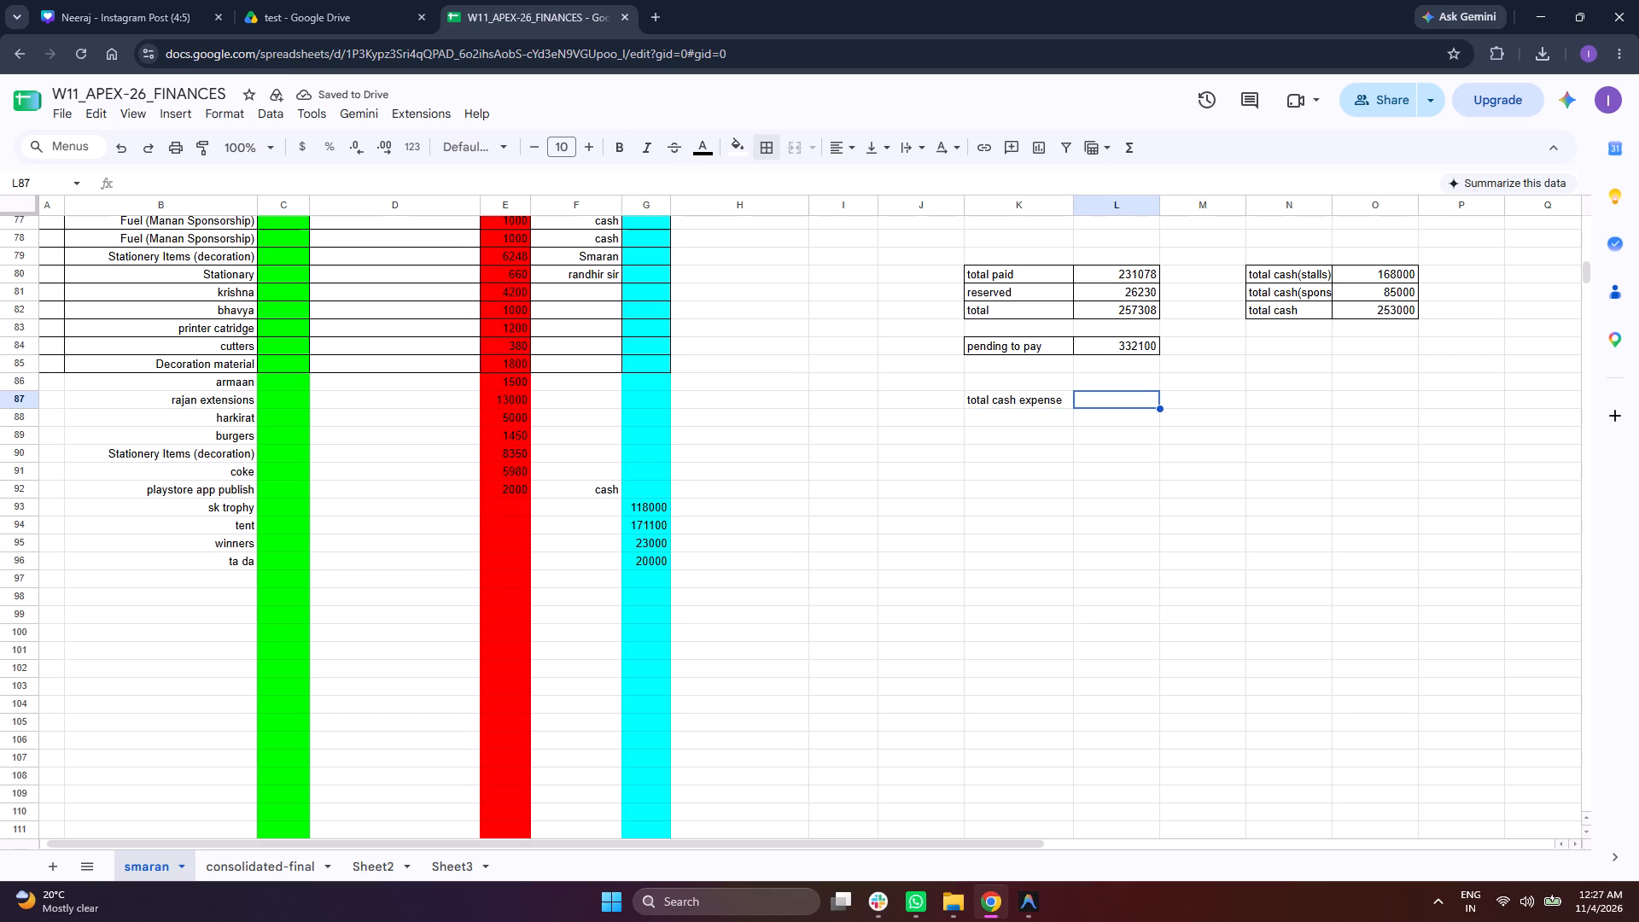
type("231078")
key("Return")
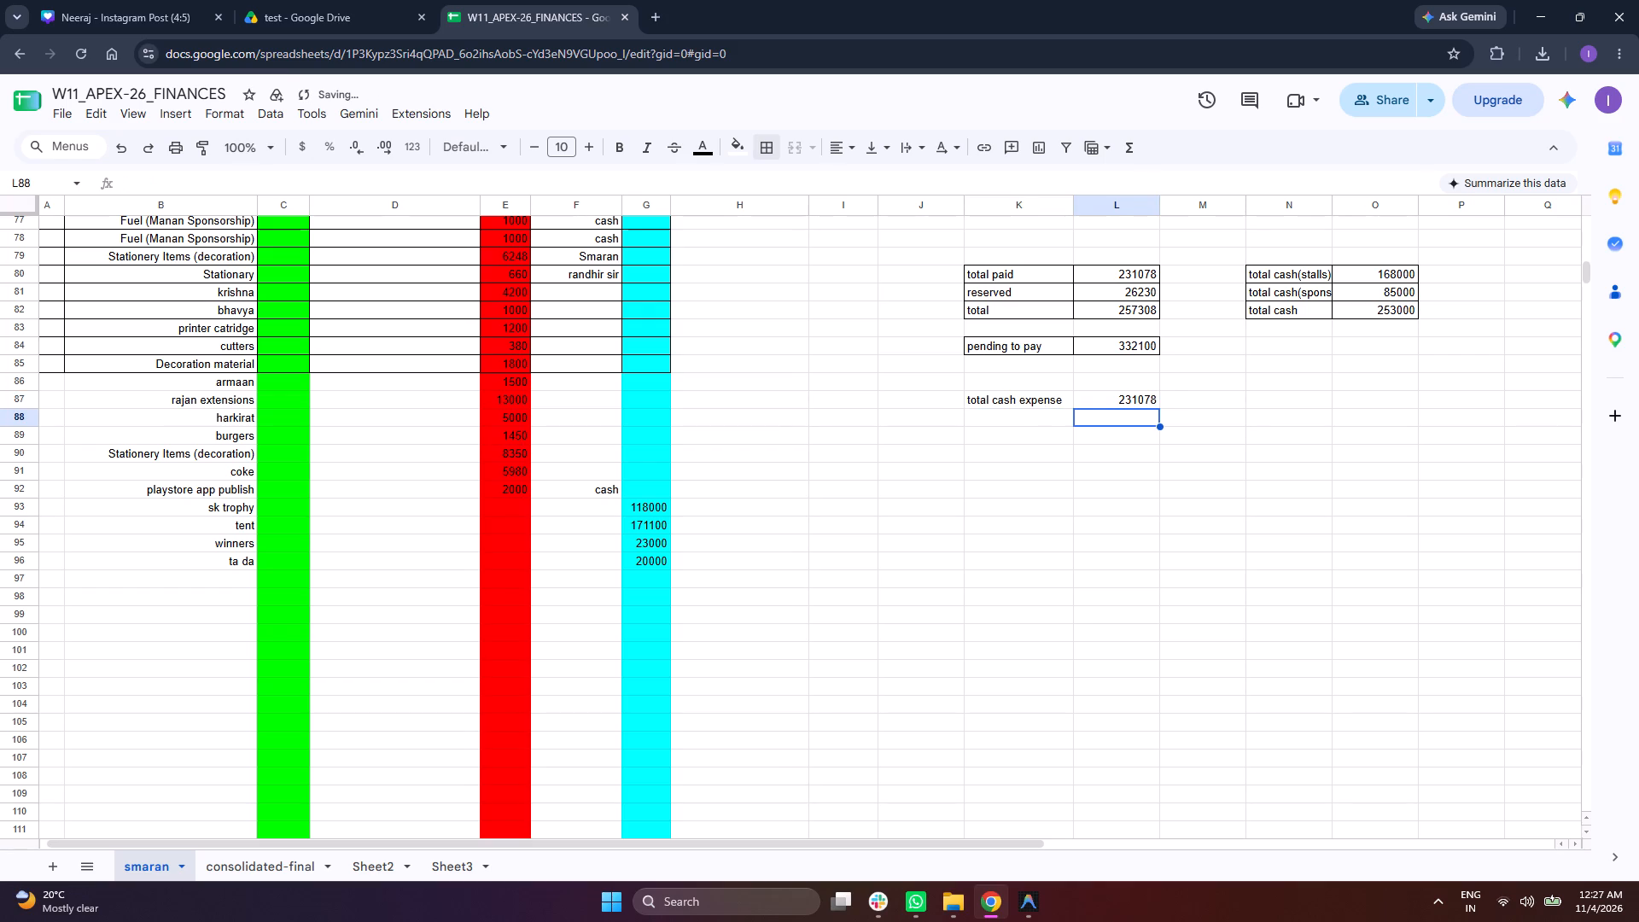
Move the pending to pay label and amount from K84:L84 to K88:L88, directly below total cash expense.
left_click_drag(1059, 347, 1090, 349)
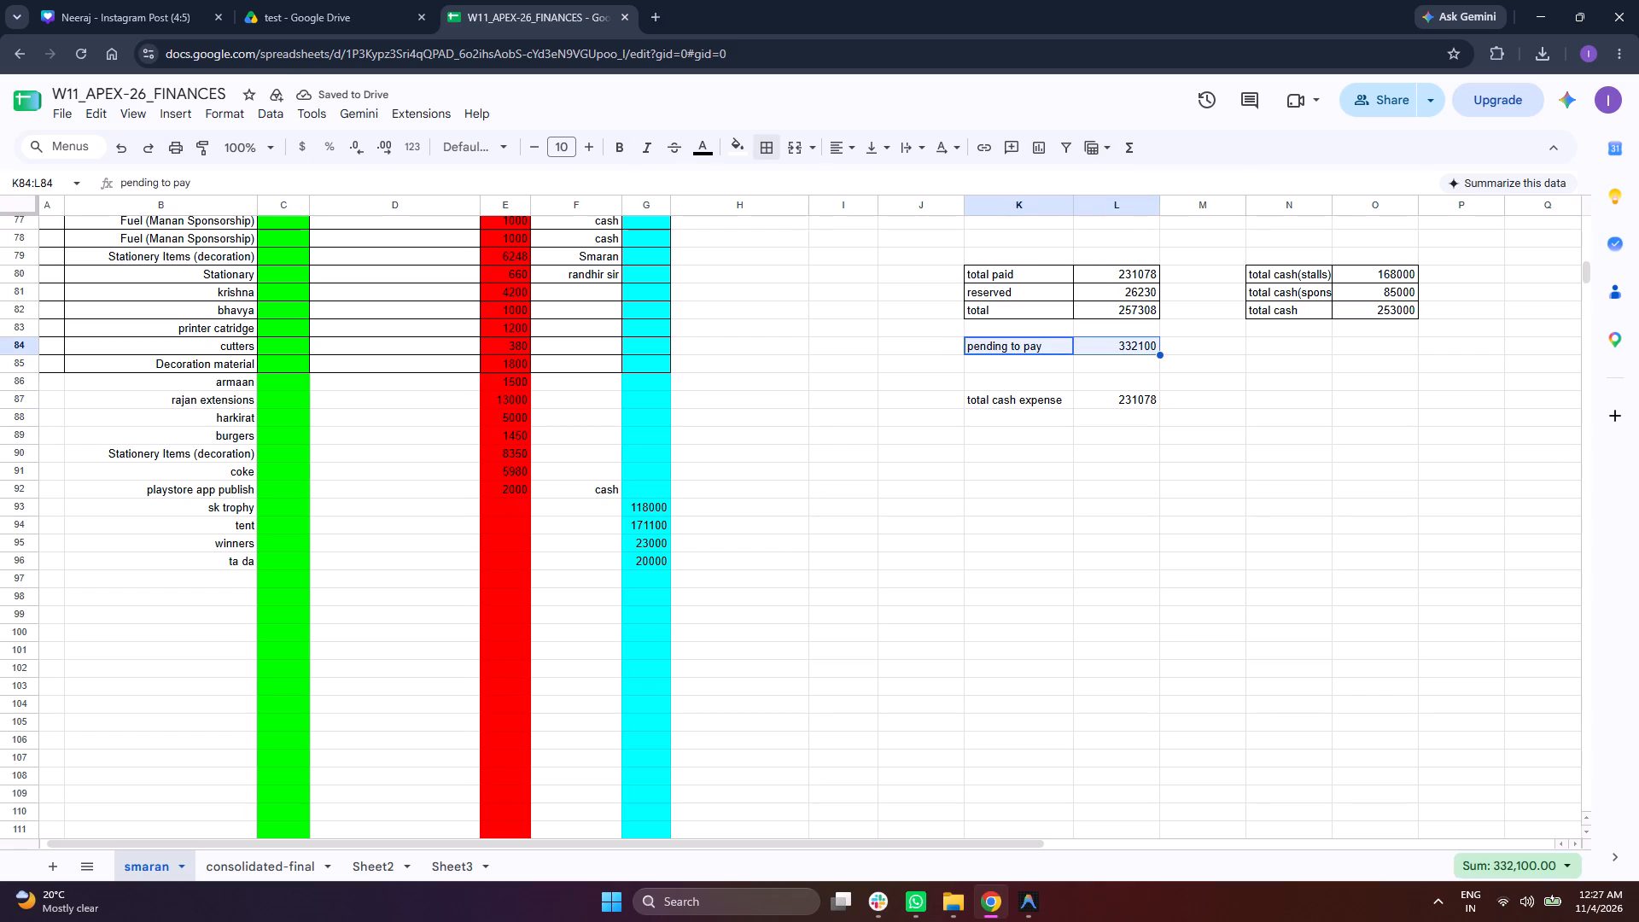
key("ctrl+x")
left_click(1046, 415)
key("ctrl+v")
Apply all borders to the total cash expense and pending to pay rows in K87:L88.
left_click_drag(1041, 405, 1094, 417)
left_click(767, 149)
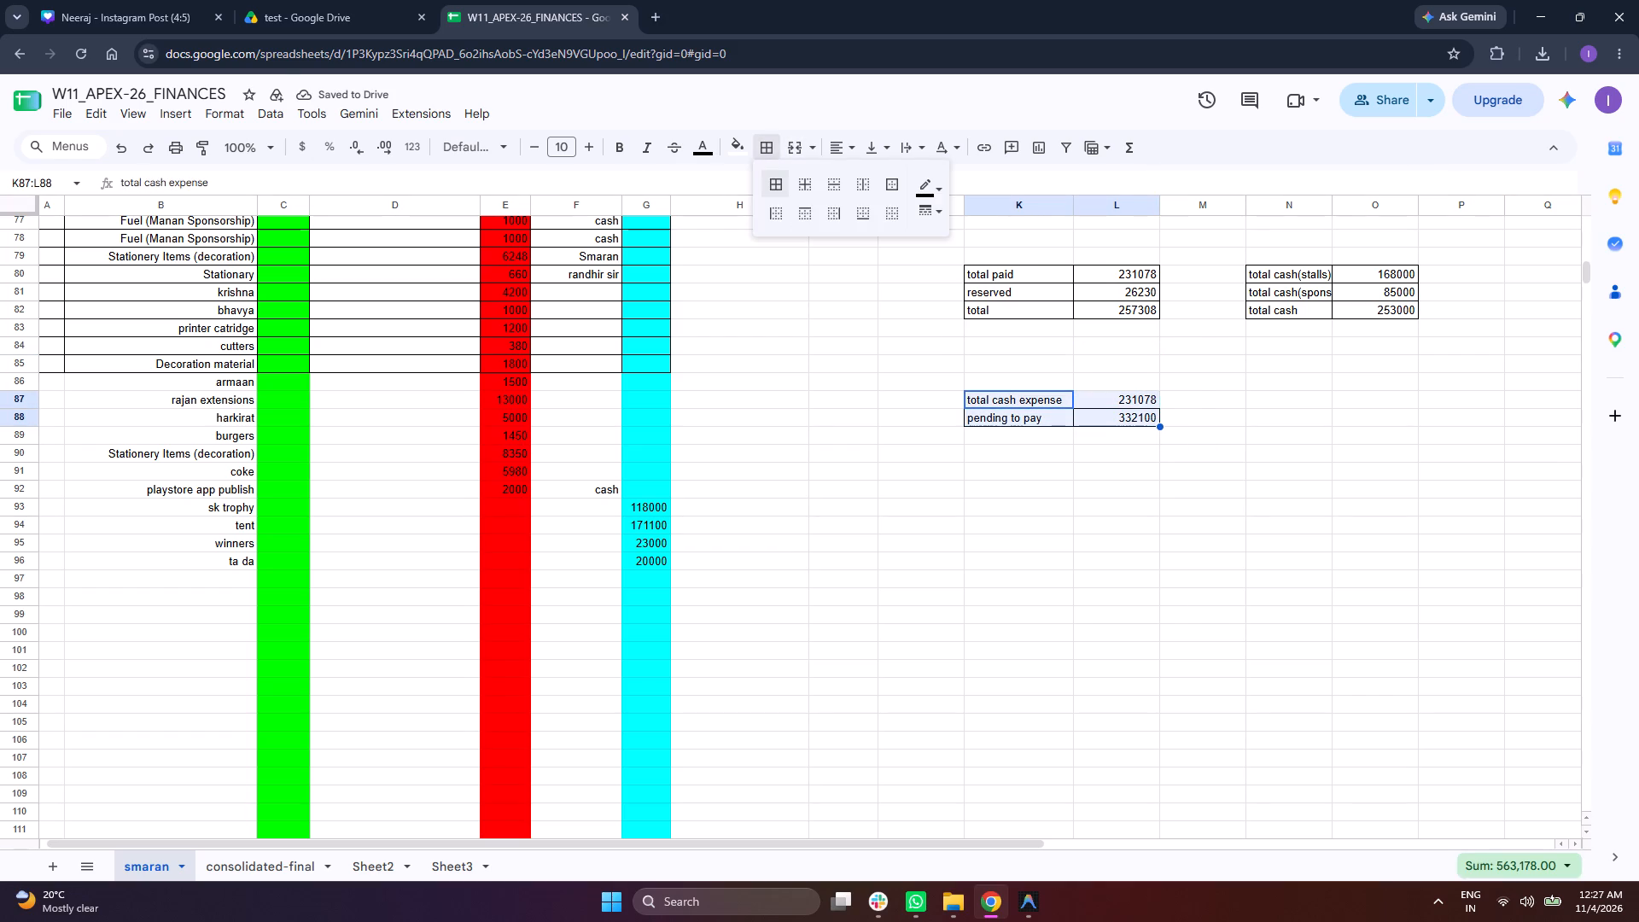
left_click(771, 174)
Label K89 "total budget" and enter the formula =L87+L88 in L89.
left_click(987, 441)
type("total budget")
key("Return")
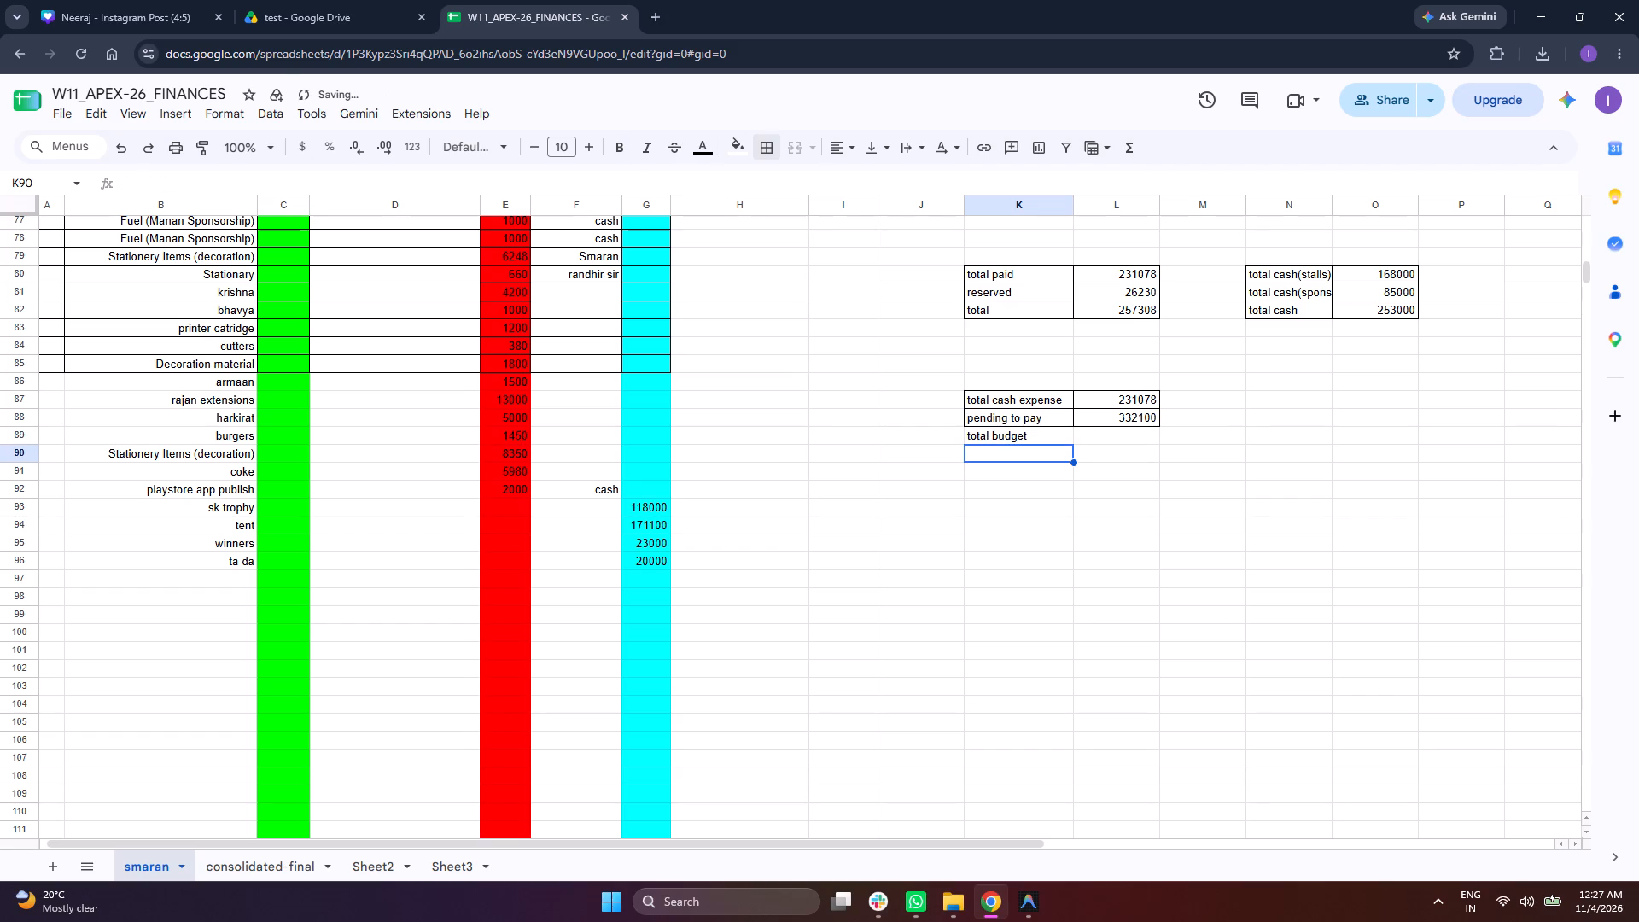
left_click(1087, 438)
key("equal")
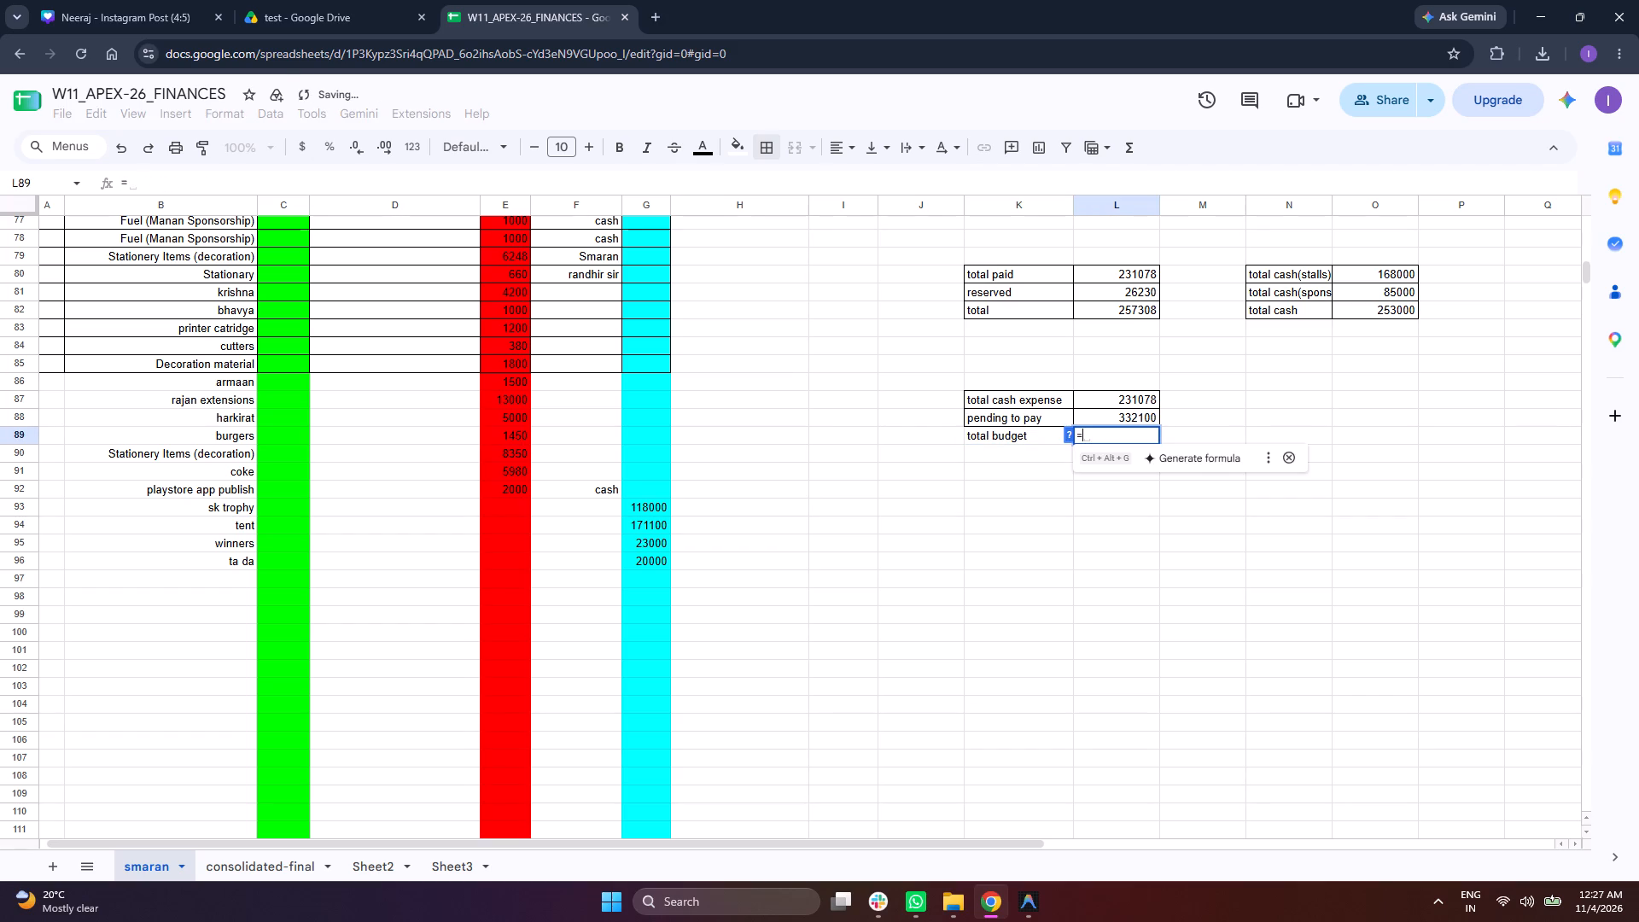
left_click(1118, 393)
key("plus")
left_click(1112, 417)
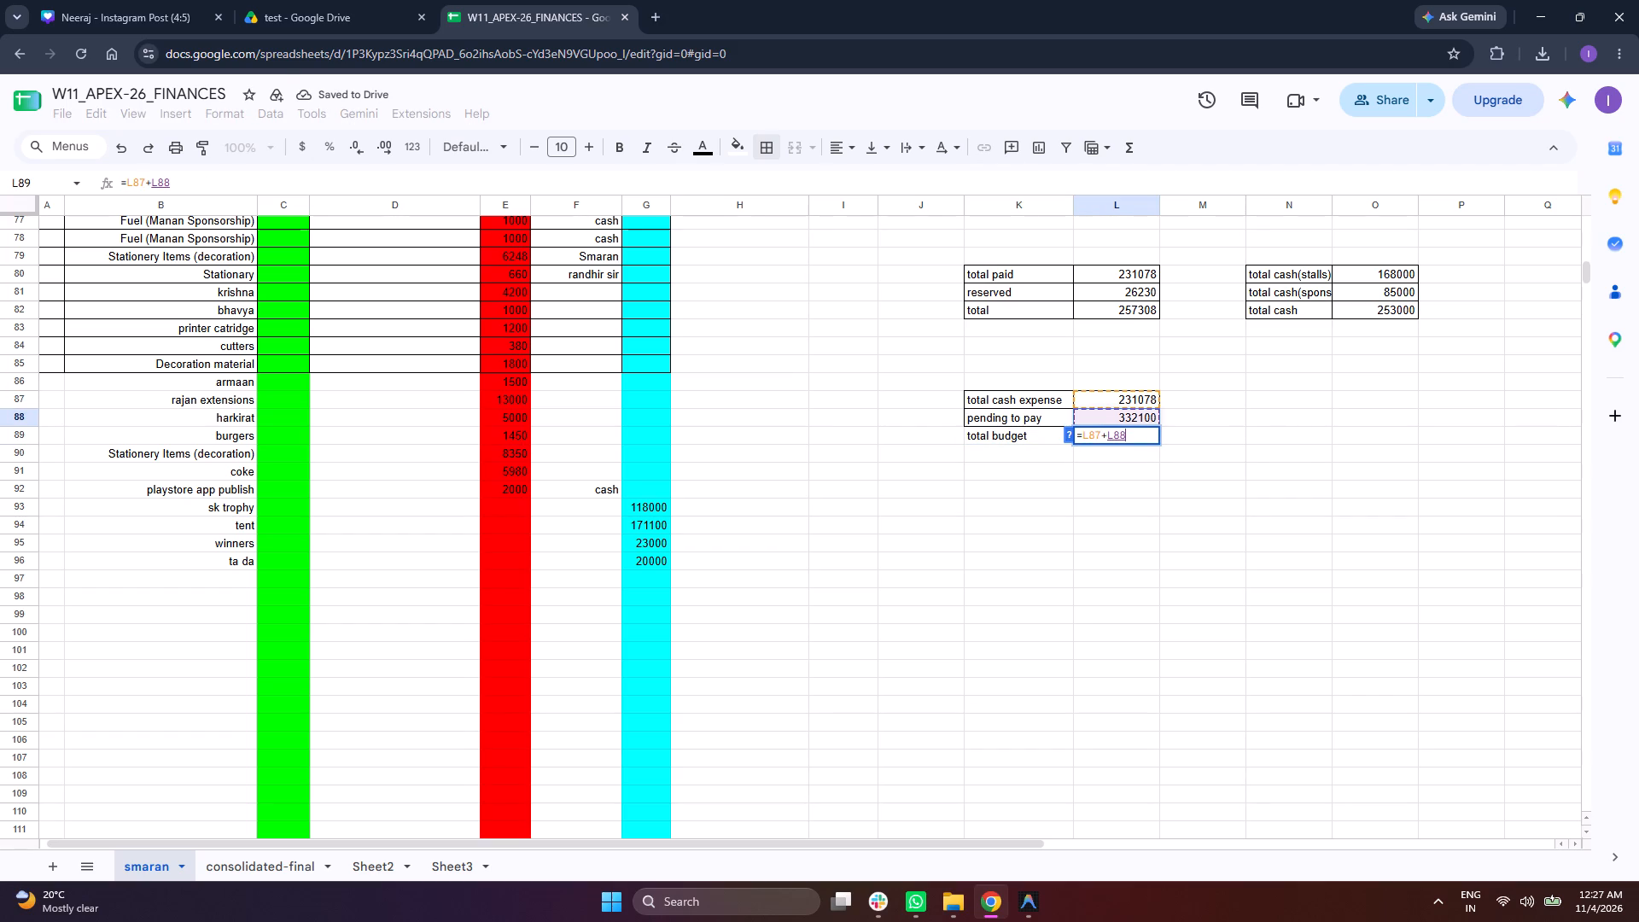
key("Return")
Apply all borders to the three-row budget table in K87:L89, including the total budget row.
left_click_drag(1011, 394, 1080, 432)
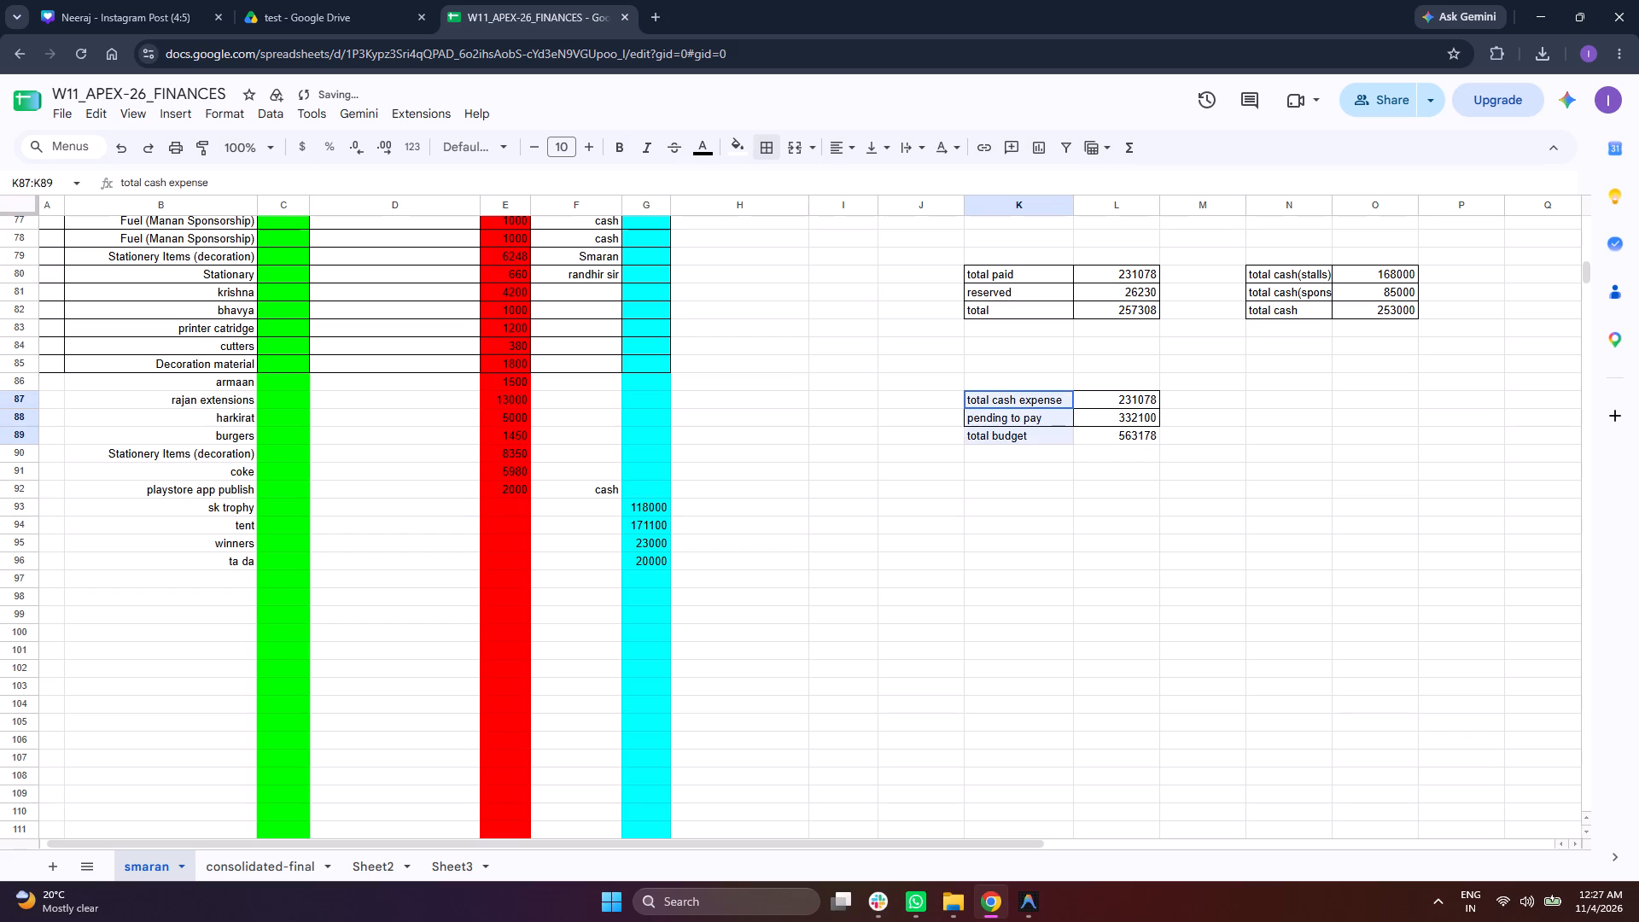
left_click_drag(1080, 432, 1082, 434)
left_click(774, 137)
left_click(767, 182)
left_click(831, 512)
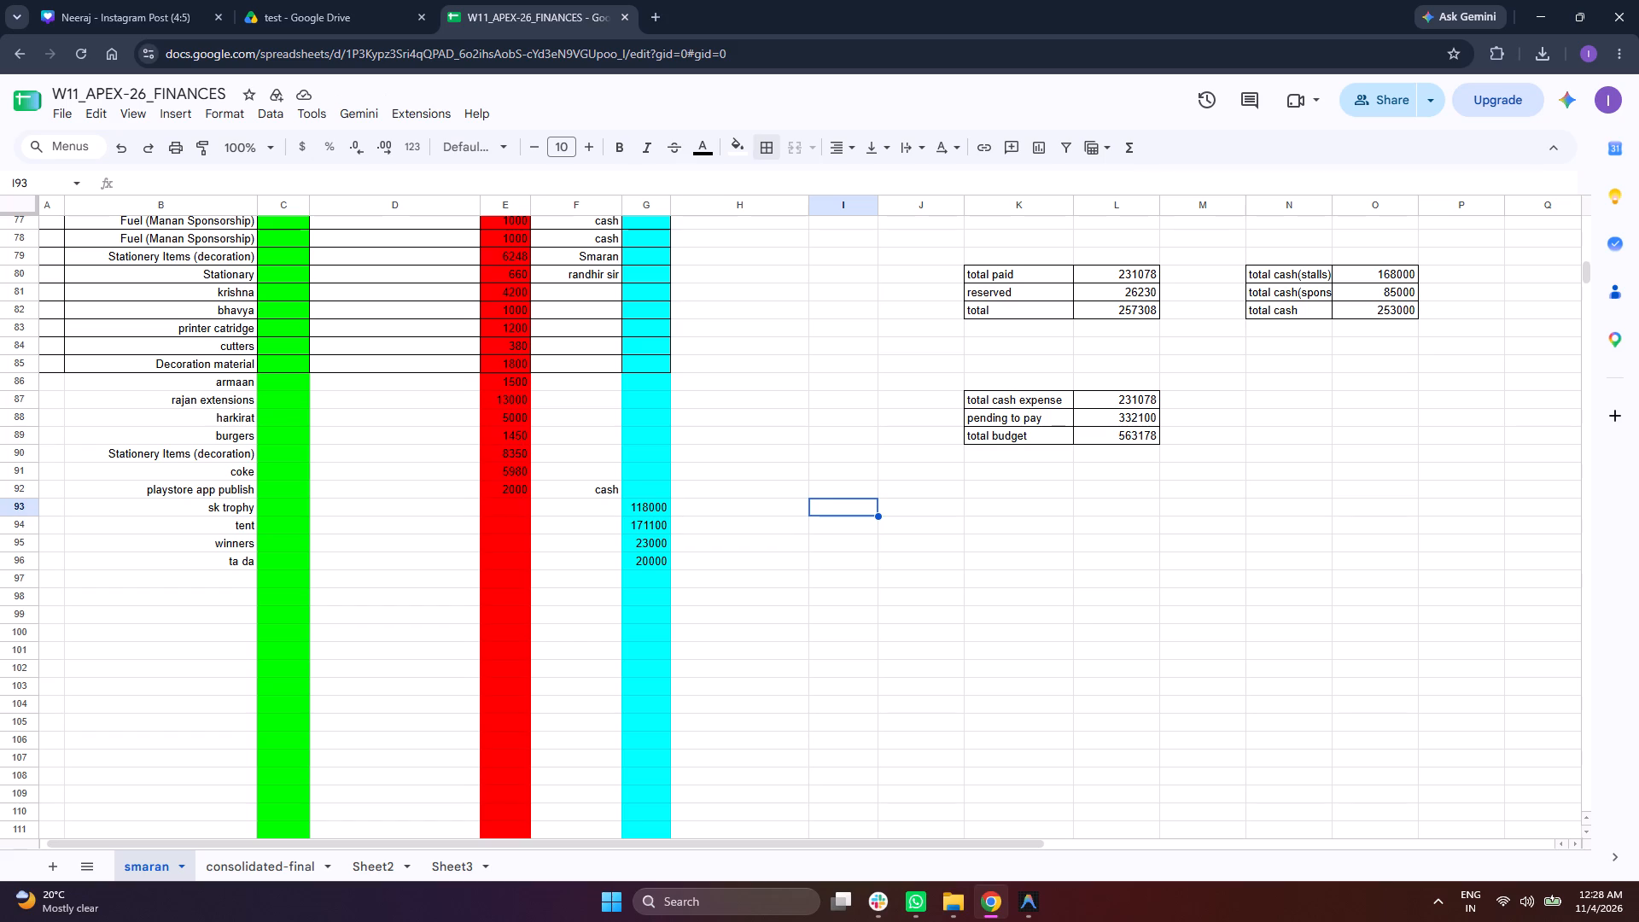
Capture a rectangular screenshot covering the total paid, total cash and total budget tables across K80:O89.
key("Print")
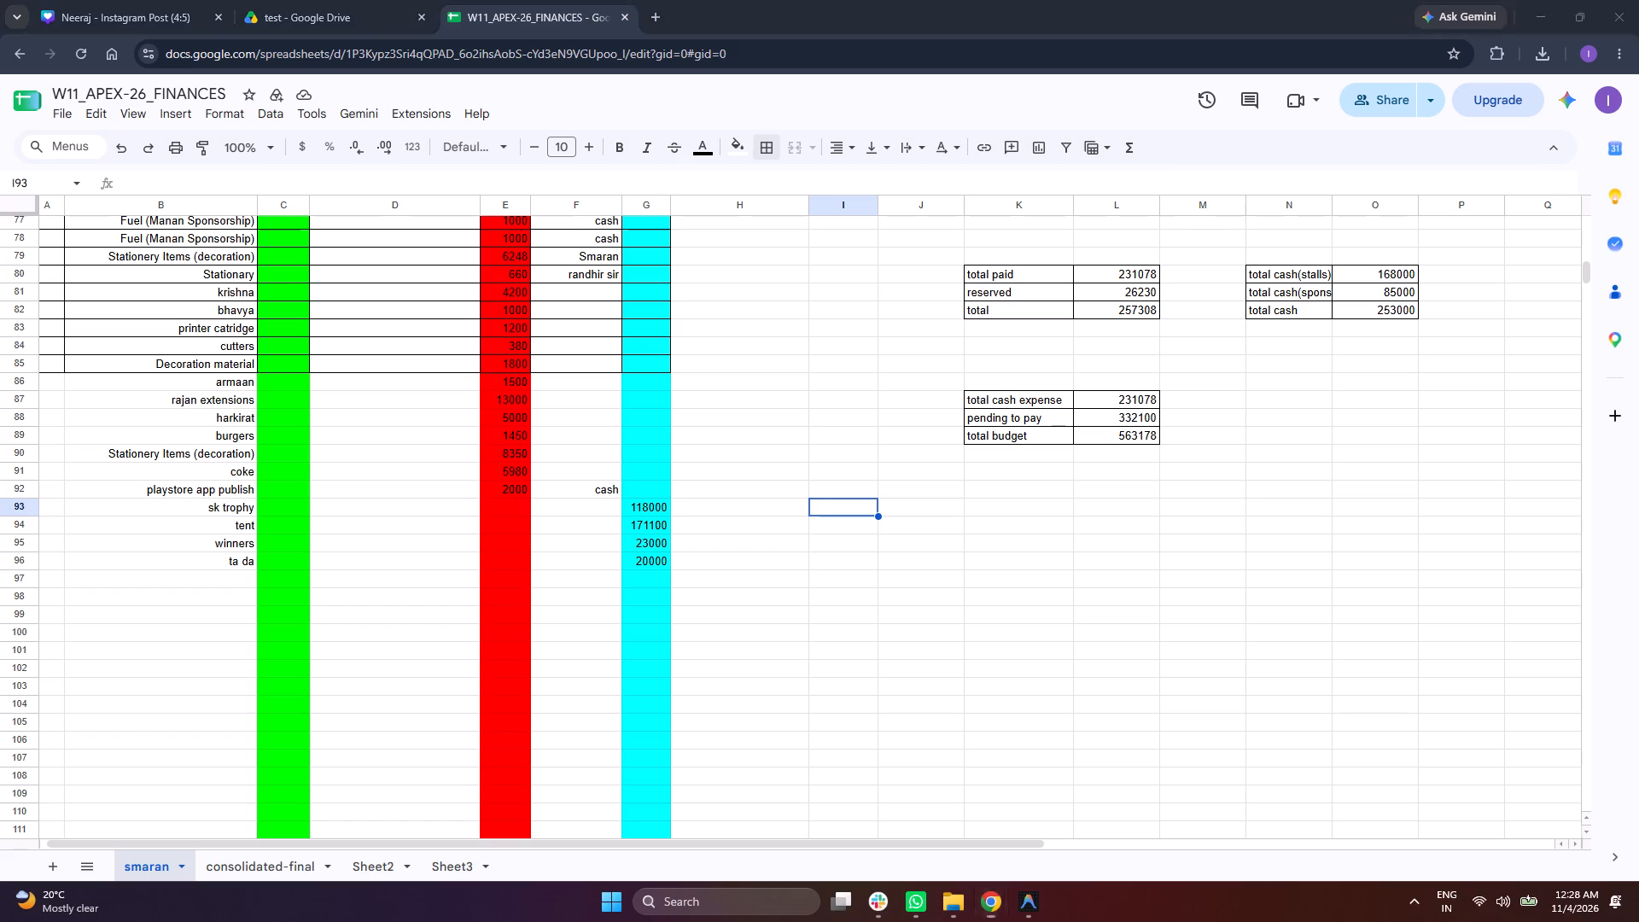
left_click_drag(951, 254, 1443, 446)
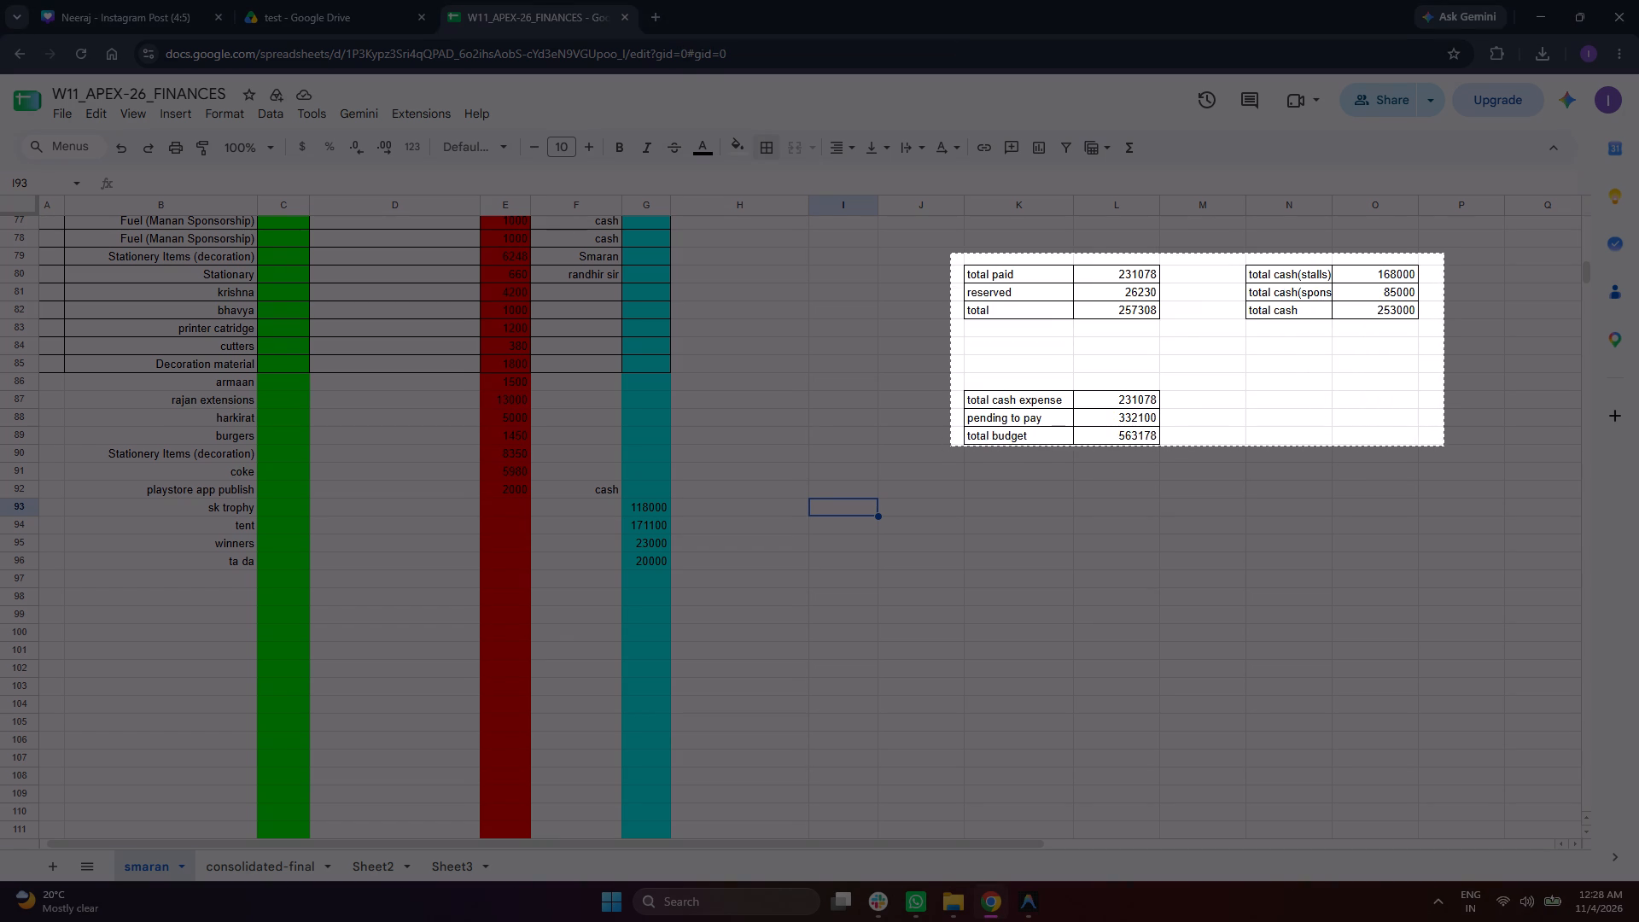
left_click_drag(1443, 446, 1439, 460)
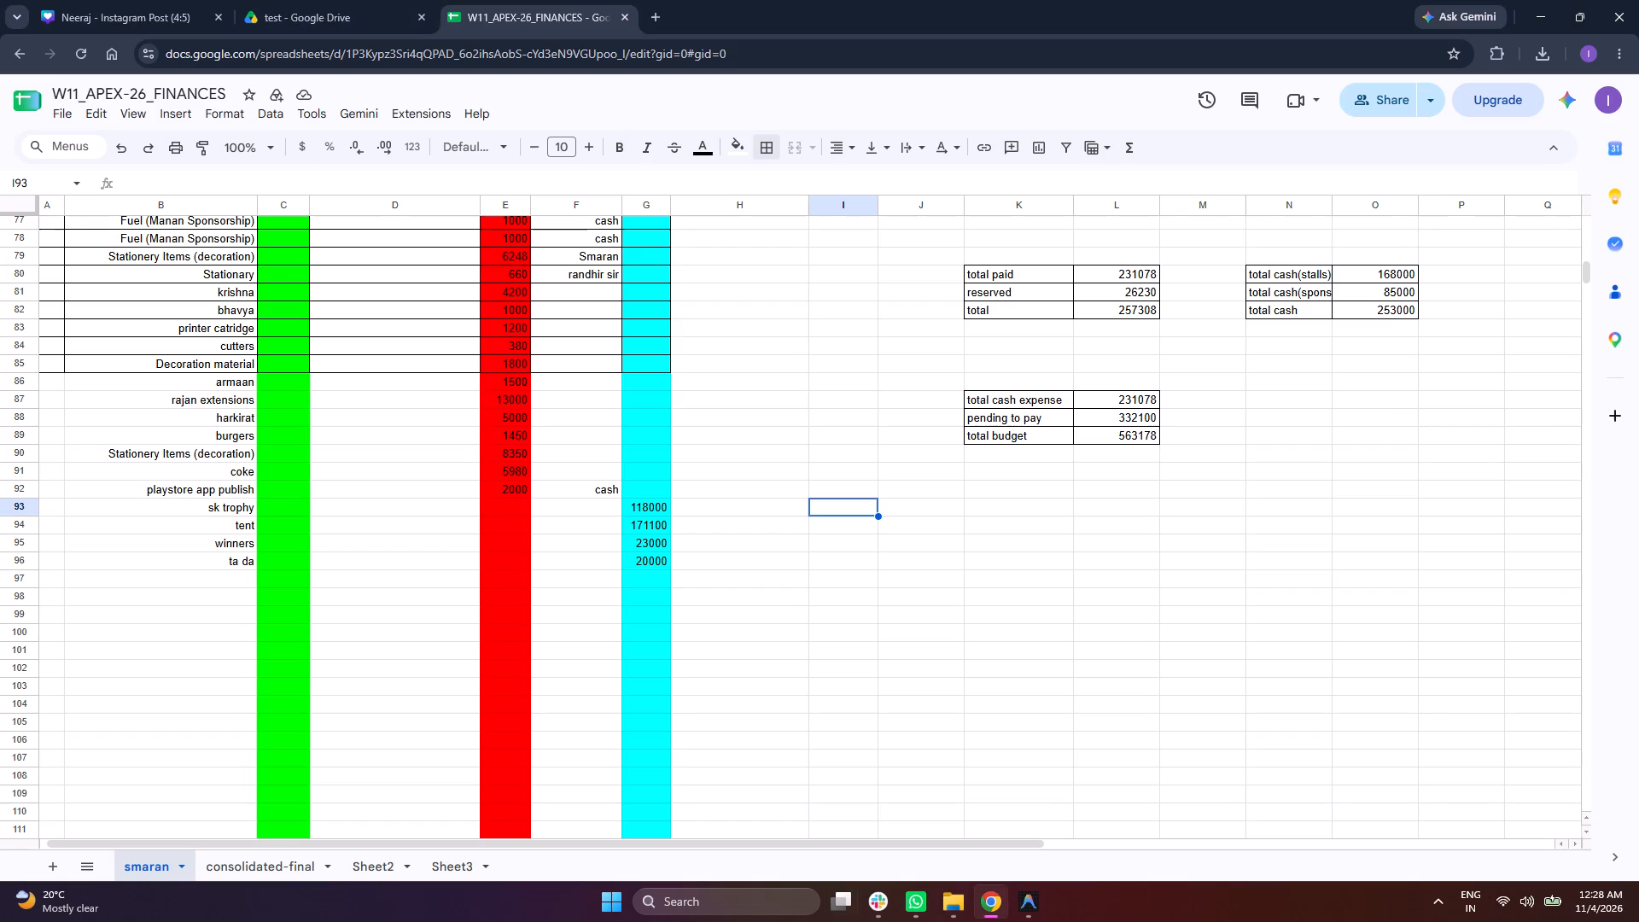
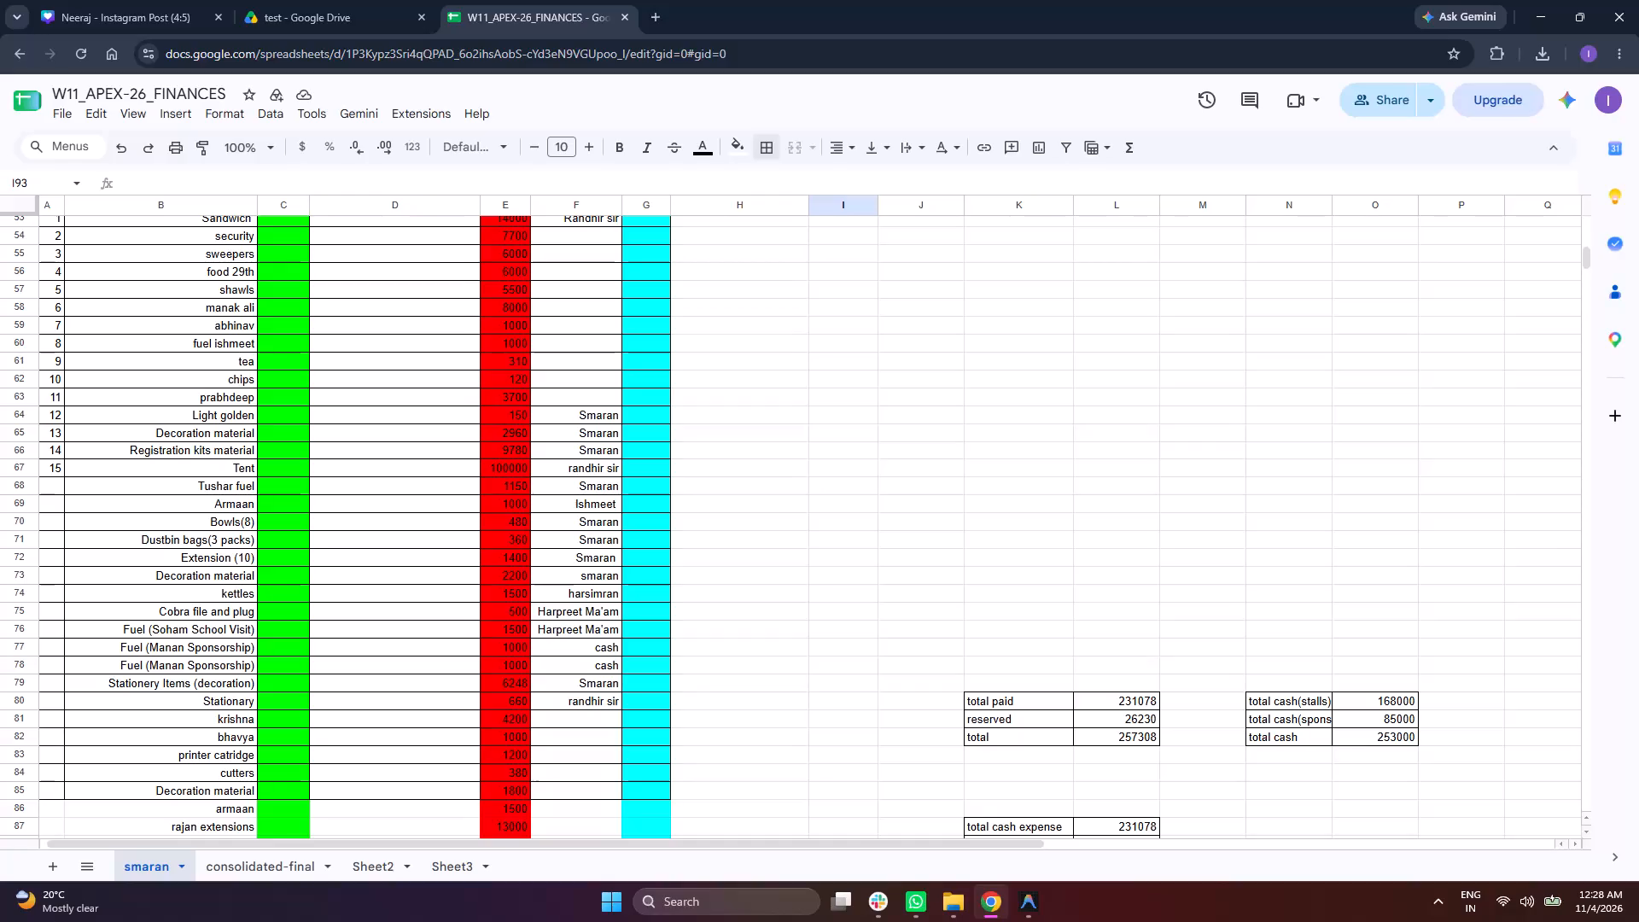
Move the payment, cash and budget summary tables from K80:O89 up to K24, below the sponsorship table.
scroll(1033, 708, "down", 3)
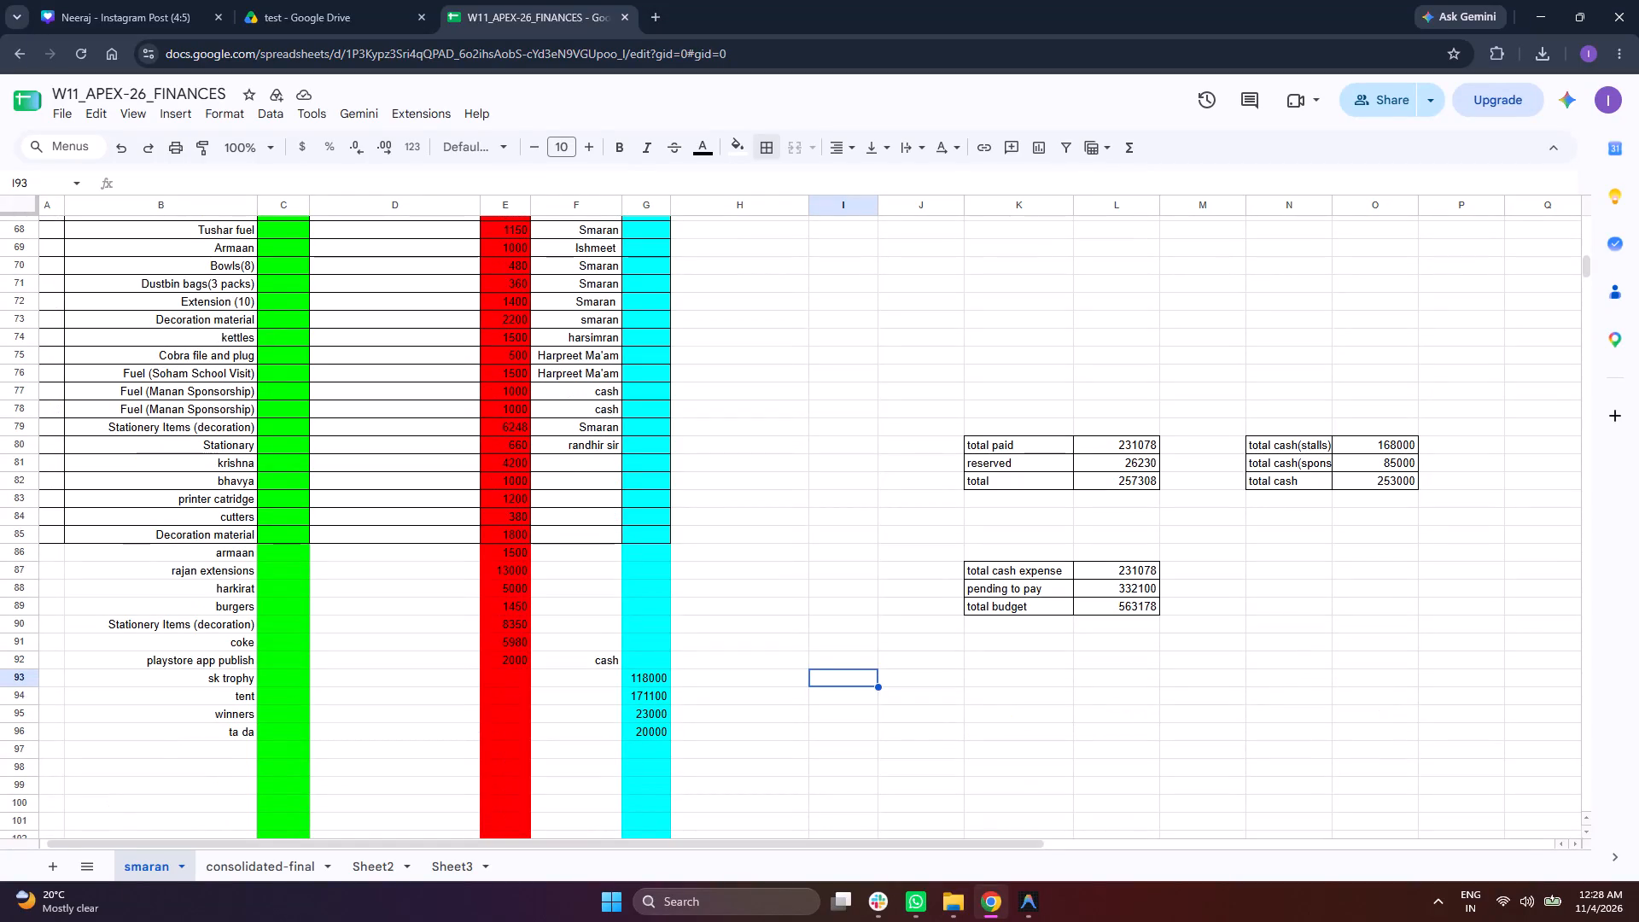
left_click_drag(1004, 444, 1350, 613)
key("ctrl+x")
scroll(1236, 387, "up", 15)
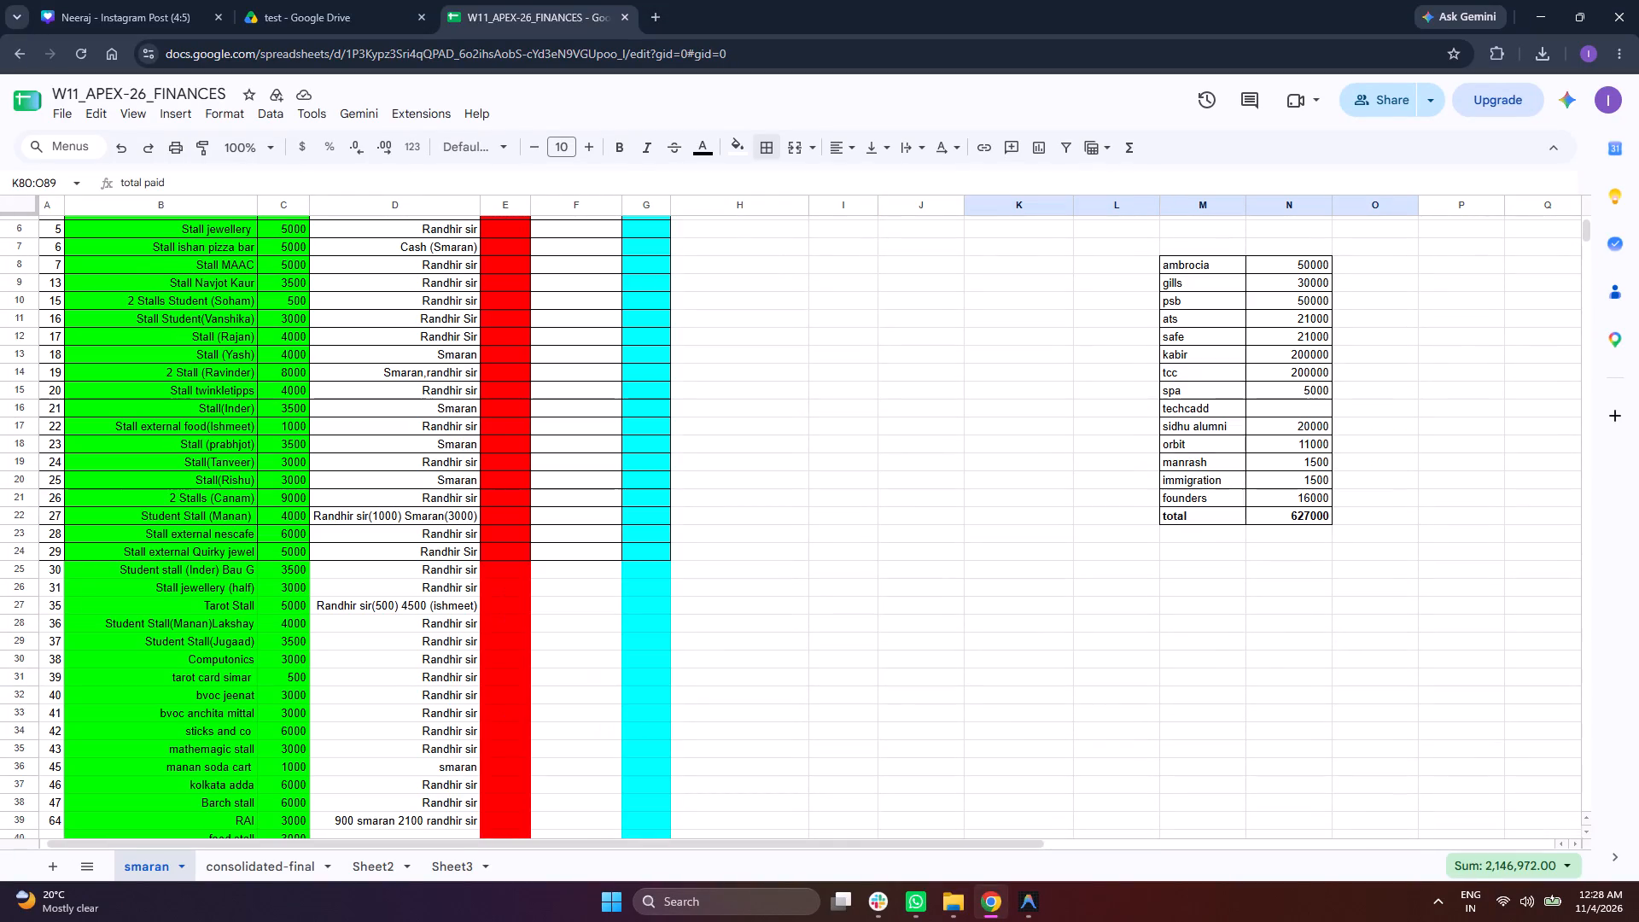
scroll(1035, 643, "down", 2)
scroll(940, 345, "up", 7)
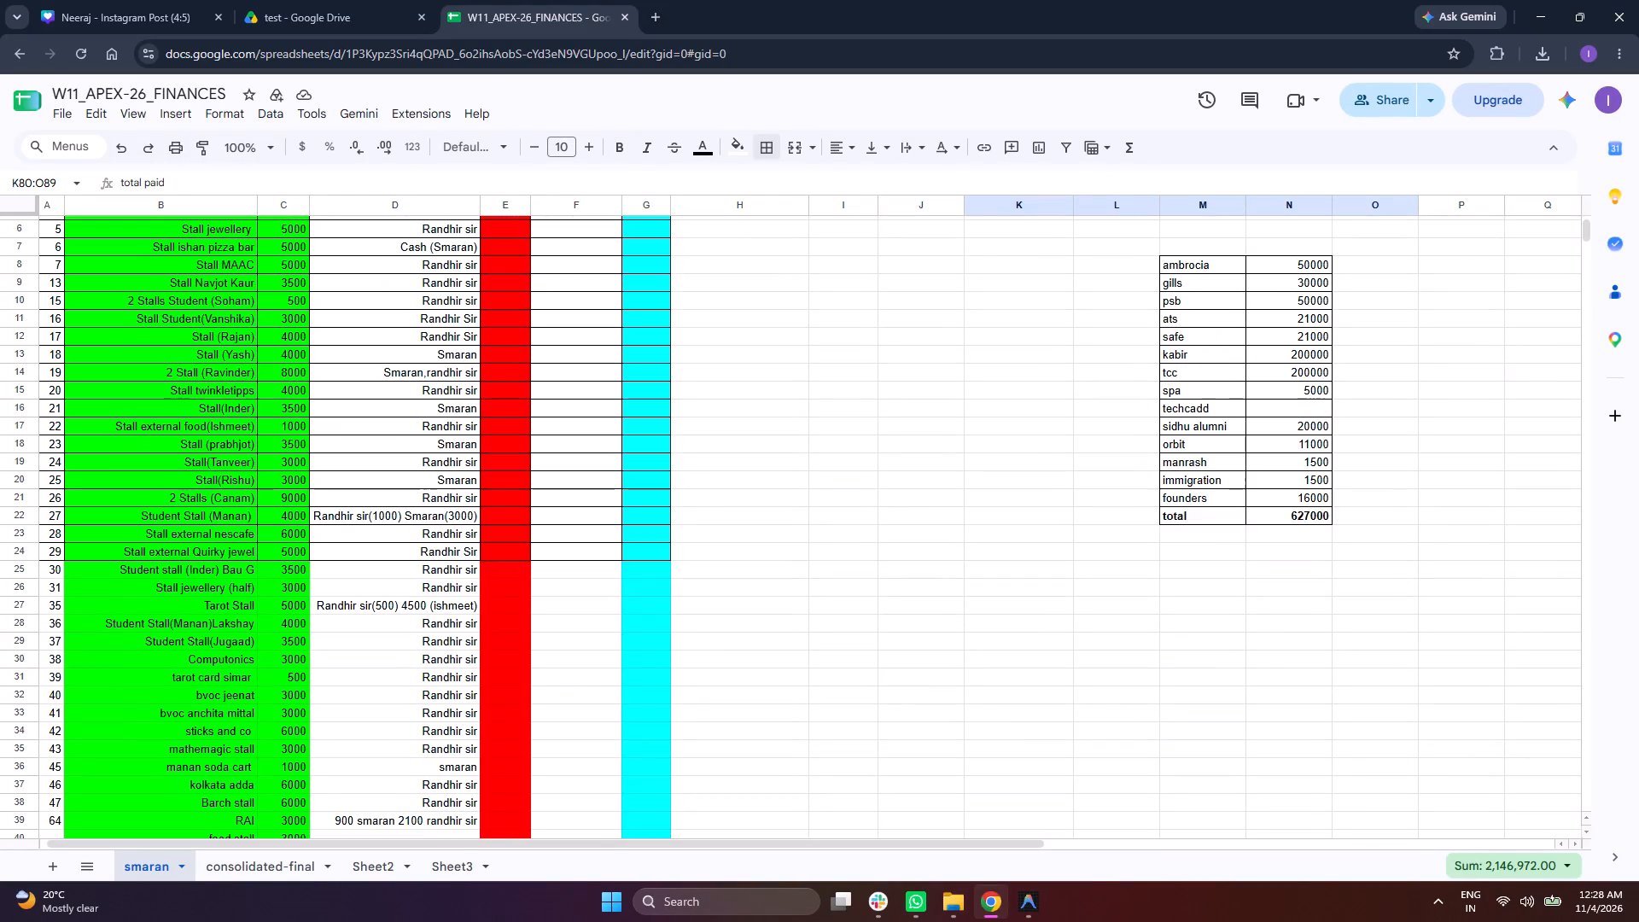
left_click(982, 636)
key("ctrl+v")
left_click(1452, 599)
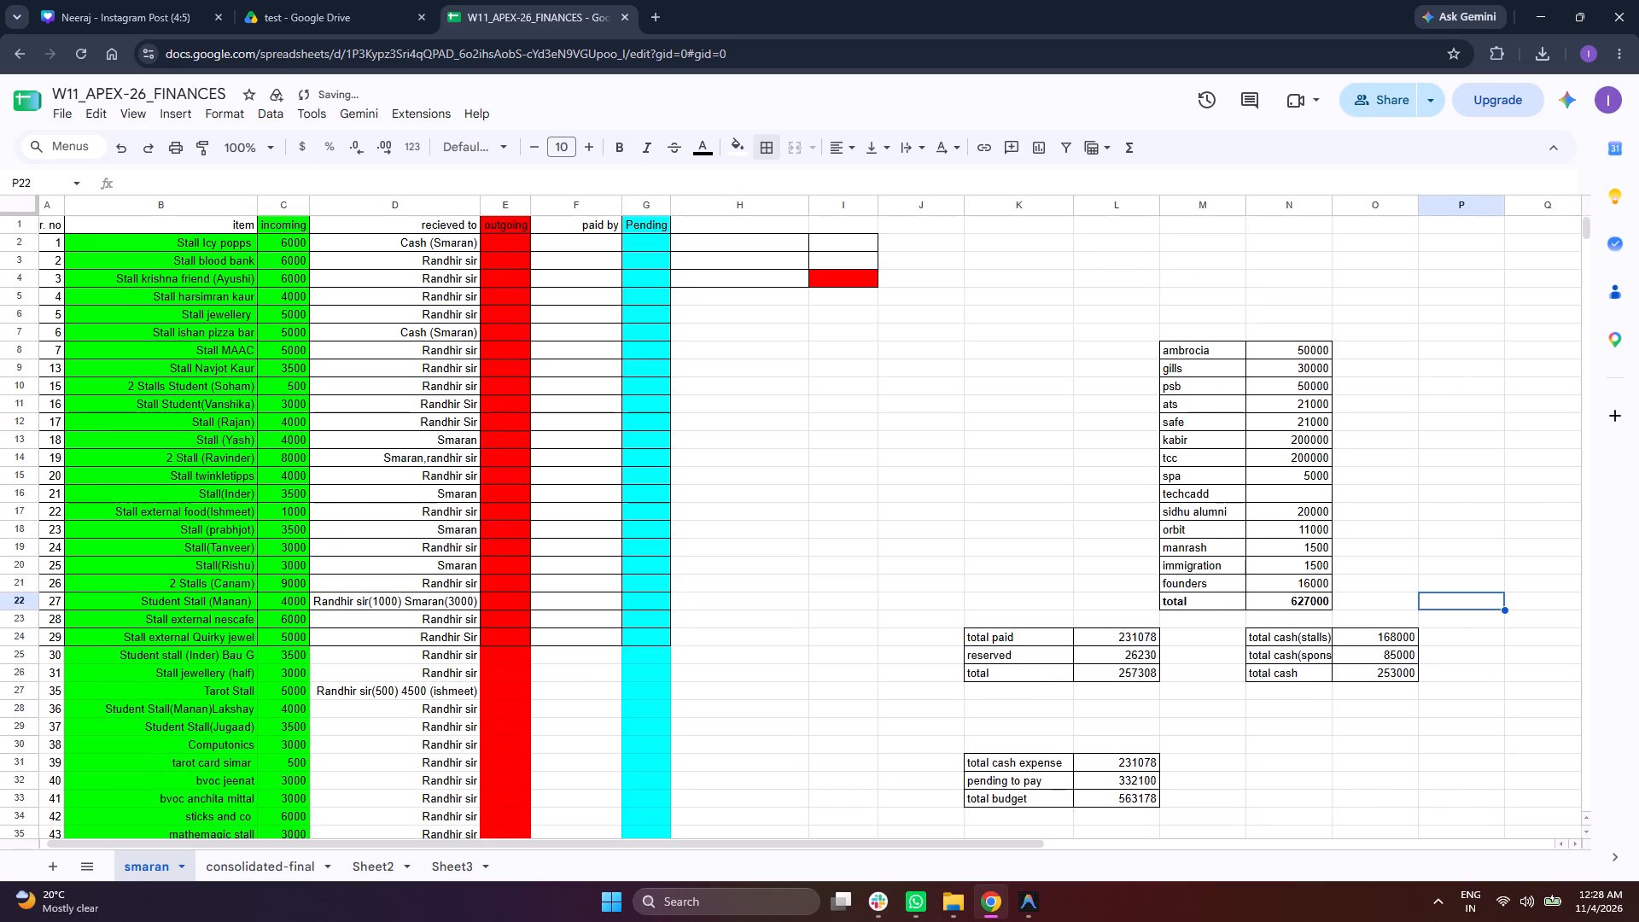
Label N31 "total remaining with us" and fit column N's width to its contents.
scroll(1368, 675, "down", 1)
left_click(1266, 690)
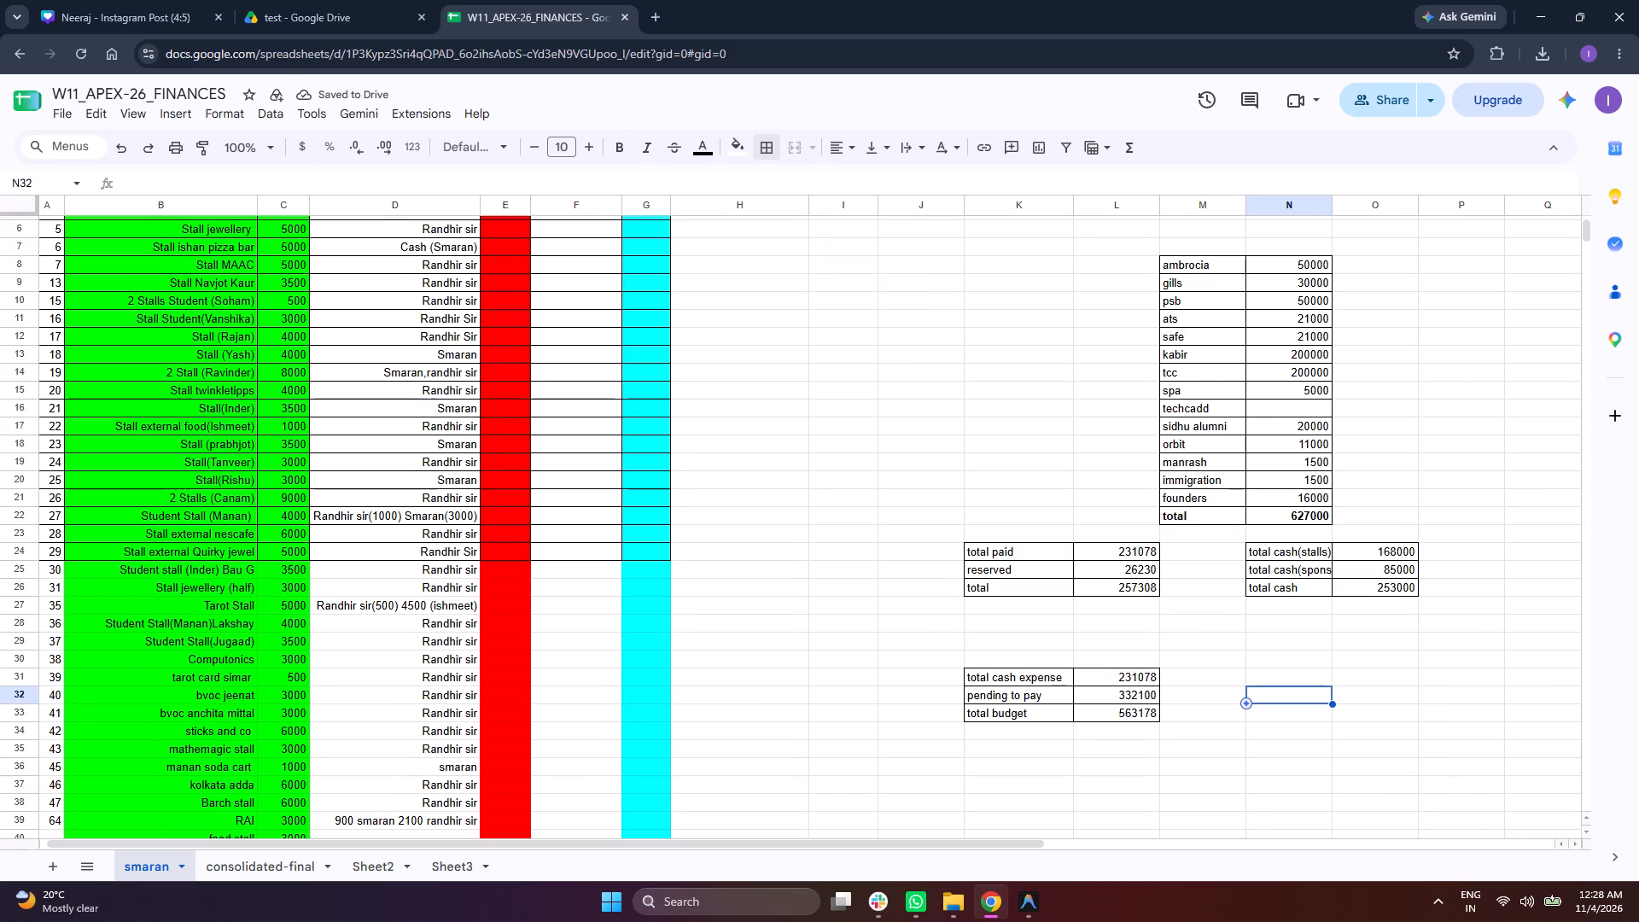
left_click(1274, 678)
type("tot")
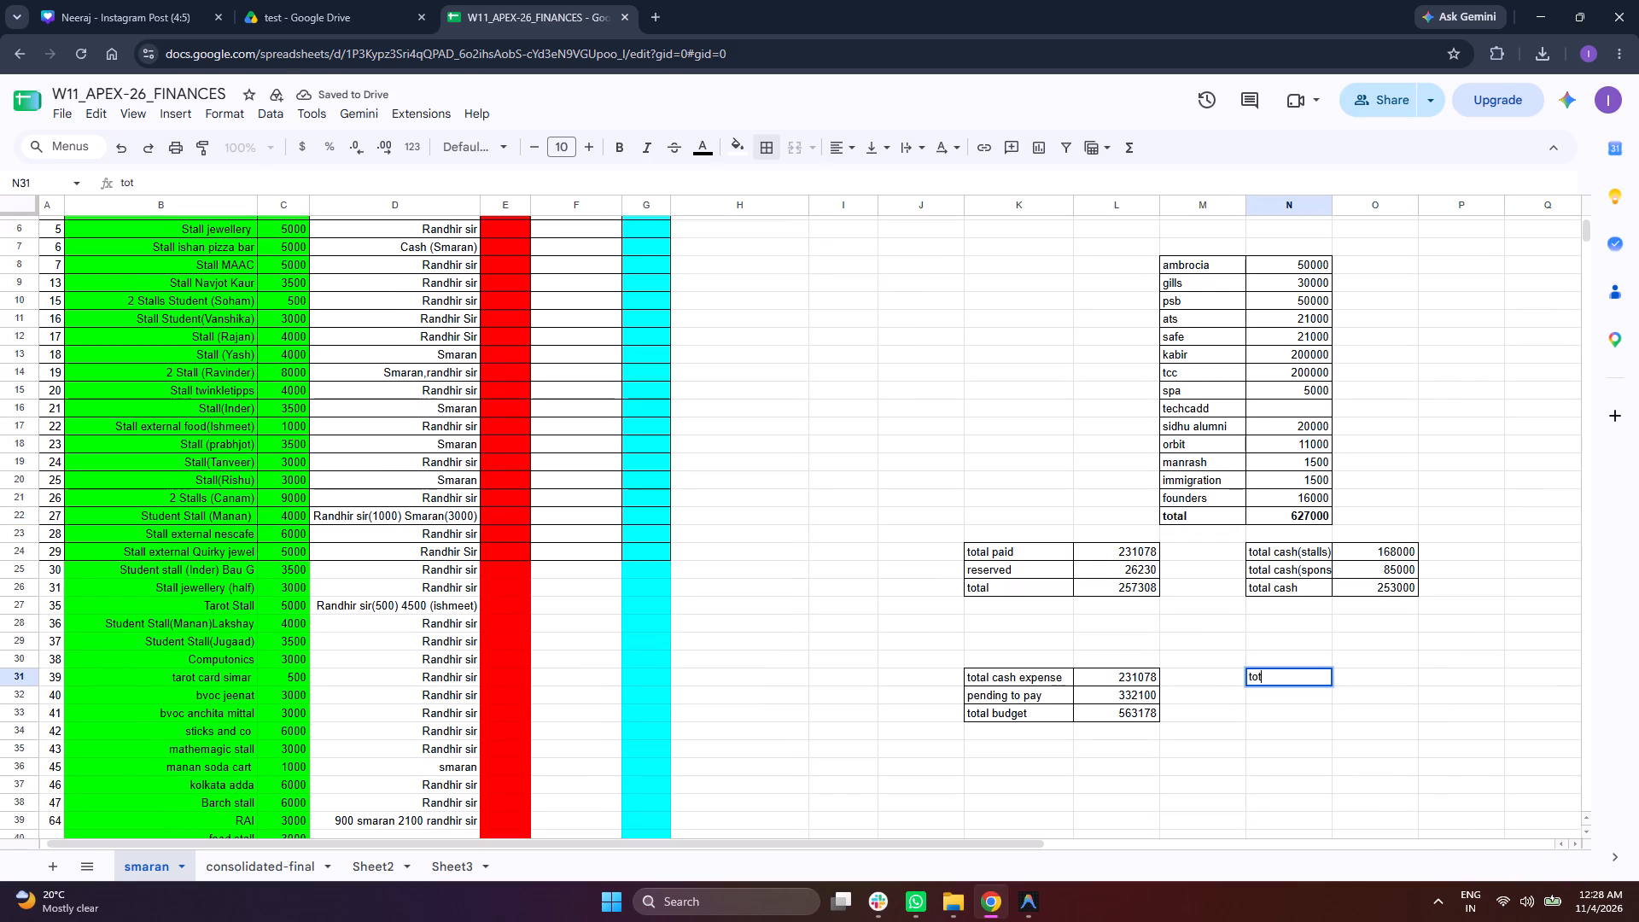
type("al remaining")
key("space")
type("with us")
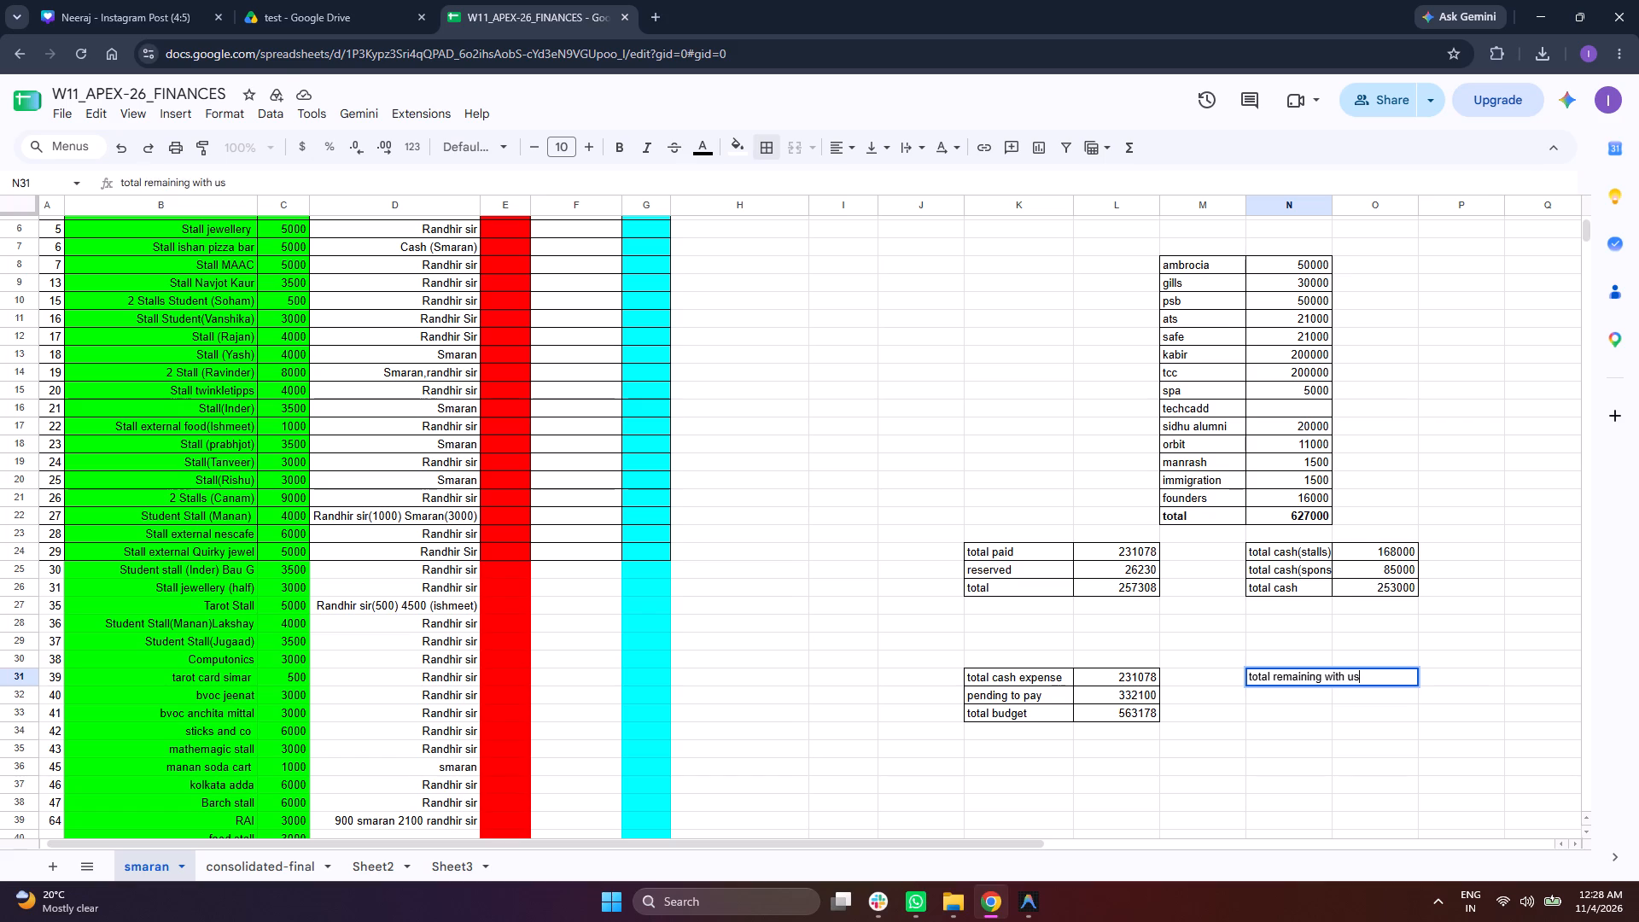
key("Return")
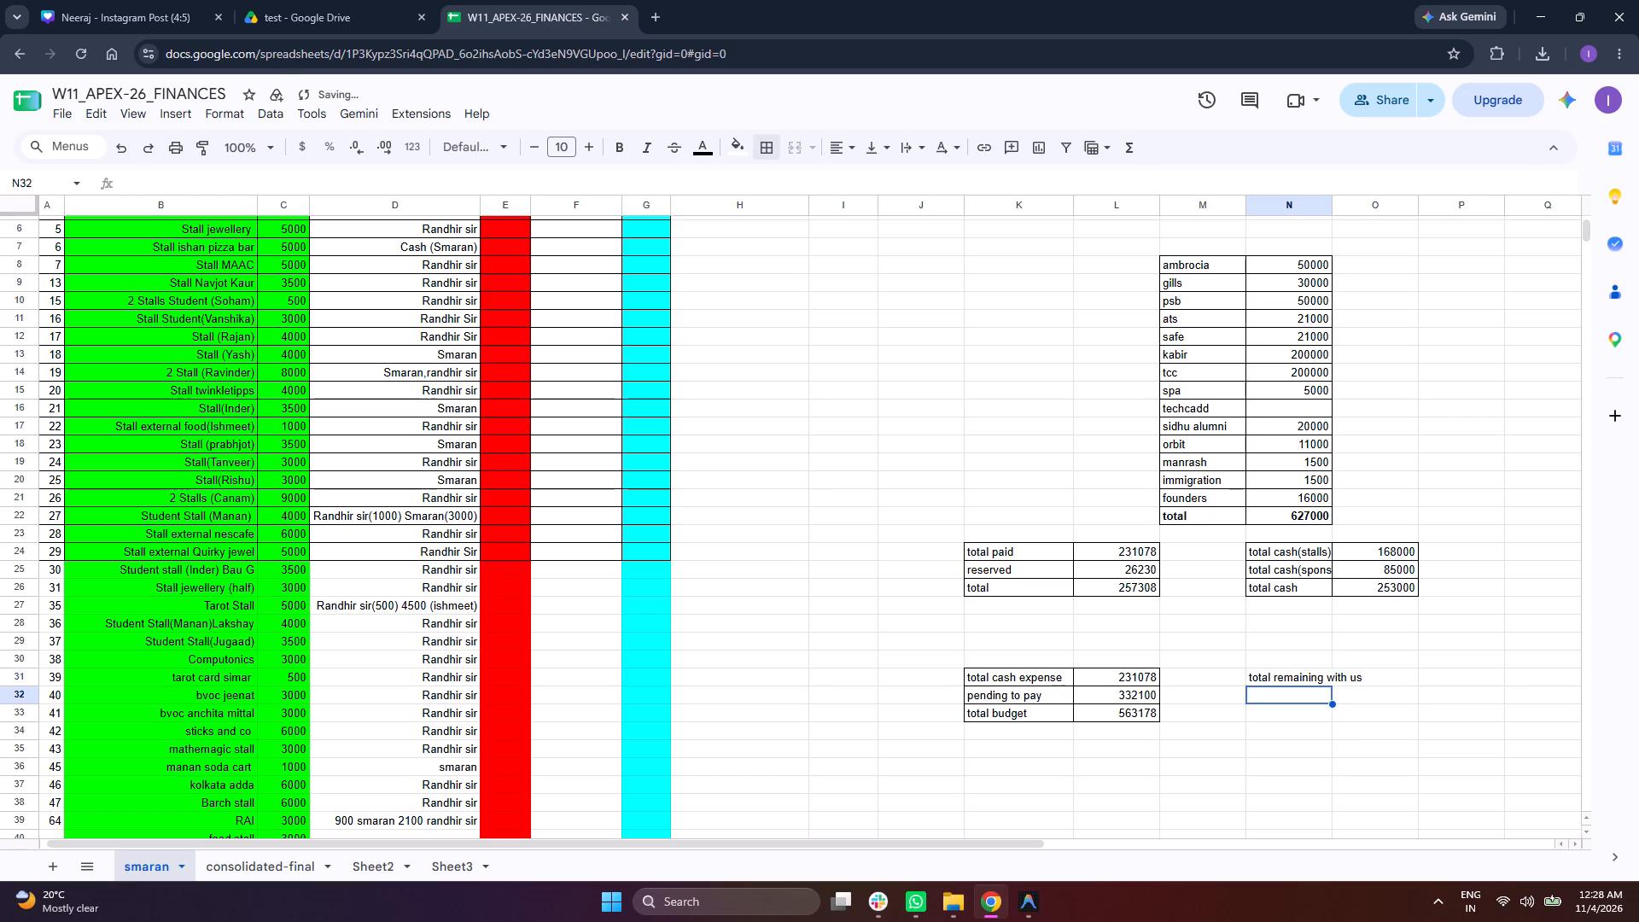
double_click(1330, 211)
left_click(1458, 819)
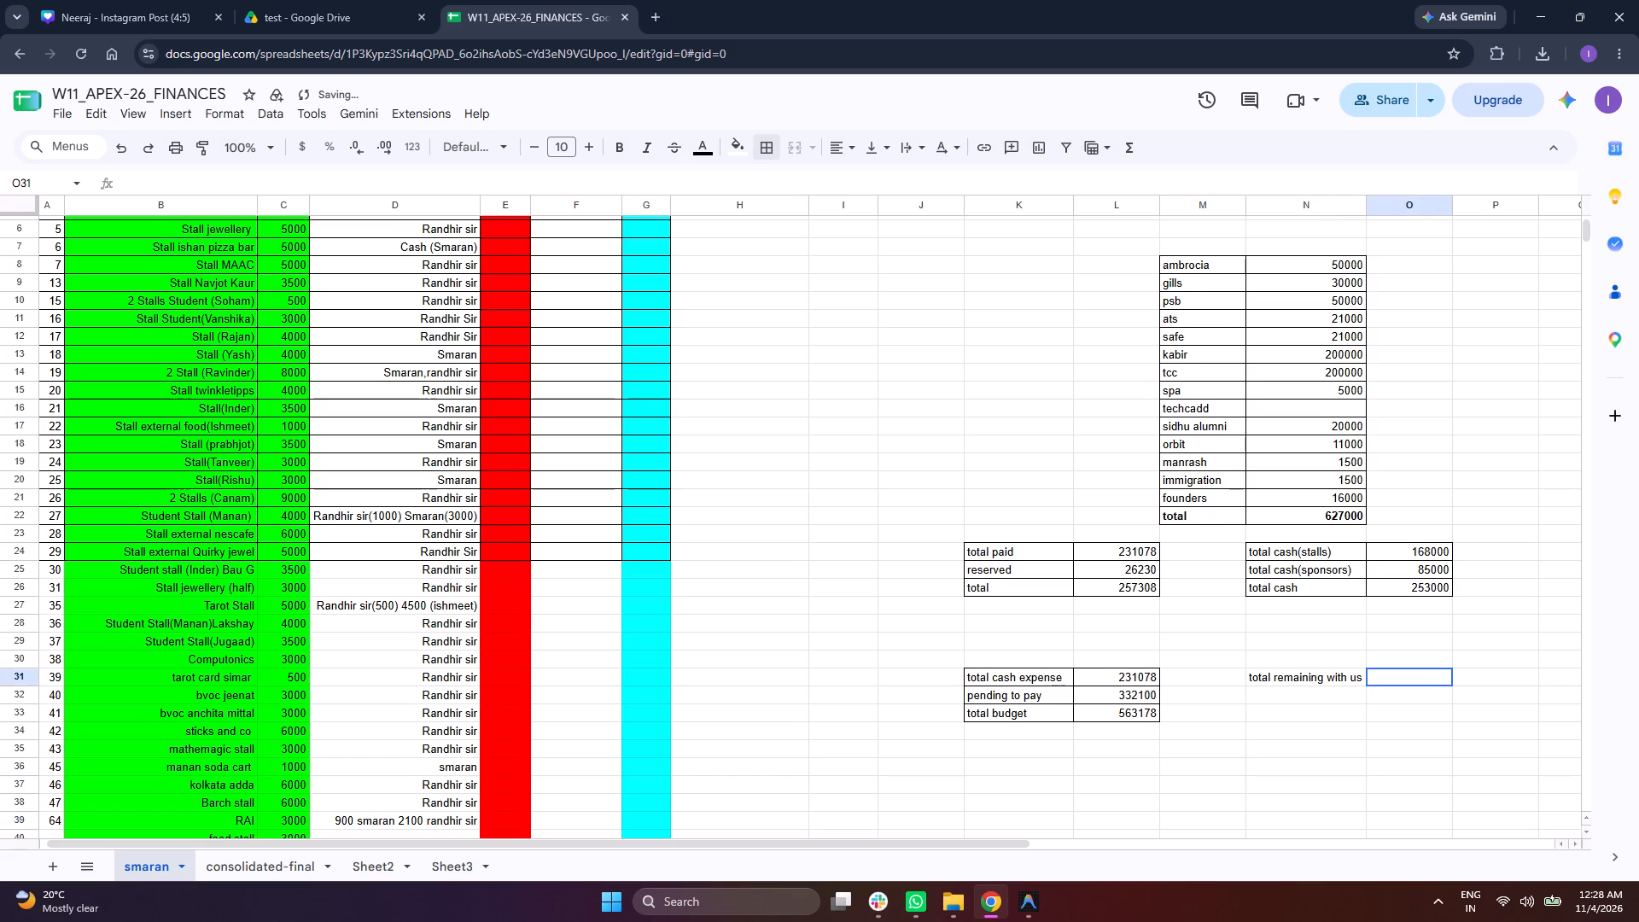
Enter "a-b" in O31, marking the sponsorship total "a" in O22 and the total budget "b" in M33.
left_click(1383, 677)
key("equal")
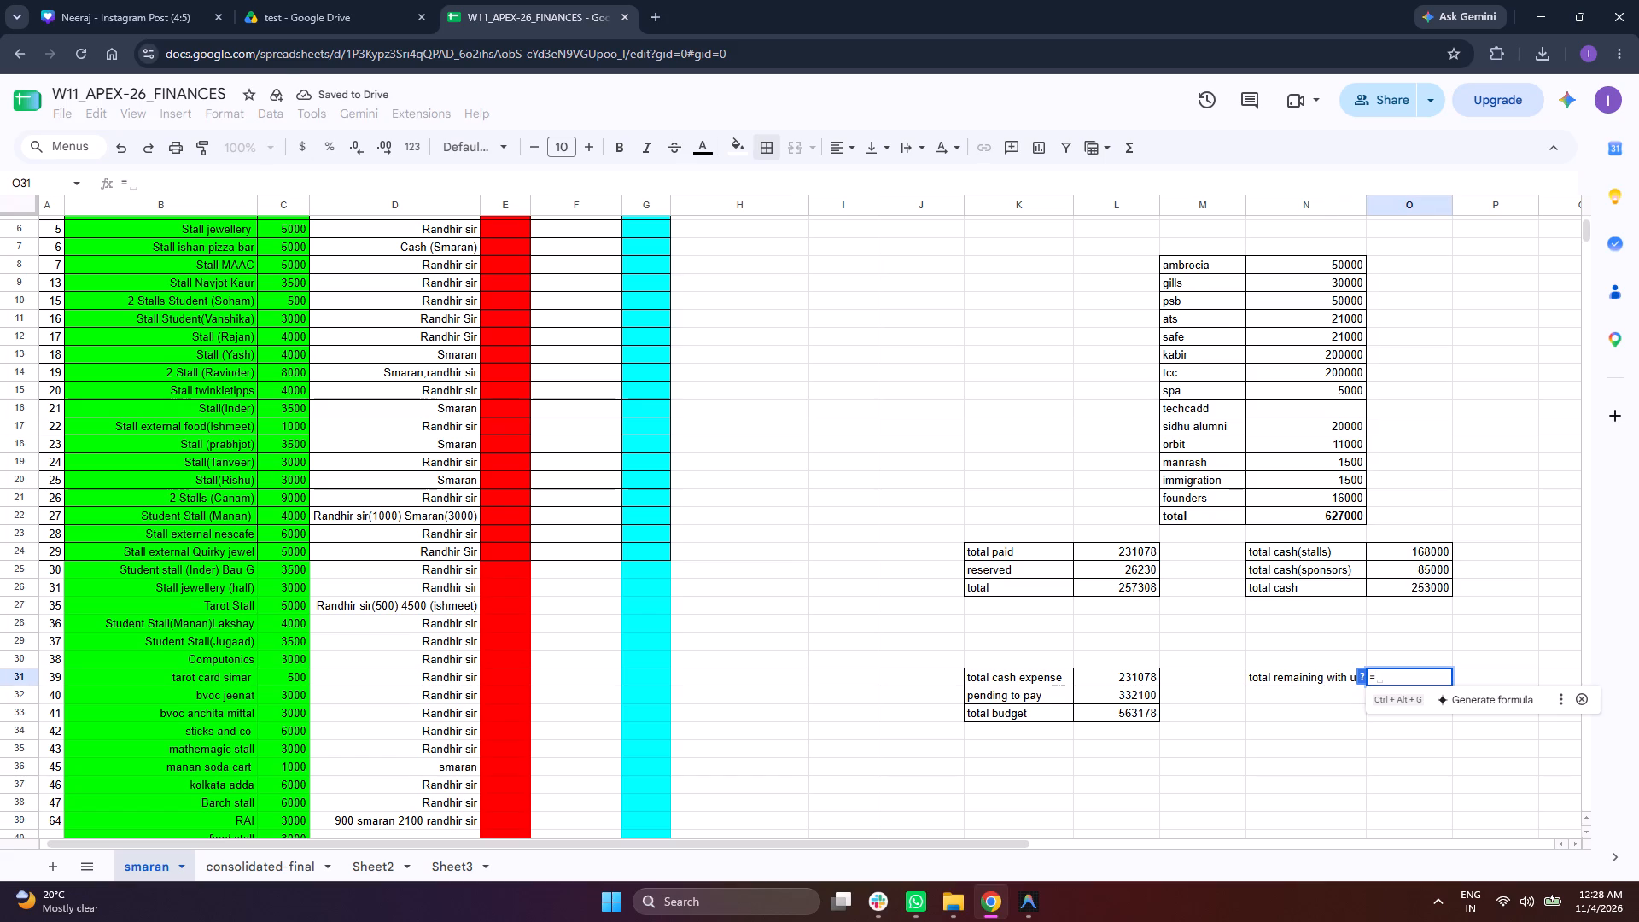
key("BackSpace")
type("a-")
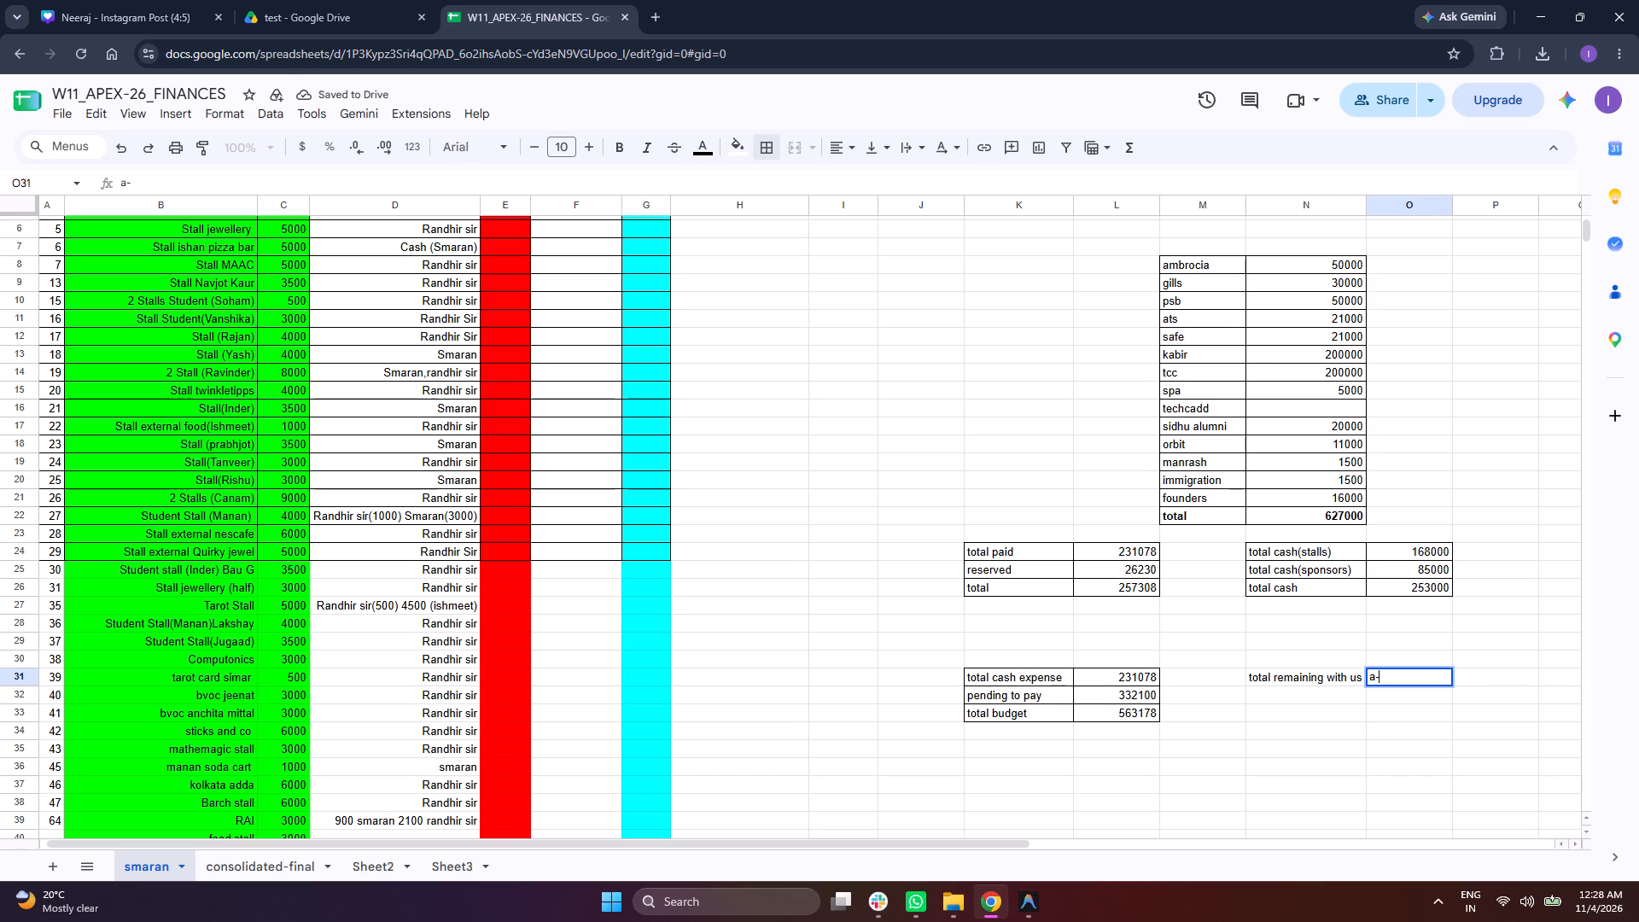
key("b")
left_click(1414, 515)
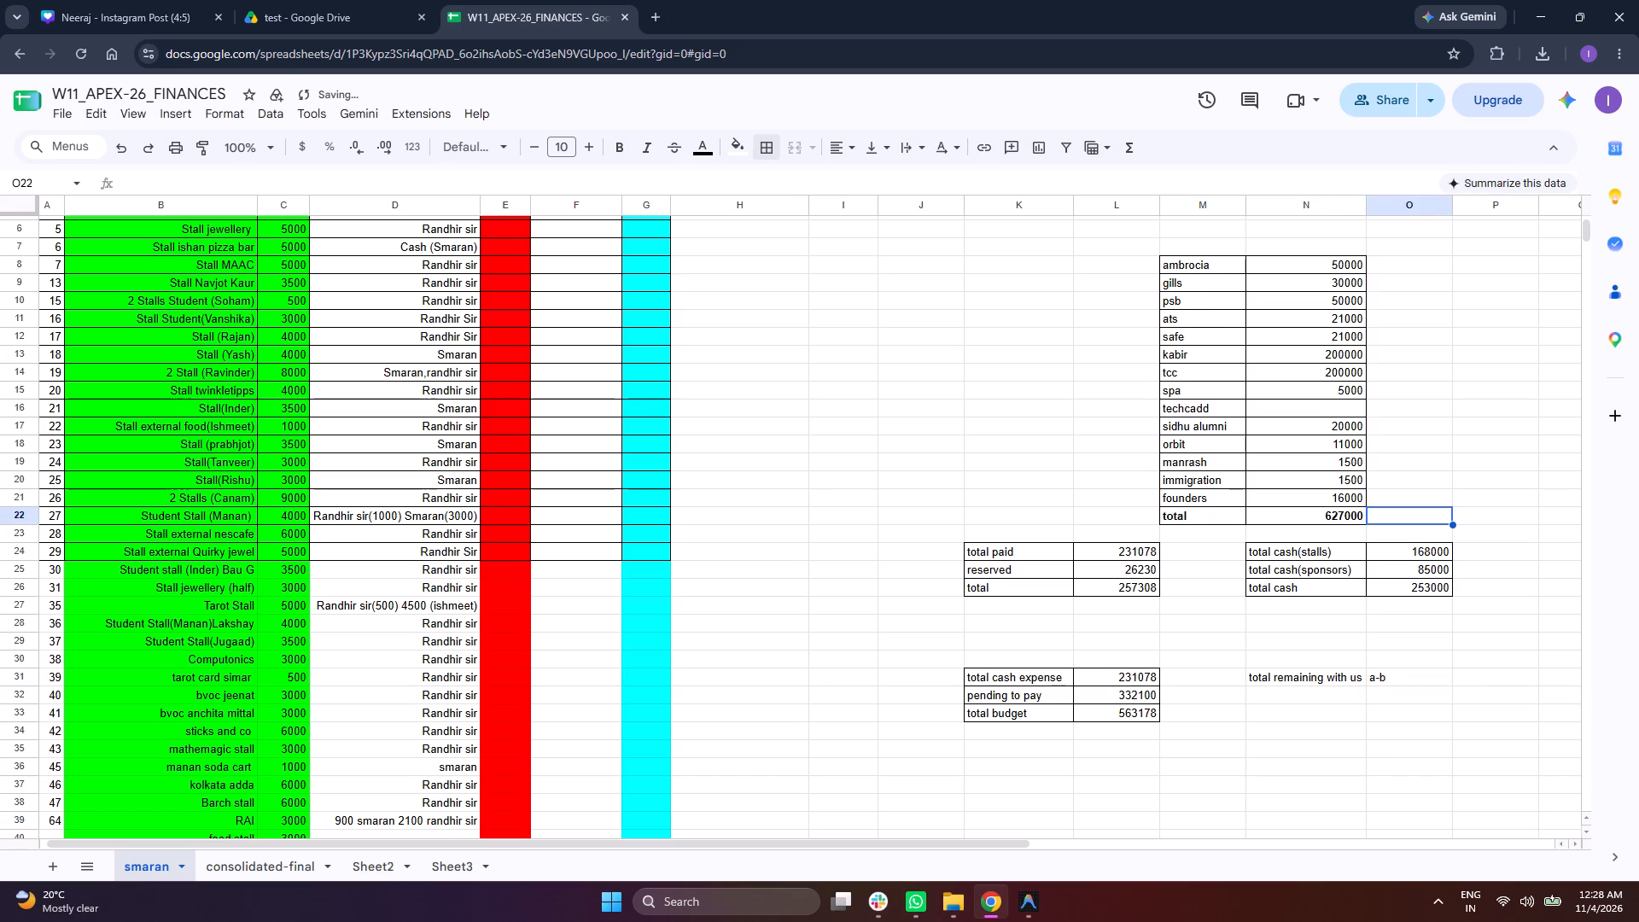
key("a")
left_click(1173, 719)
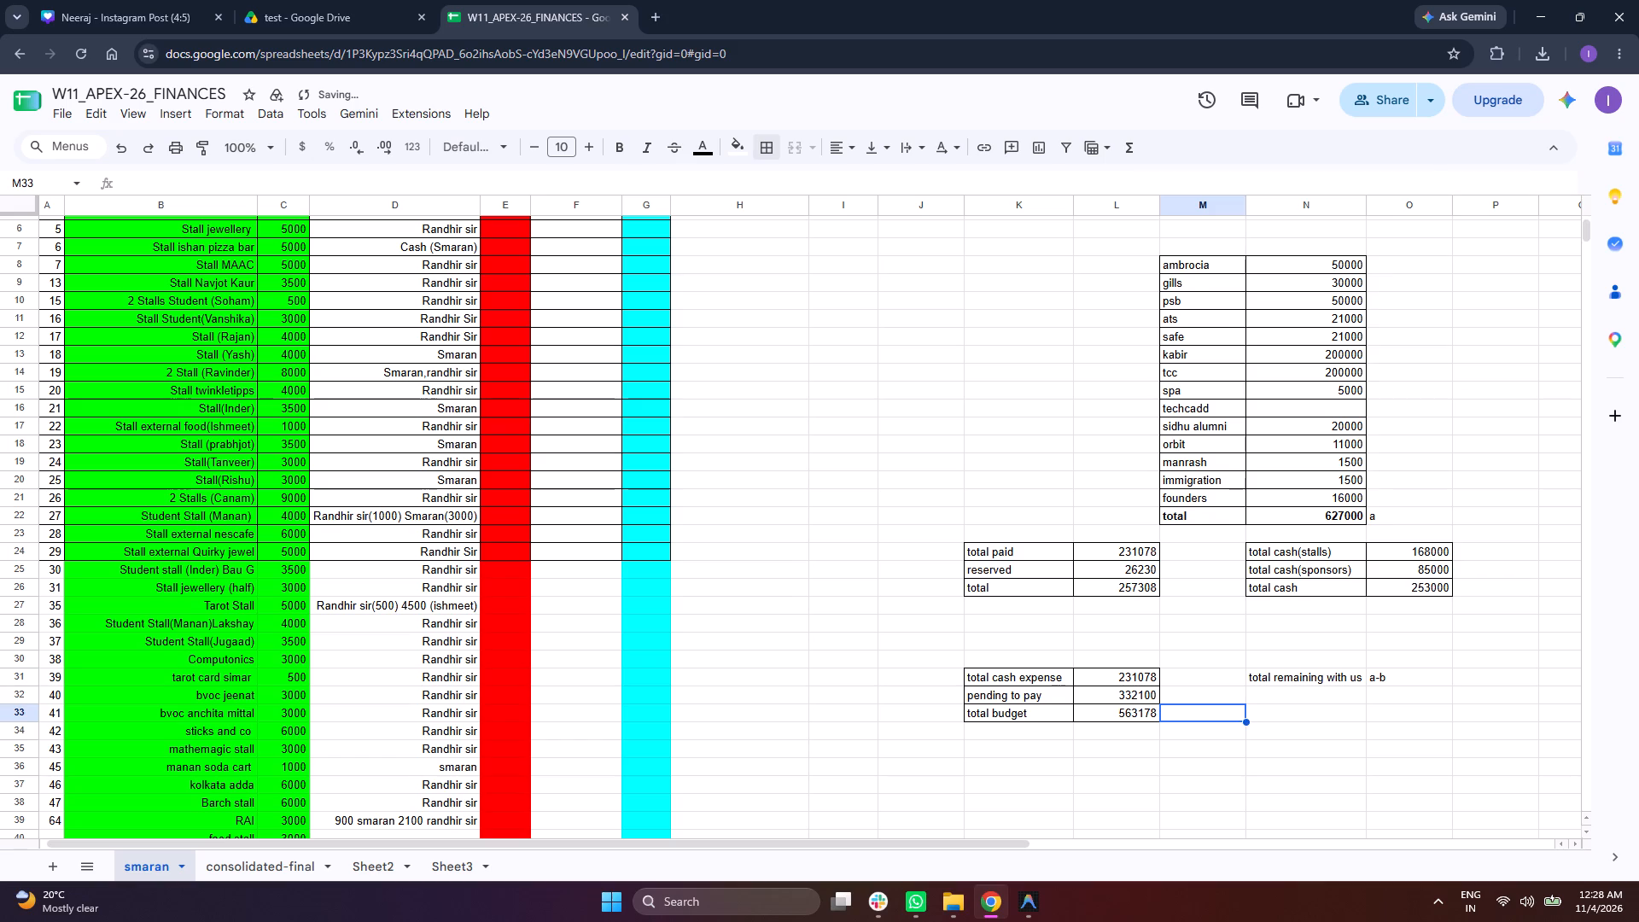
key("b")
left_click(1231, 774)
Enter the formula =N22-L33 in O32 to subtract the total budget from the sponsorship total.
left_click(1404, 695)
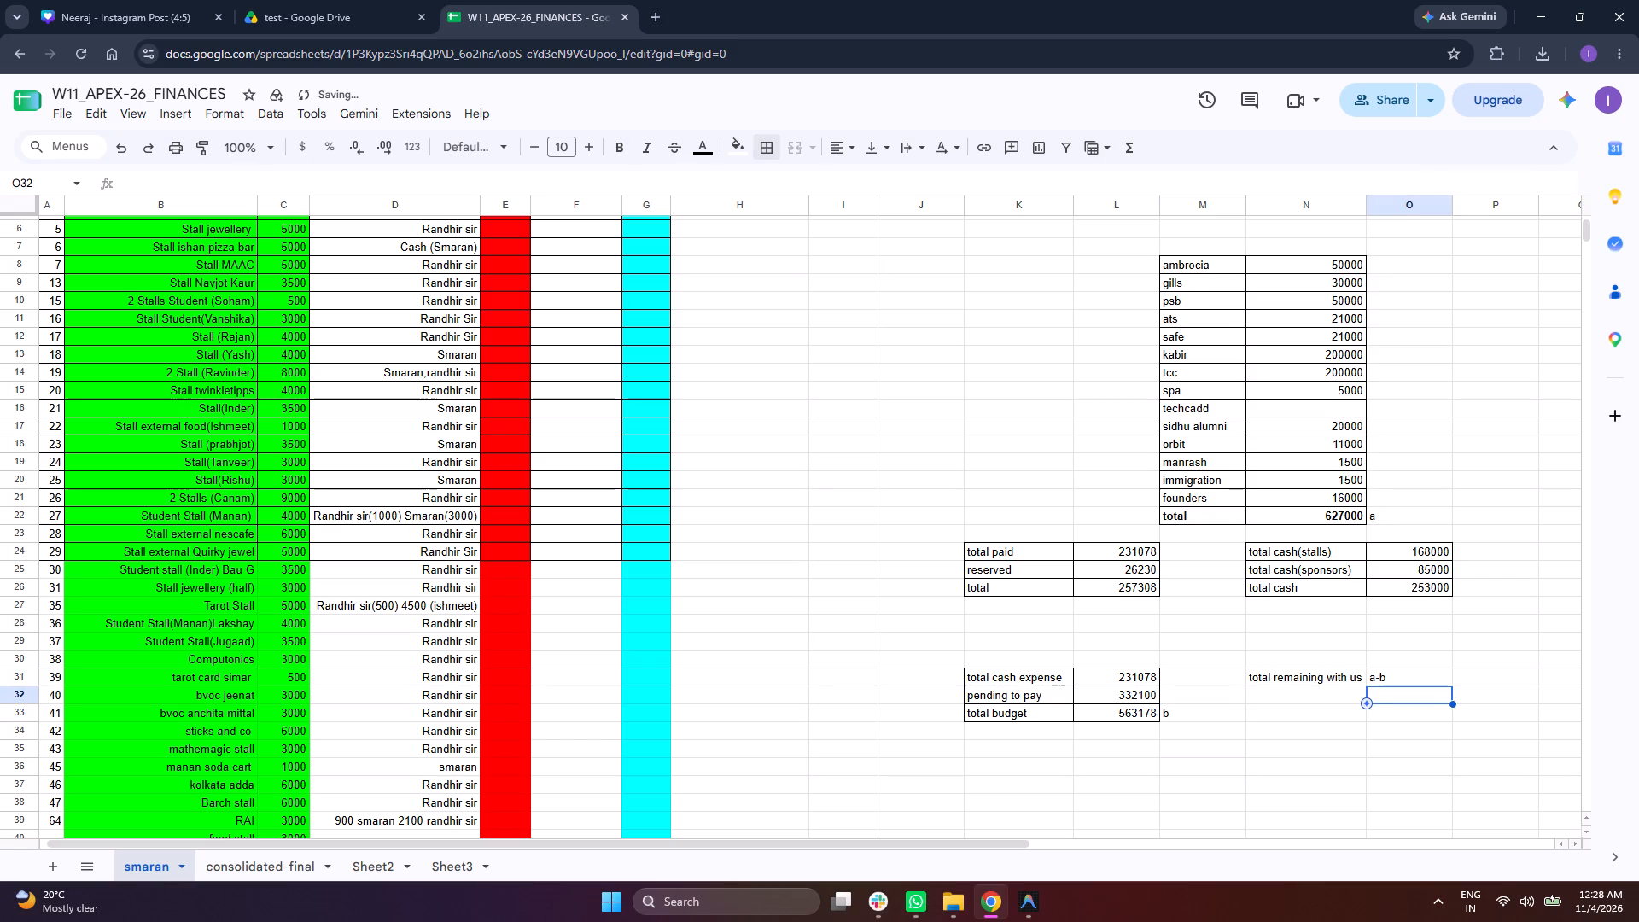
key("equal")
left_click(1346, 521)
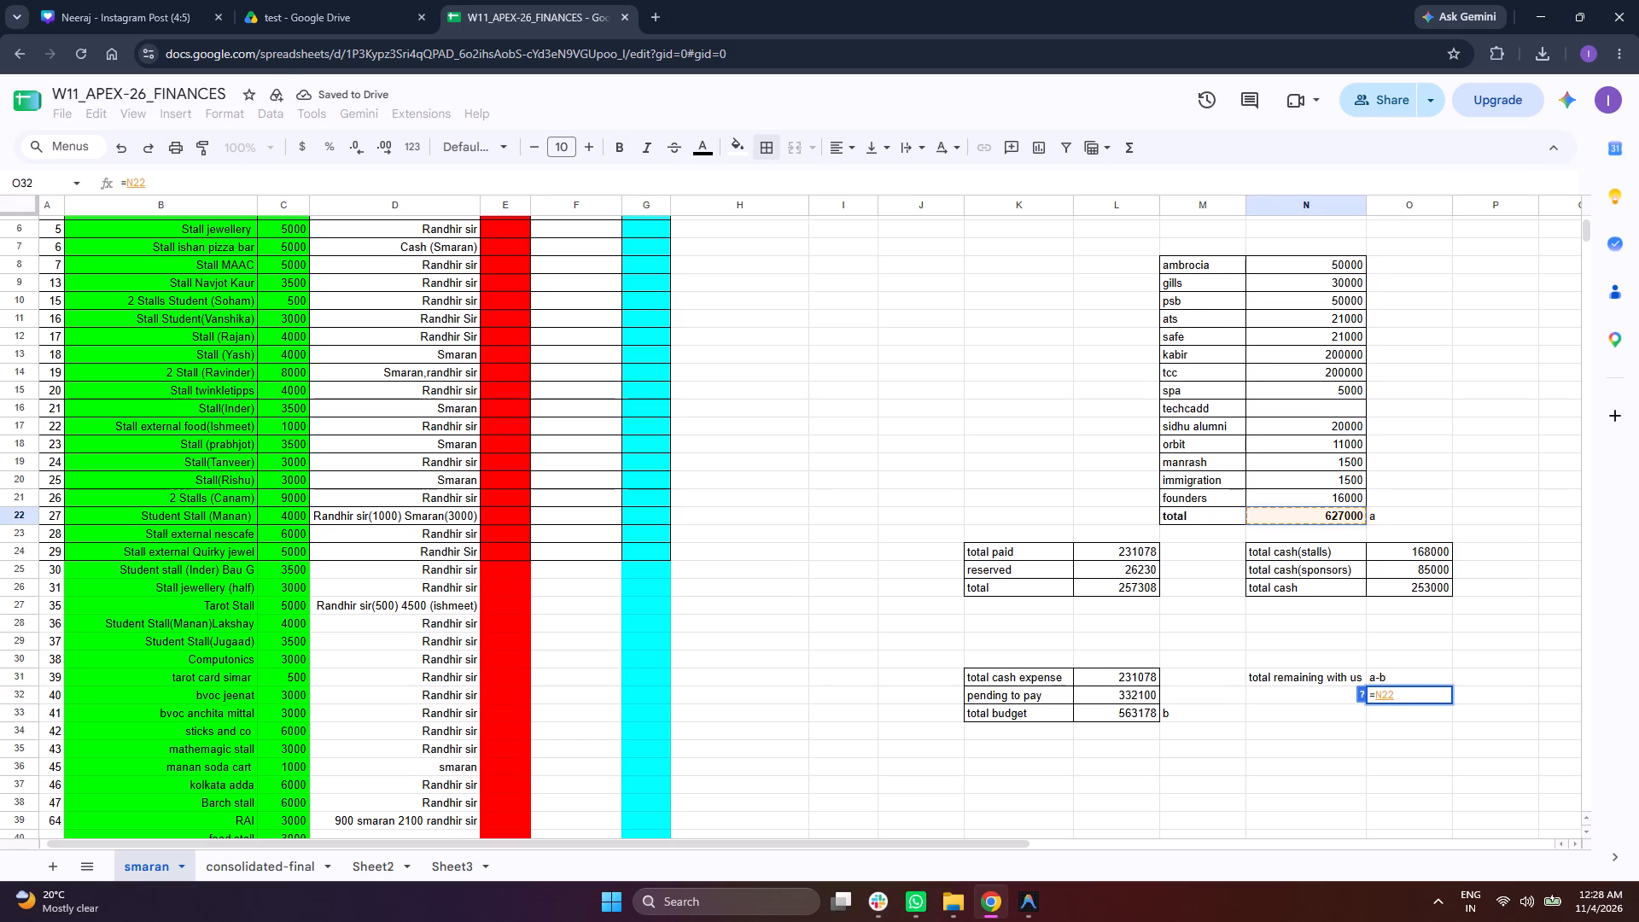
key("minus")
left_click(1137, 714)
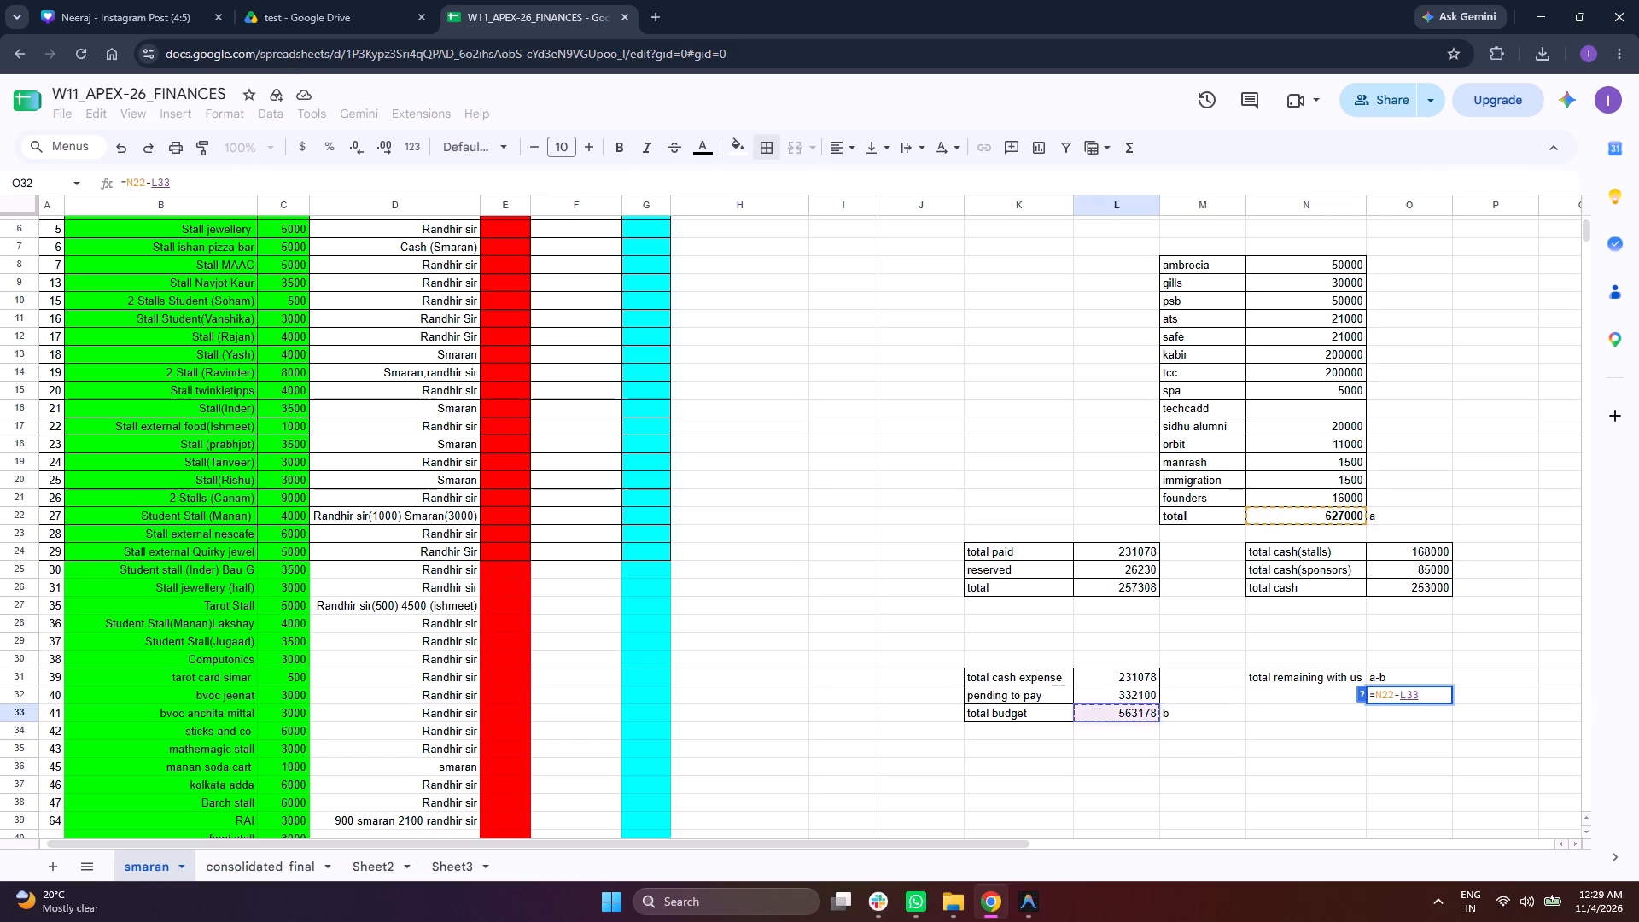
key("Return")
left_click(1320, 771)
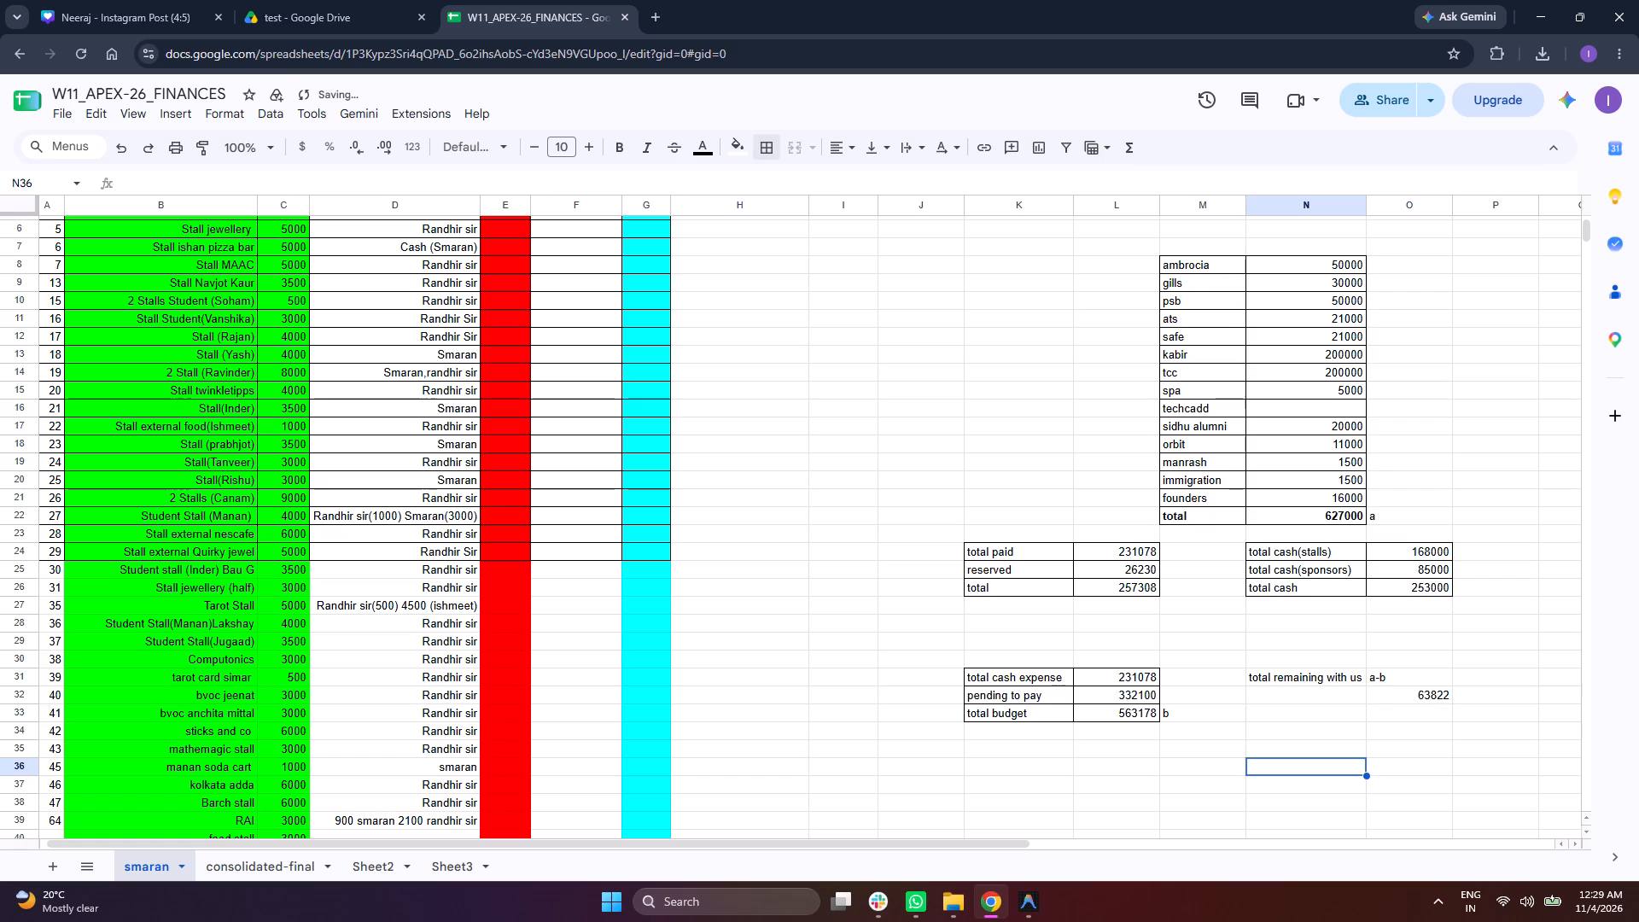
Apply all borders to the total remaining table in N31:O32.
left_click_drag(1286, 674, 1400, 702)
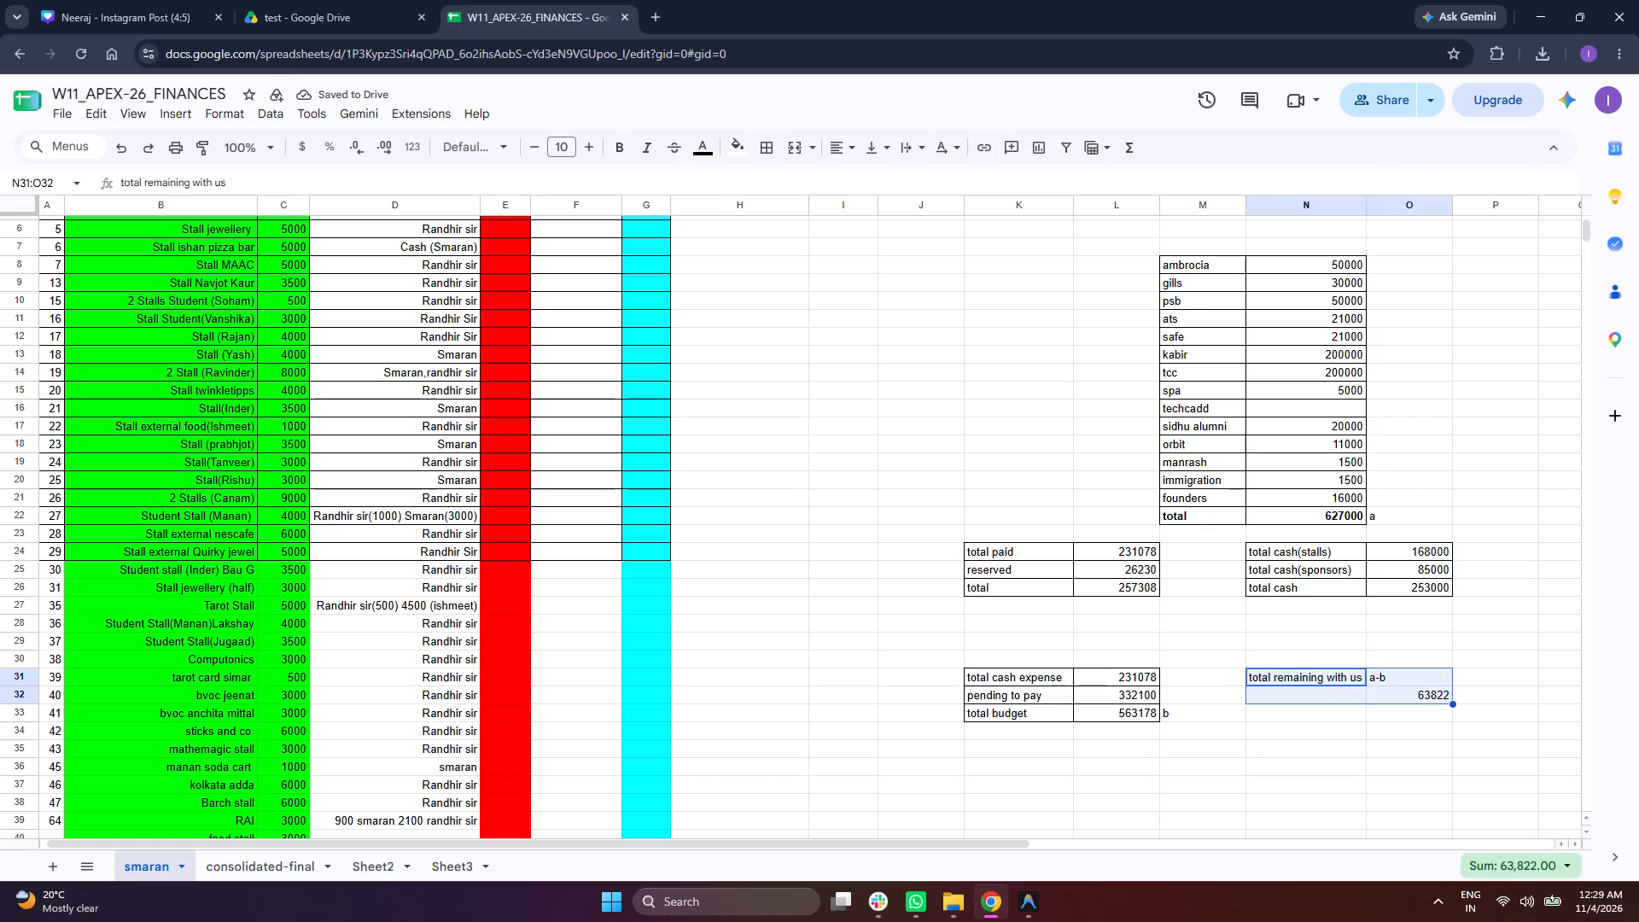
left_click(761, 149)
left_click(773, 180)
left_click(1280, 779)
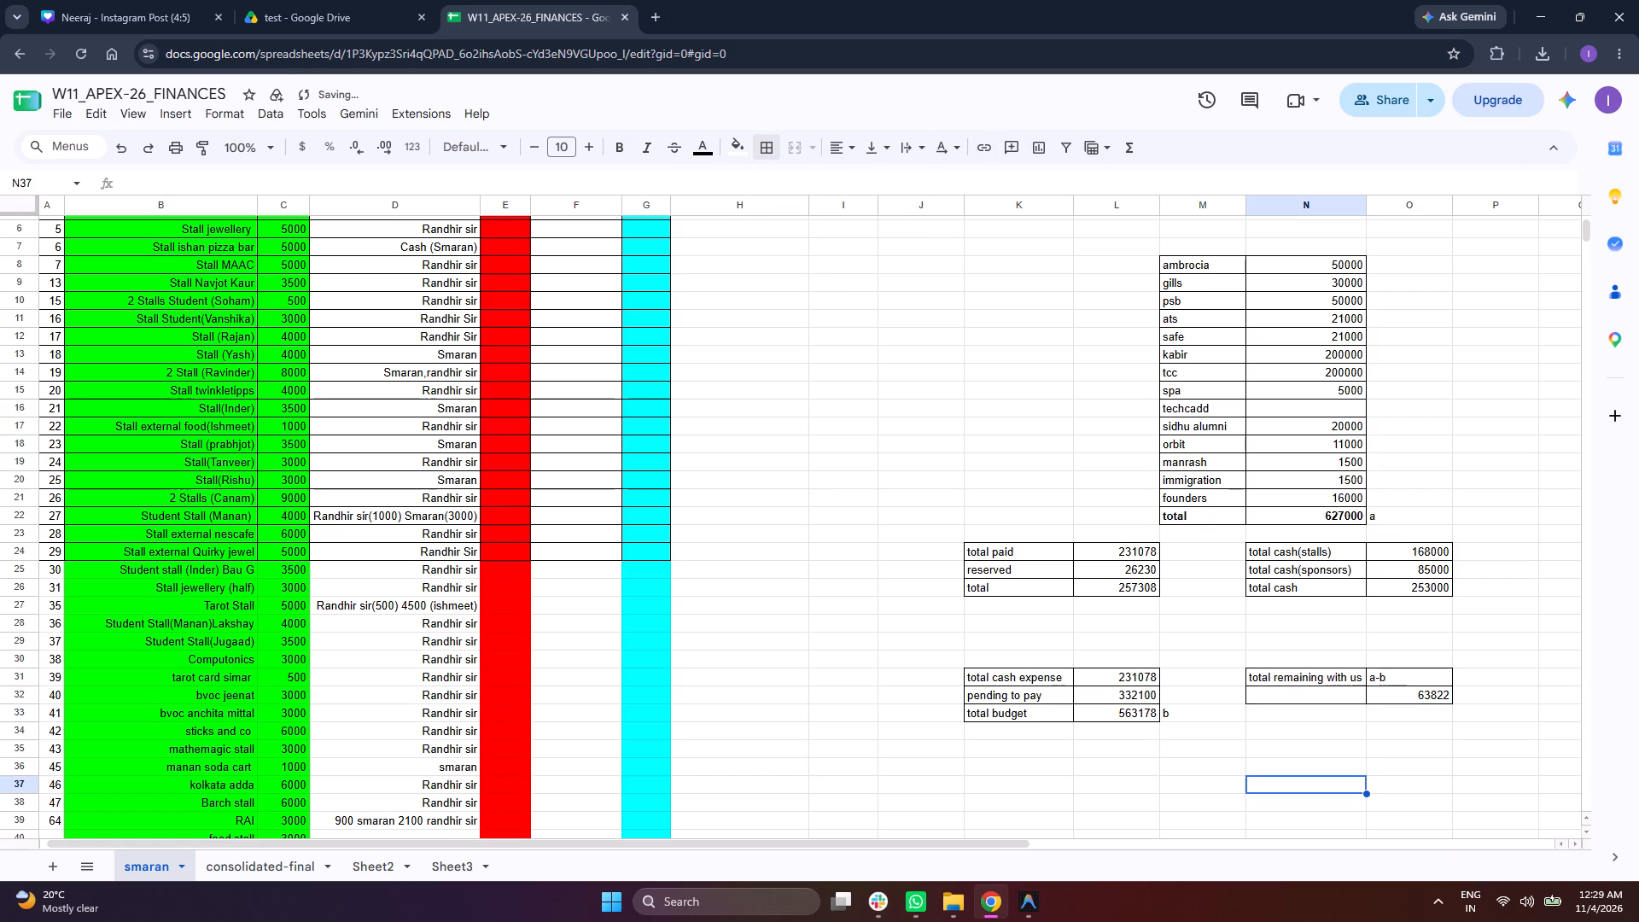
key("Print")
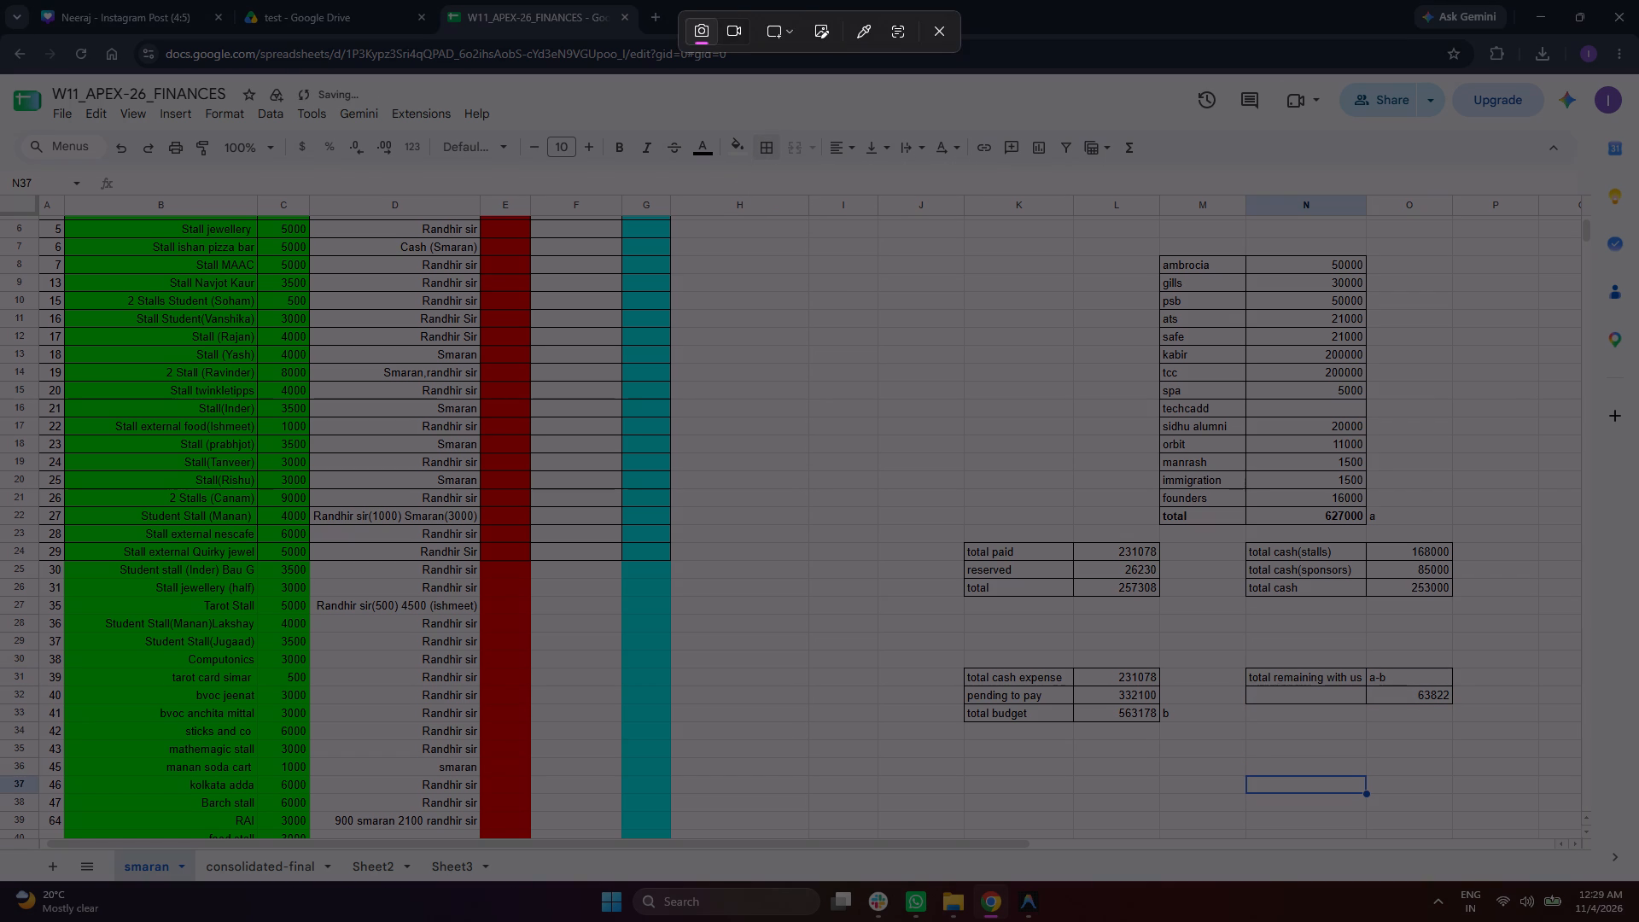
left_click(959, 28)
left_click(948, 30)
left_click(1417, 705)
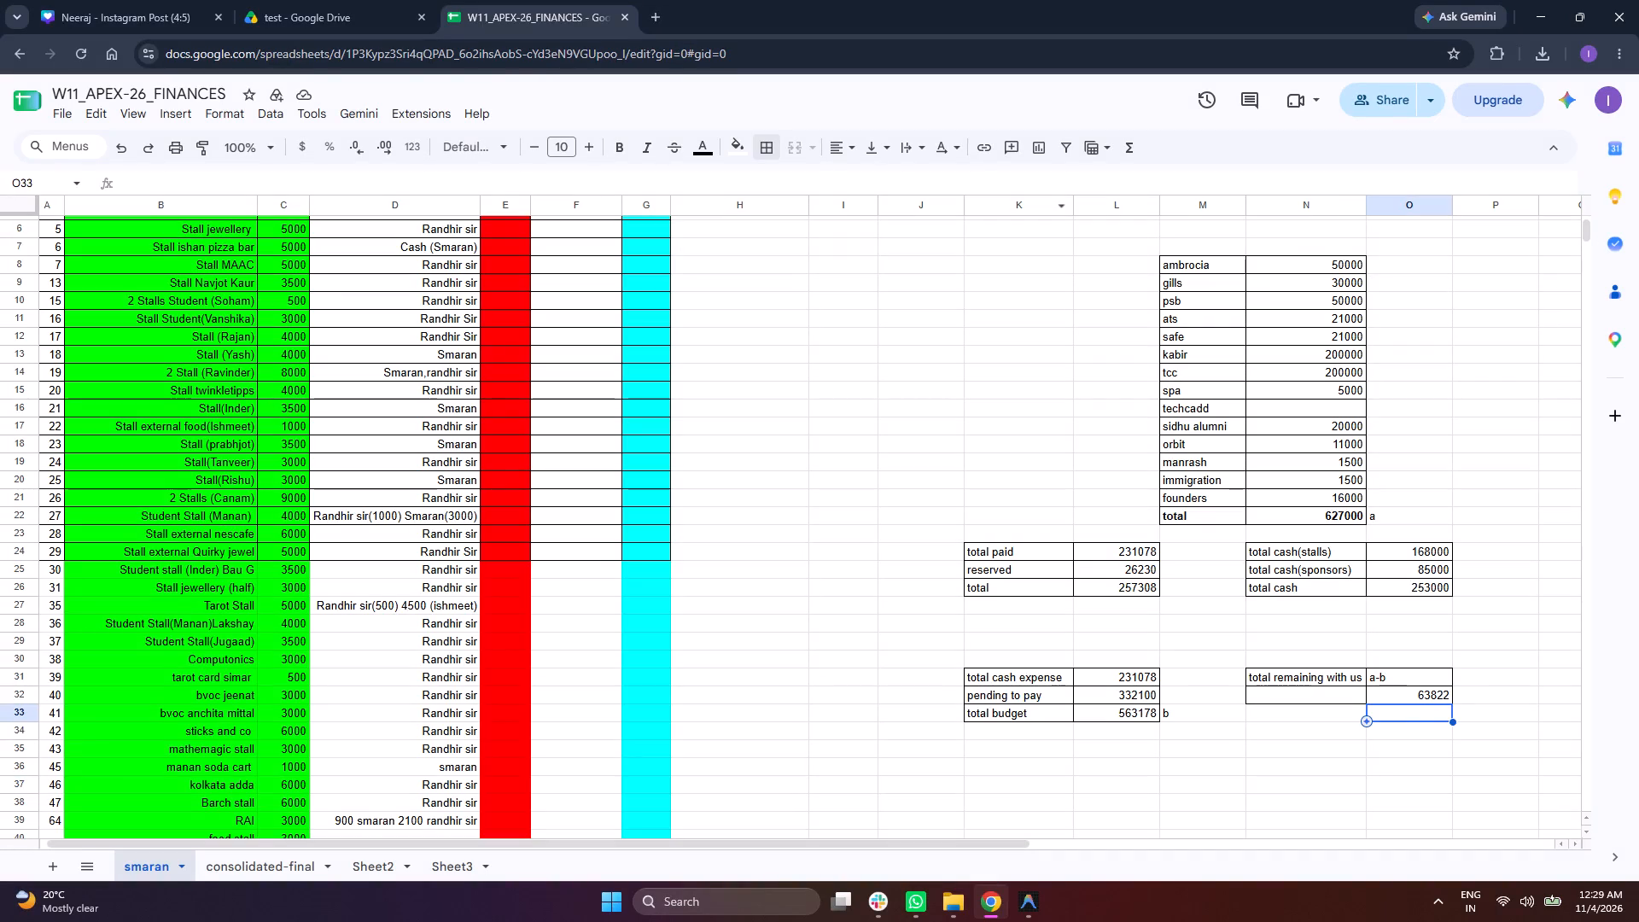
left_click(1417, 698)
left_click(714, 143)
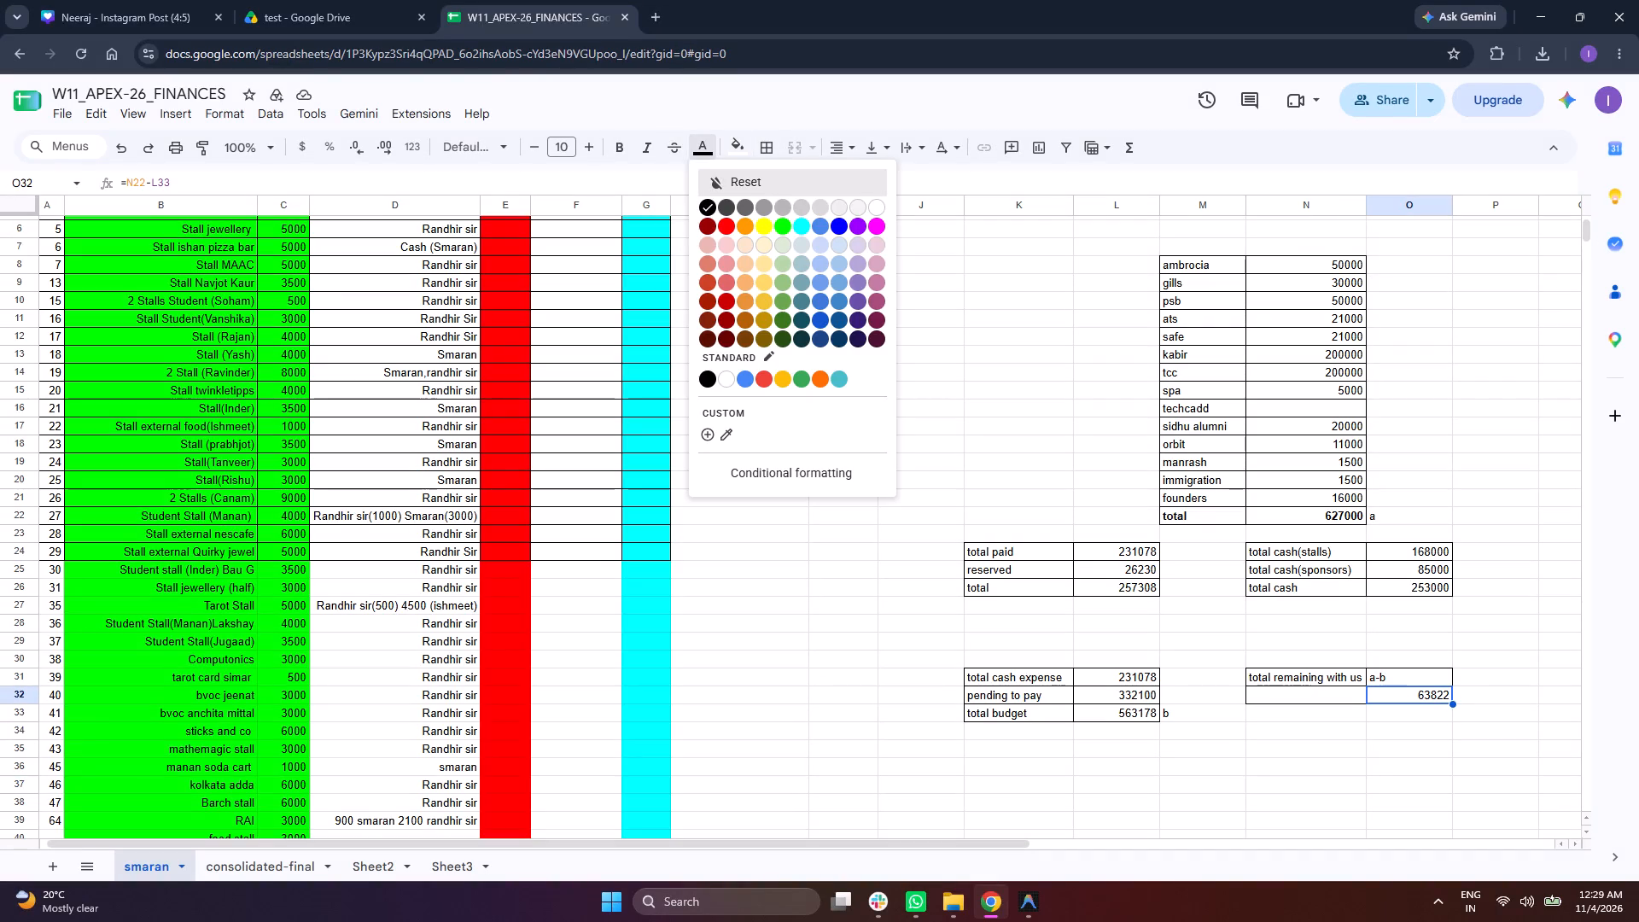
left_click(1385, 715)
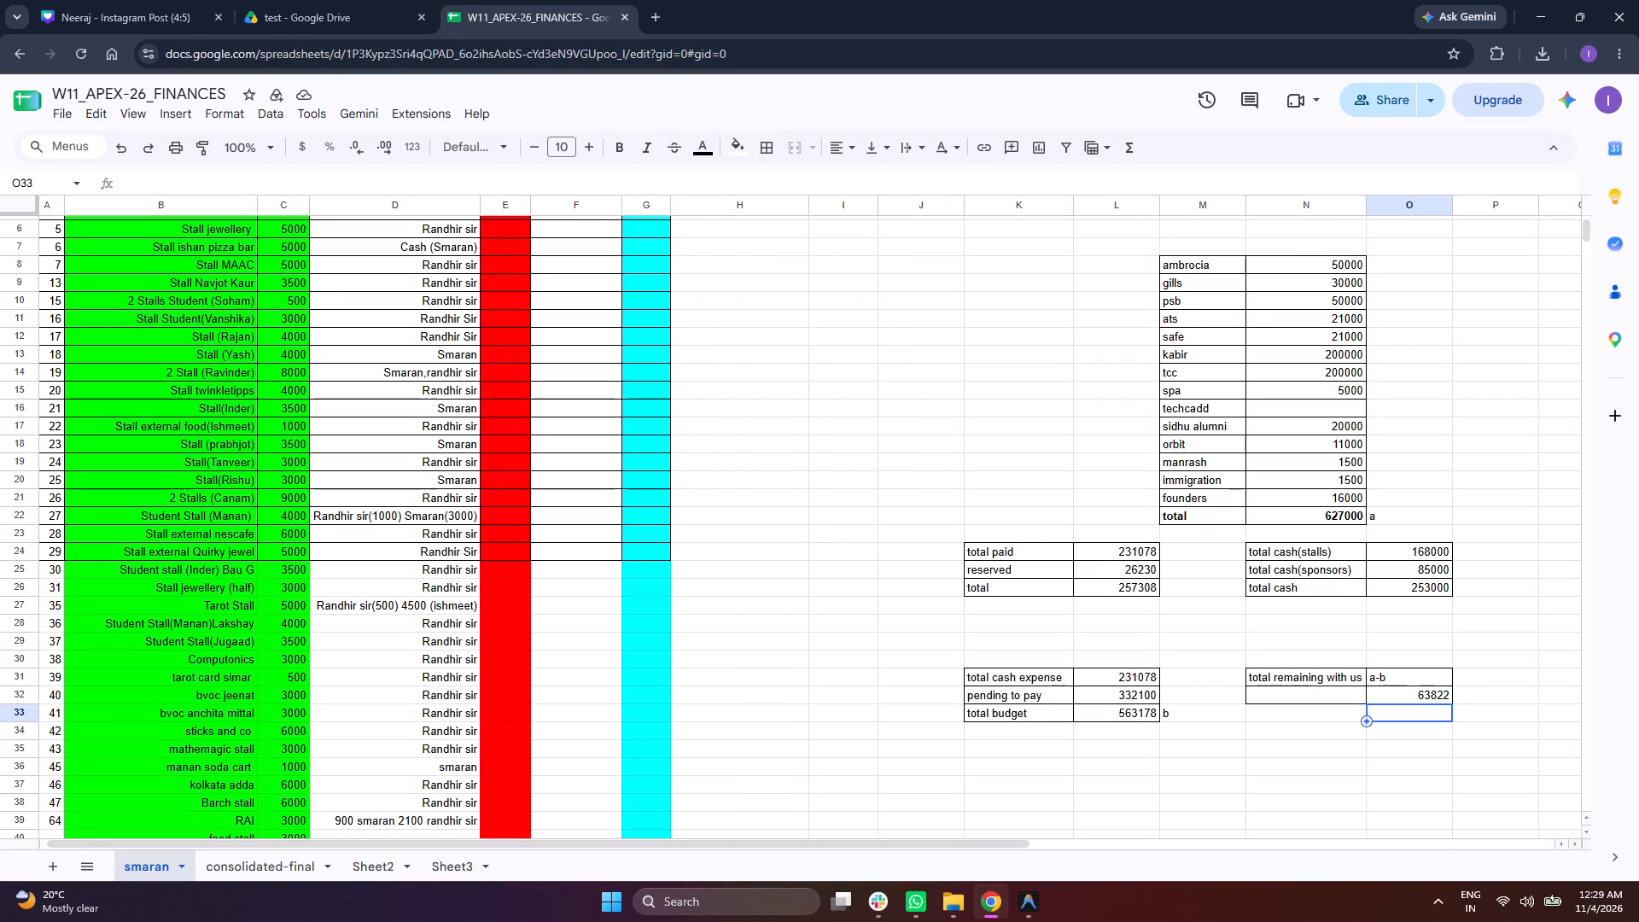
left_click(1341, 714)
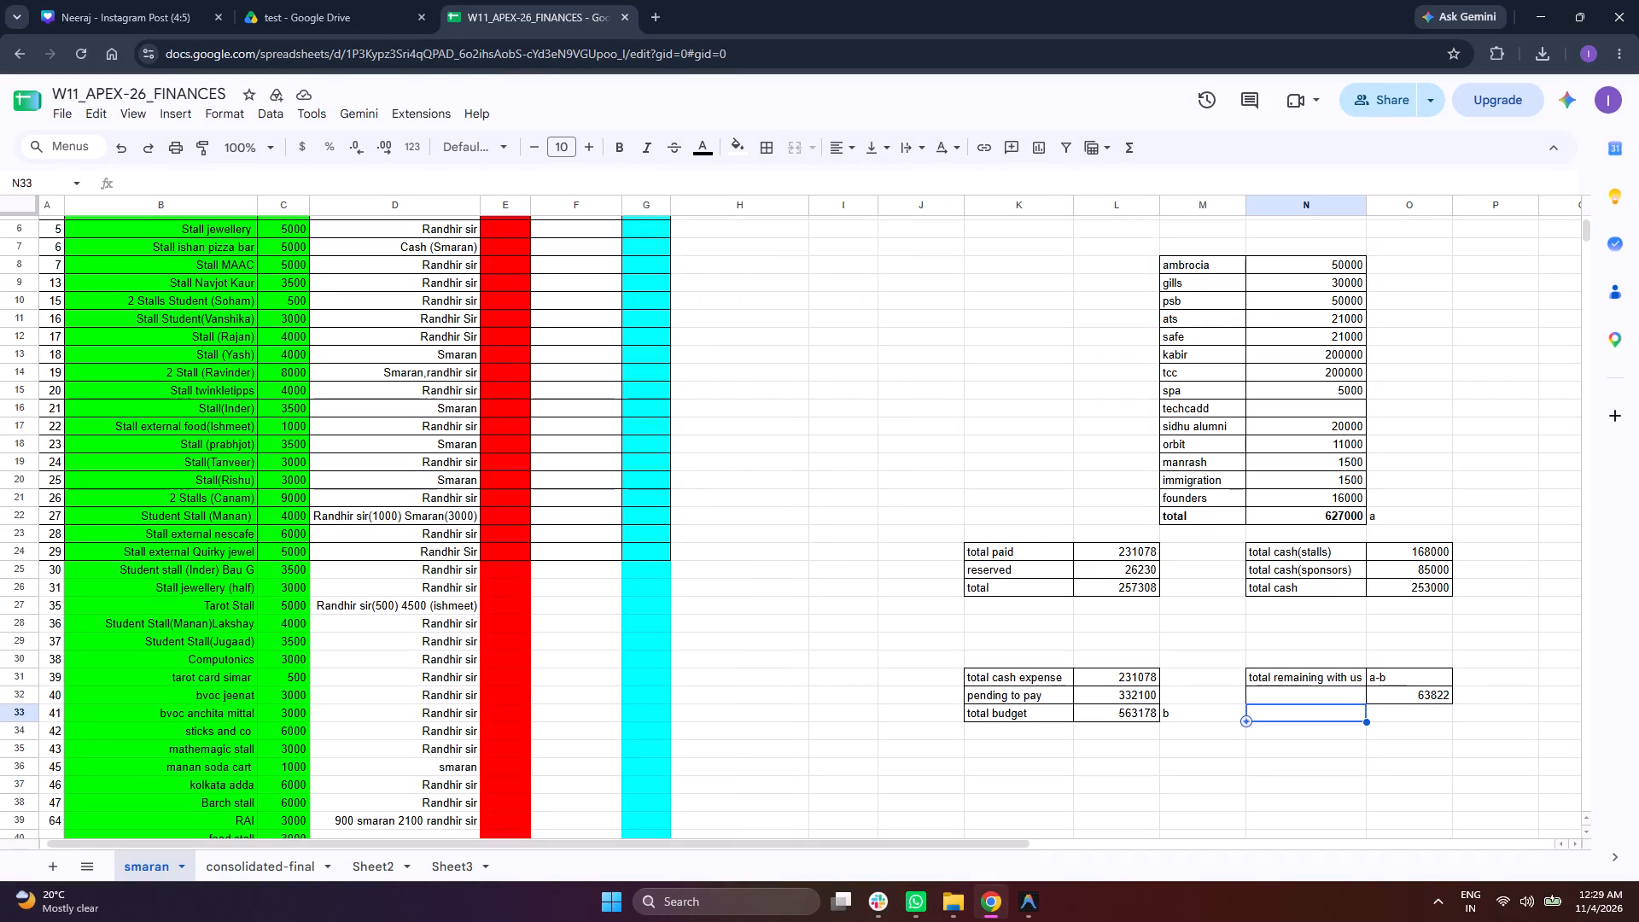
Change the N31 label to "total remaining in college" and fit column N's width to it.
left_click(1345, 679)
triple_click(1345, 679)
left_click(1345, 679)
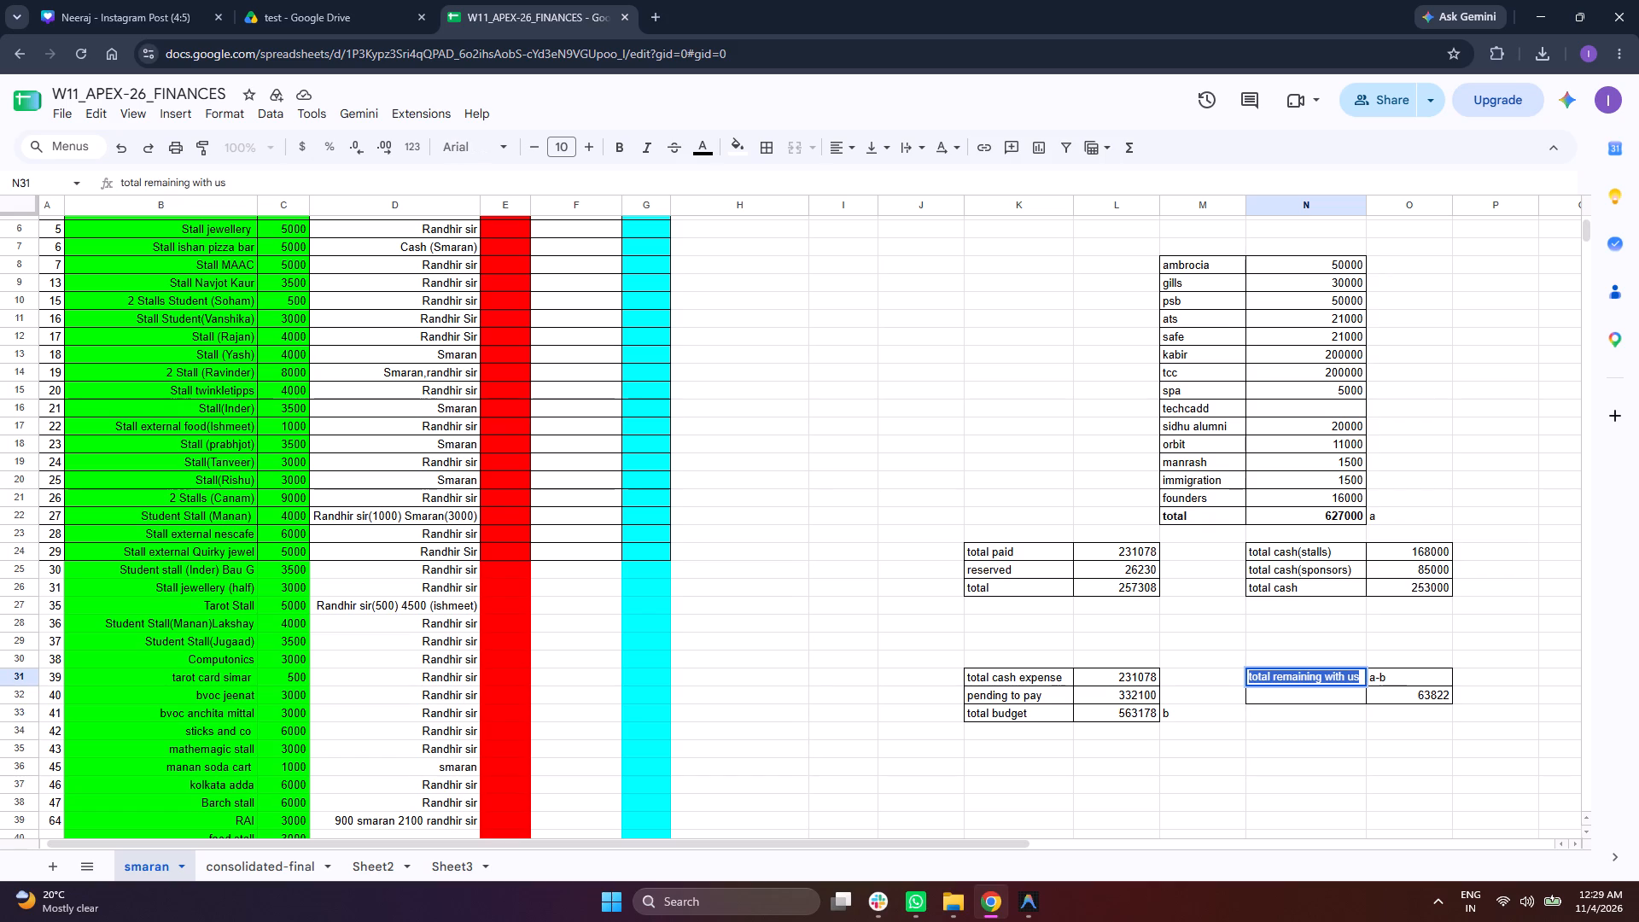
left_click(1356, 679)
left_click(1359, 678)
left_click_drag(1359, 678, 1336, 680)
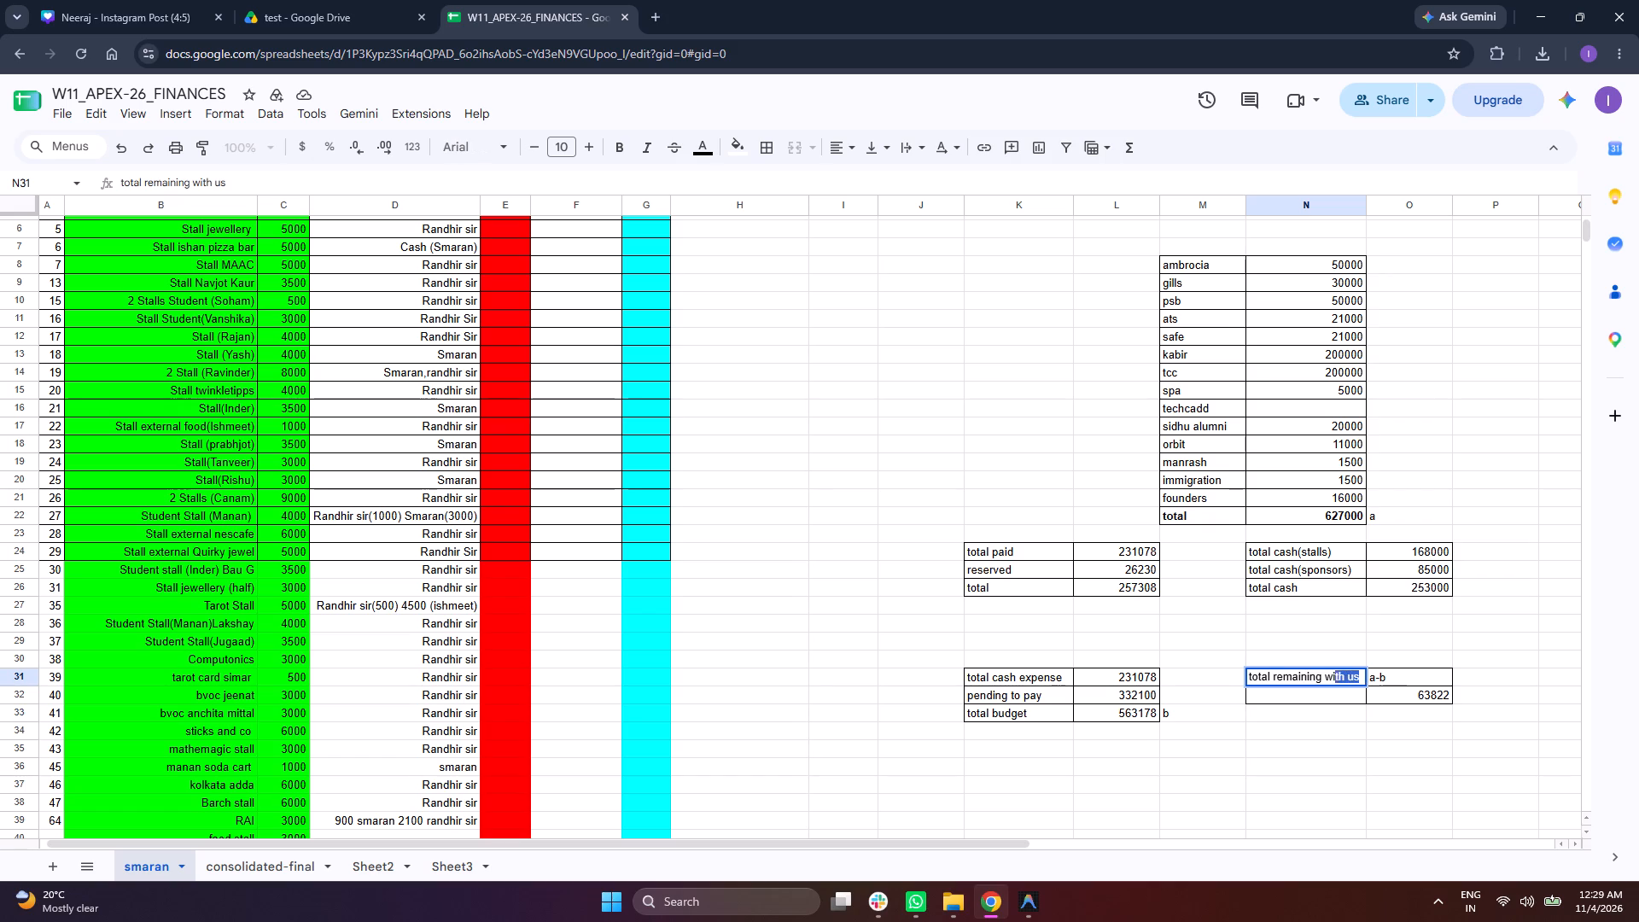
left_click_drag(1336, 680, 1327, 680)
type("in college")
key("Return")
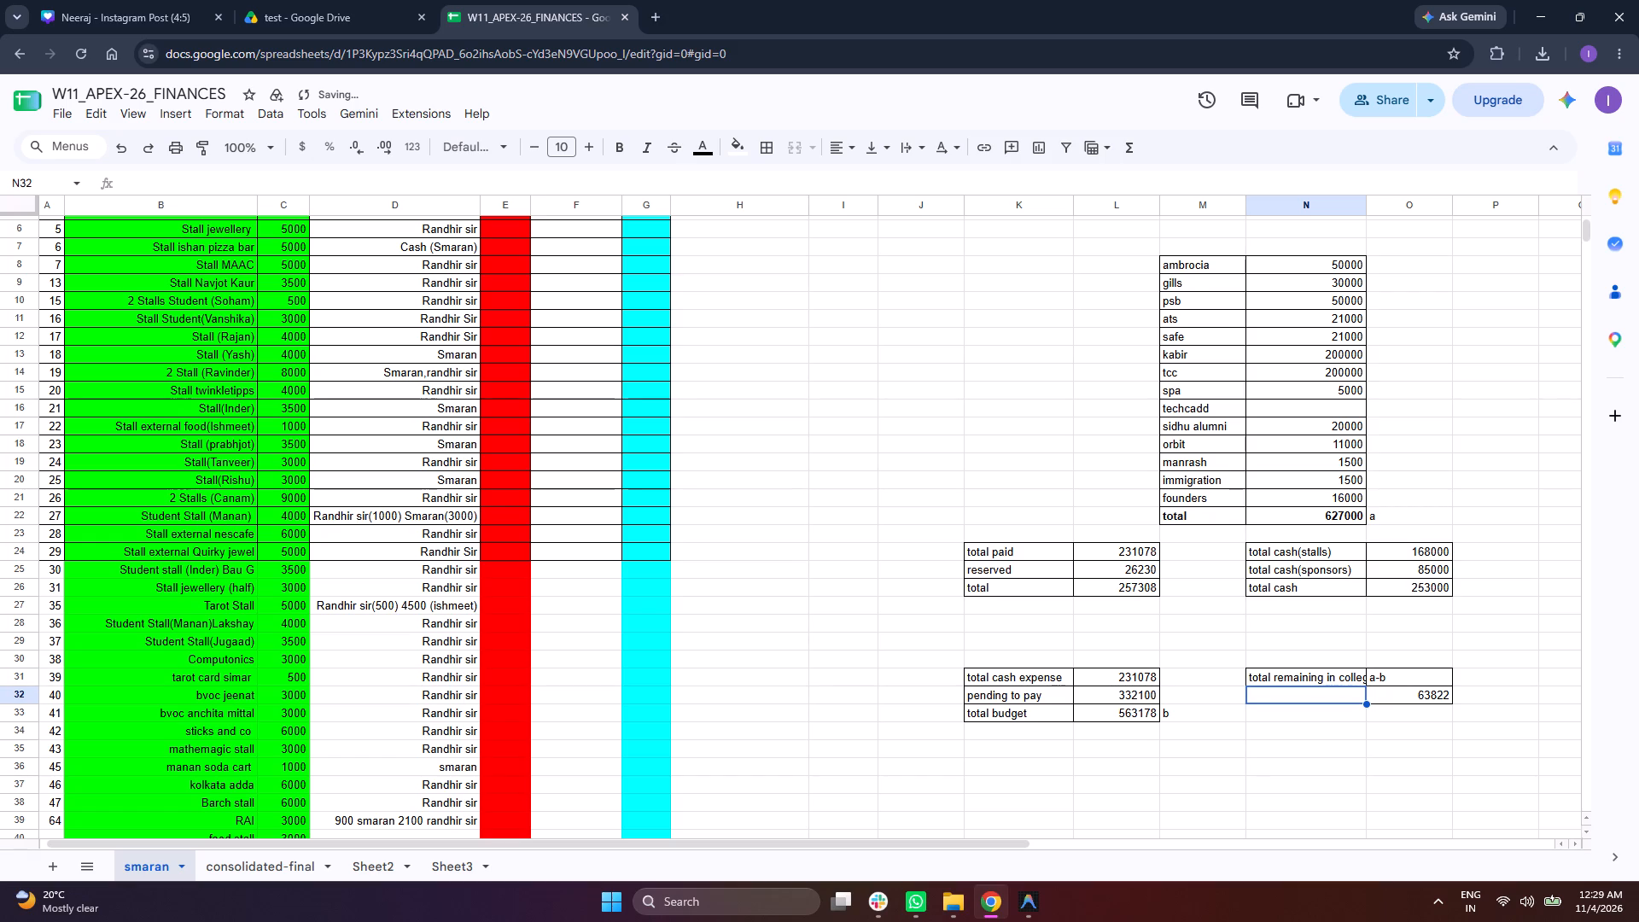
double_click(1365, 206)
left_click(1353, 759)
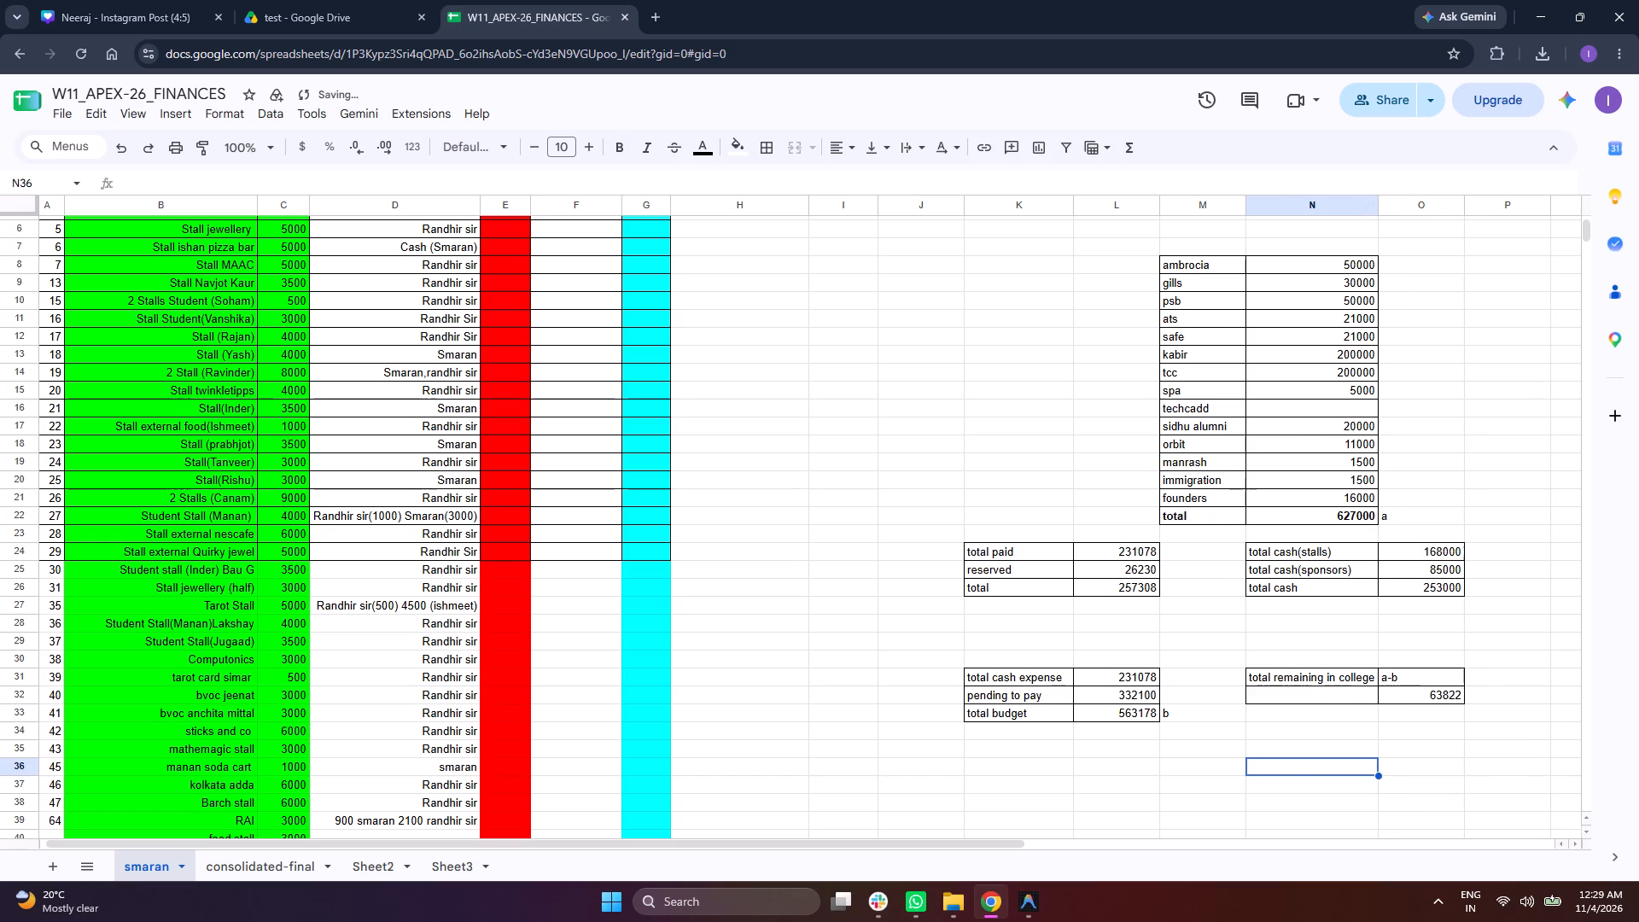
Label N33 "reserved" and enter 26230 in O33.
left_click(1312, 712)
type("total over")
key("BackSpace")
key("BackSpace")
key("BackSpace")
key("BackSpace")
key("BackSpace")
key("BackSpace")
key("BackSpace")
key("BackSpace")
key("BackSpace")
key("BackSpace")
type("reserved")
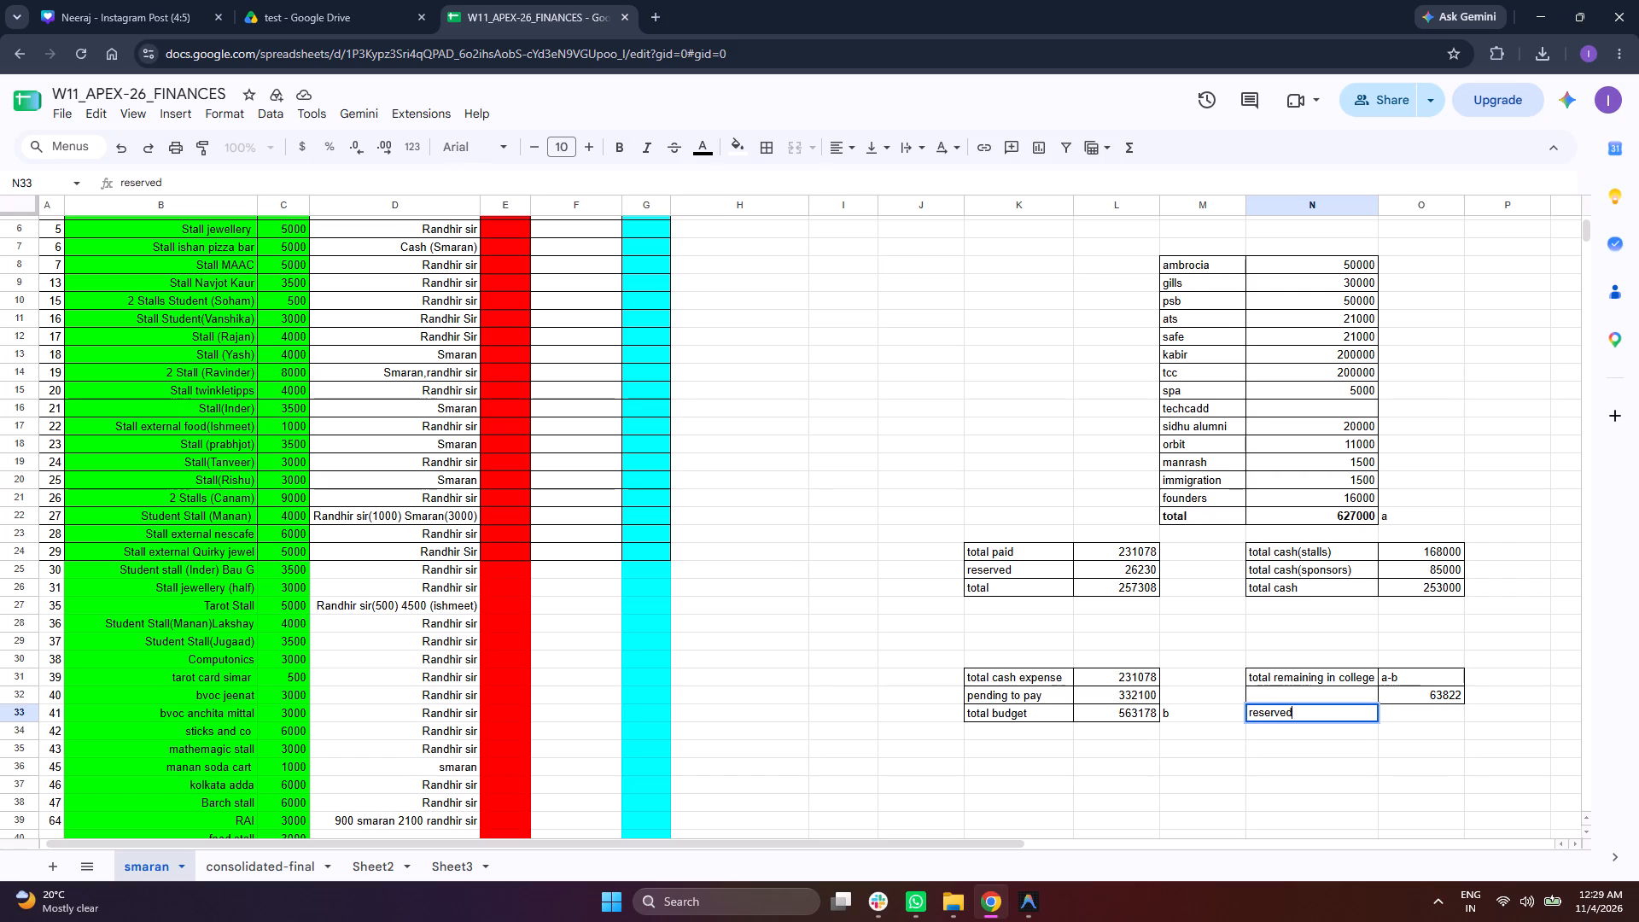
key("Right")
type("26")
type("230")
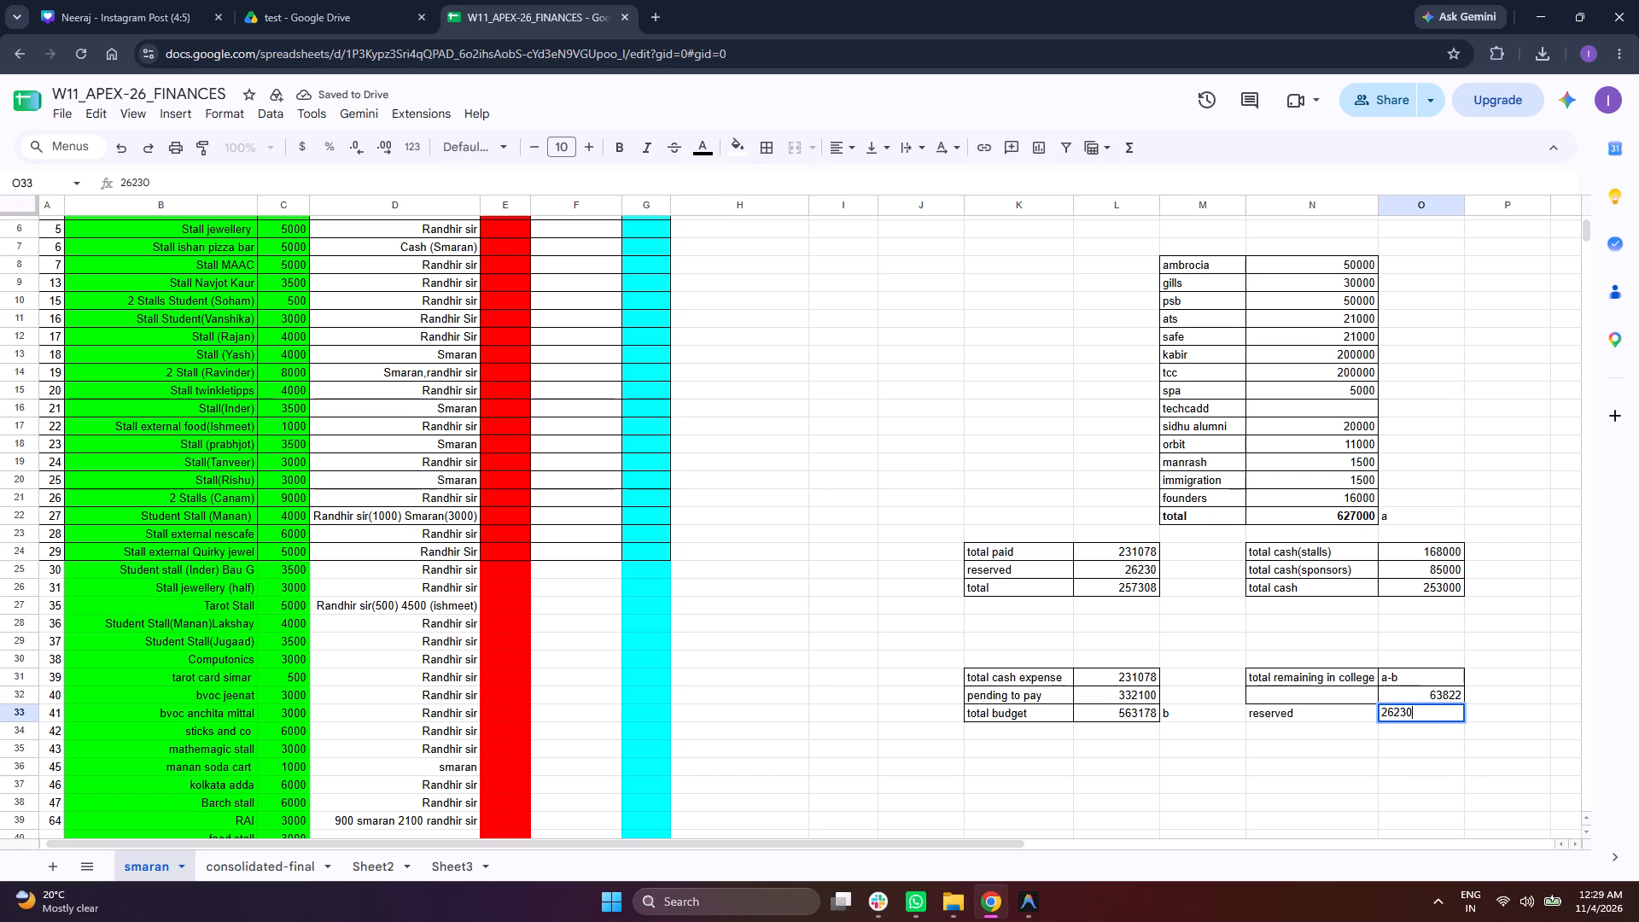
key("Right")
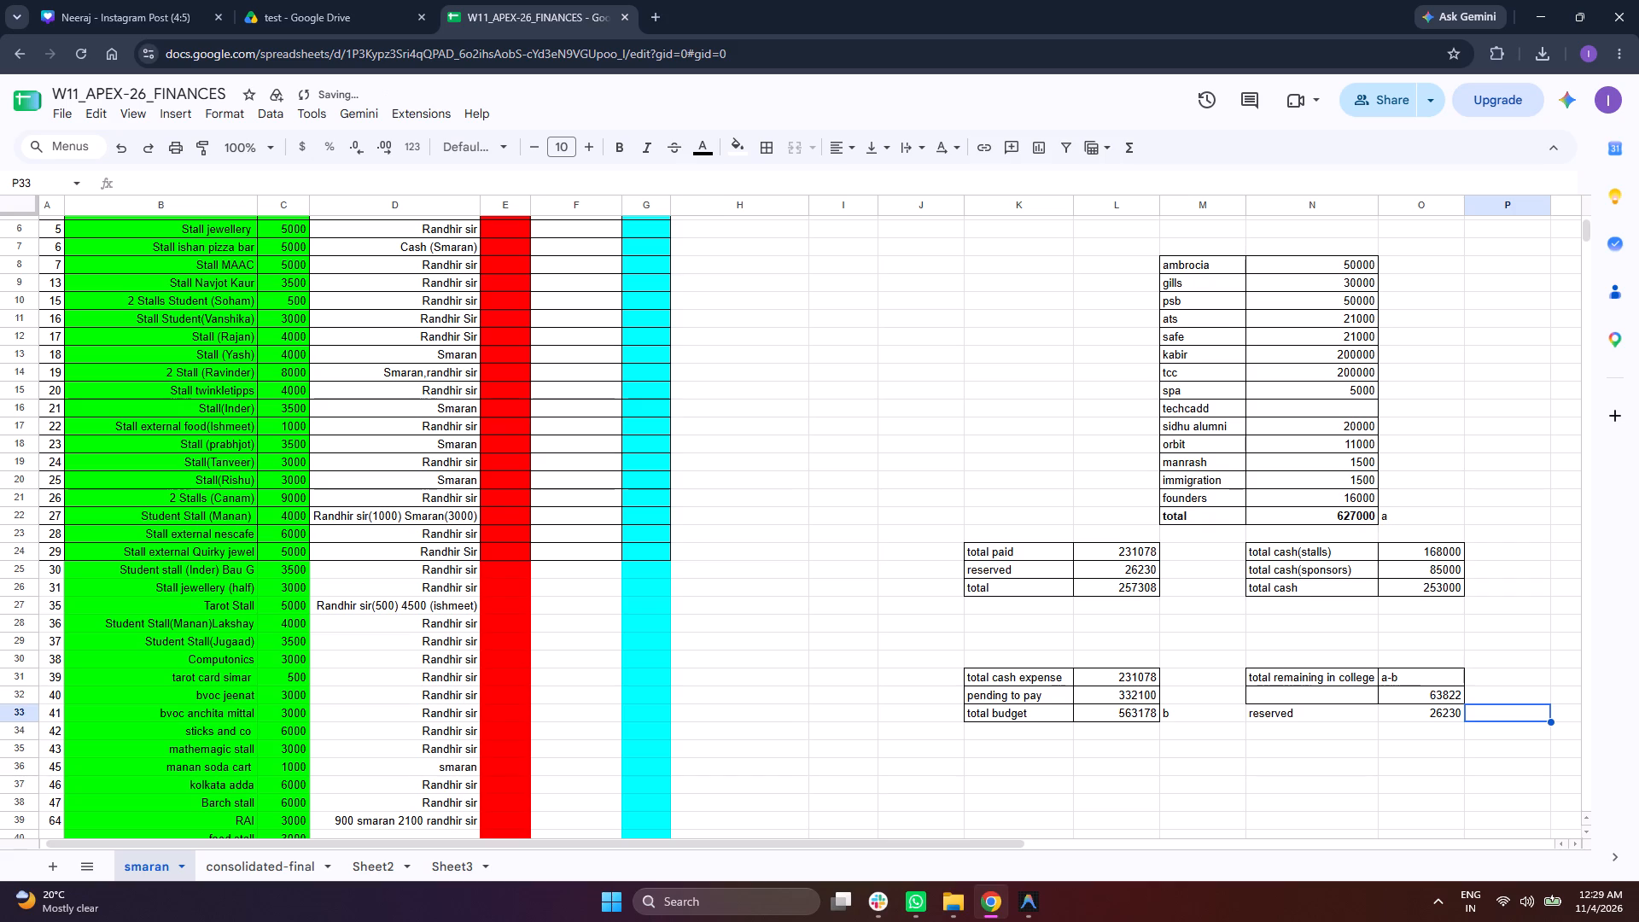
Apply all borders to the reserved row in N33:O33.
left_click_drag(1338, 711, 1408, 710)
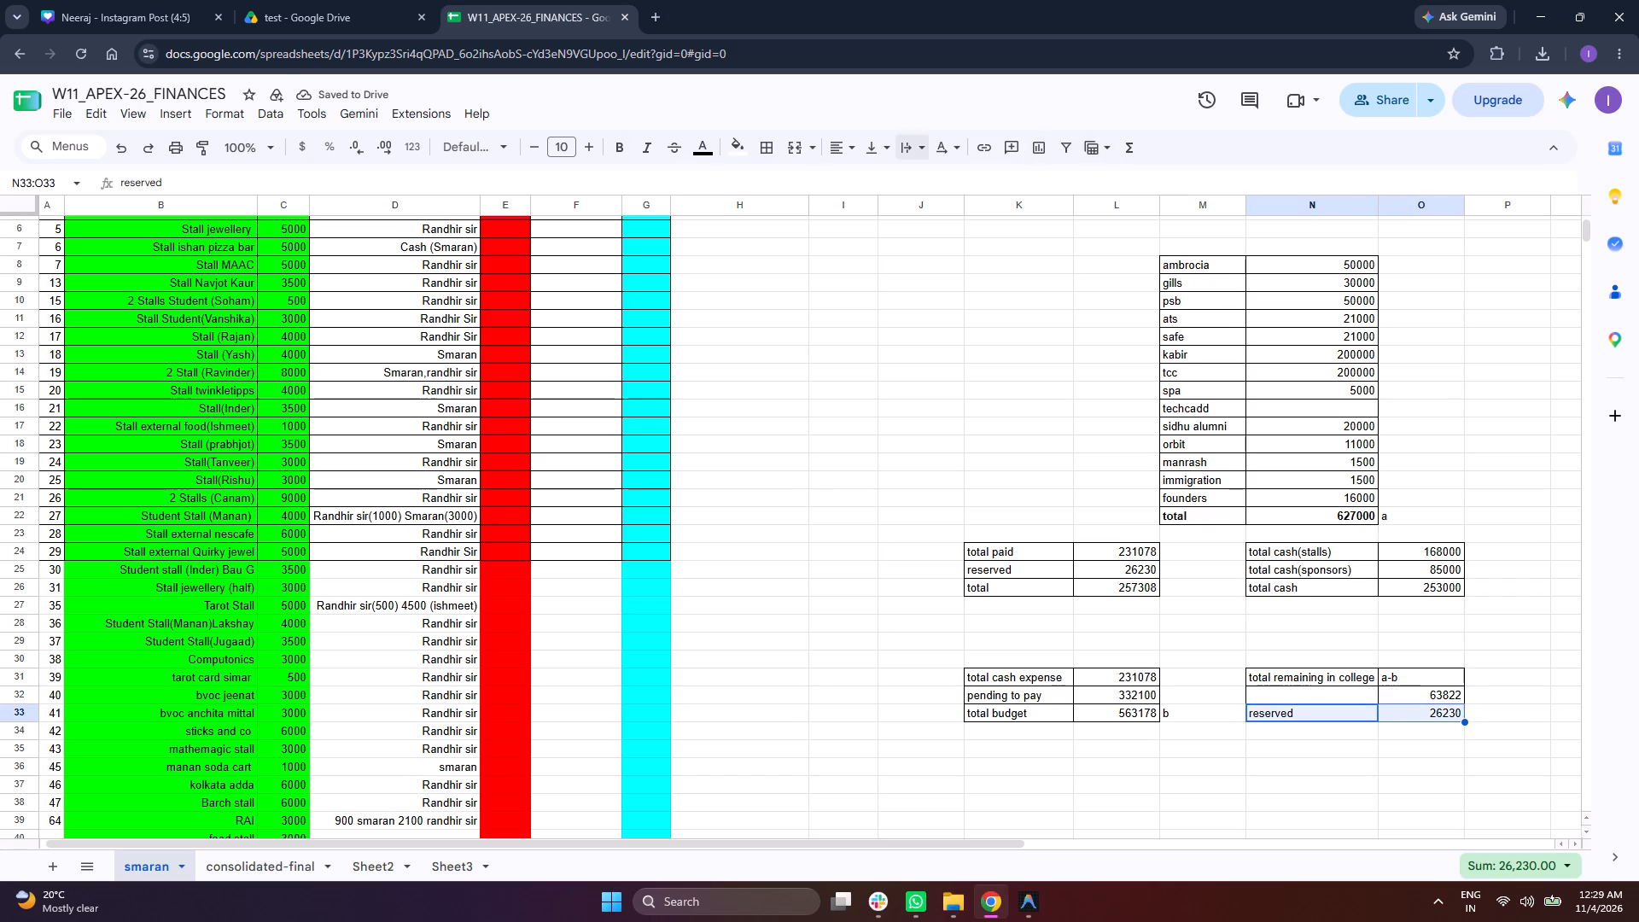
left_click(777, 147)
left_click(790, 186)
left_click(779, 186)
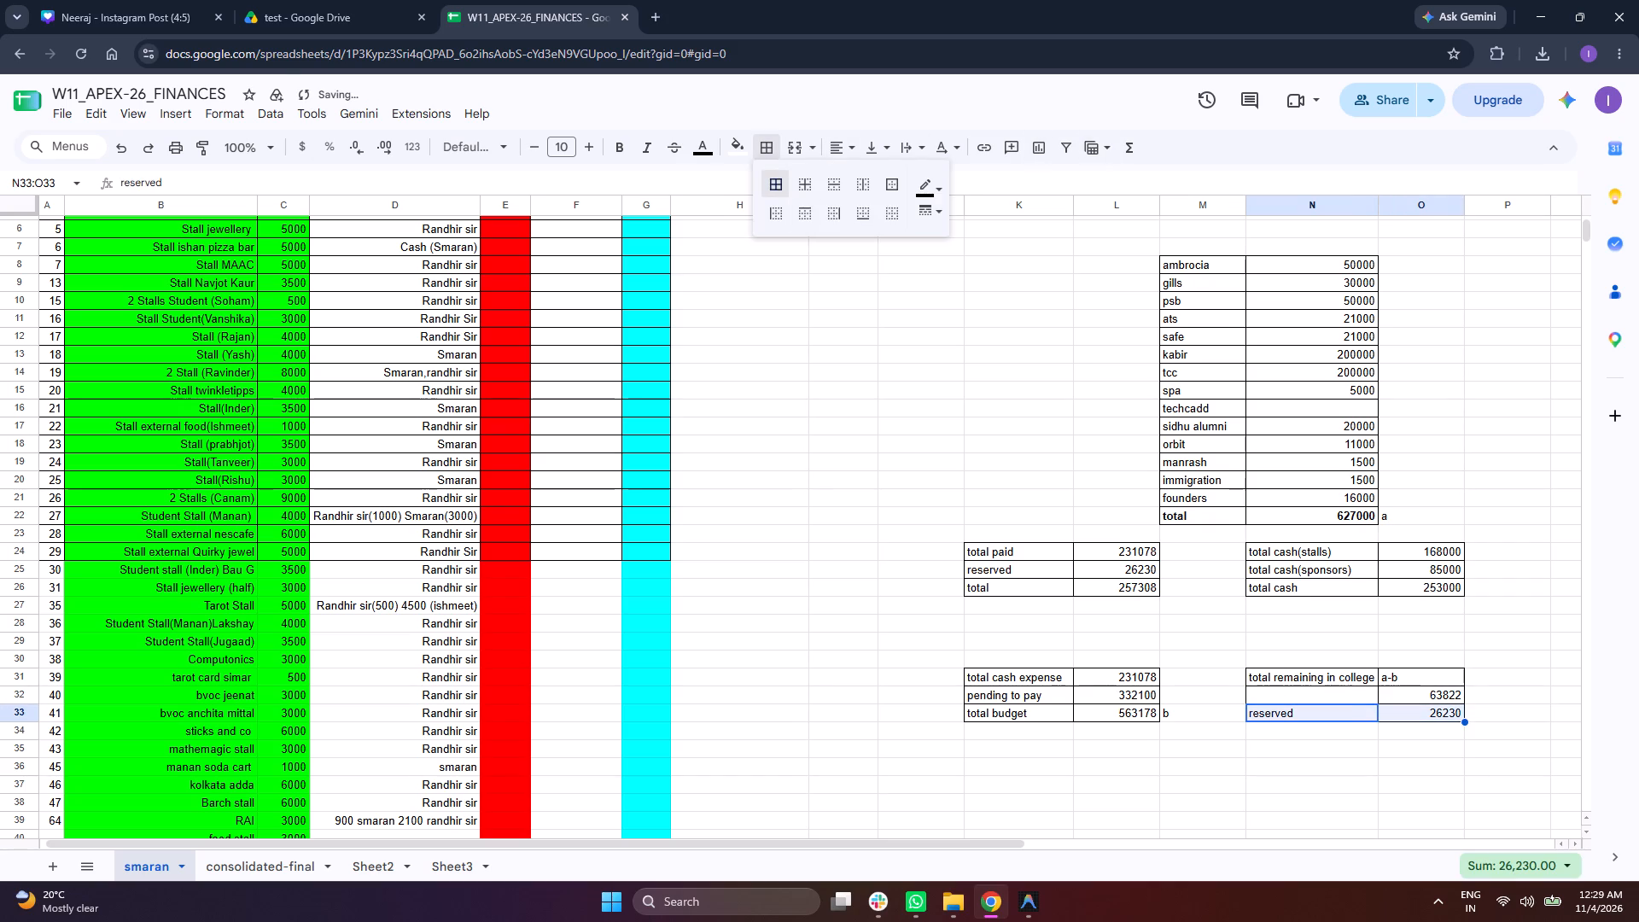
left_click(967, 364)
Fill the total remaining in college amount in O32 with bright green.
left_click(1424, 697)
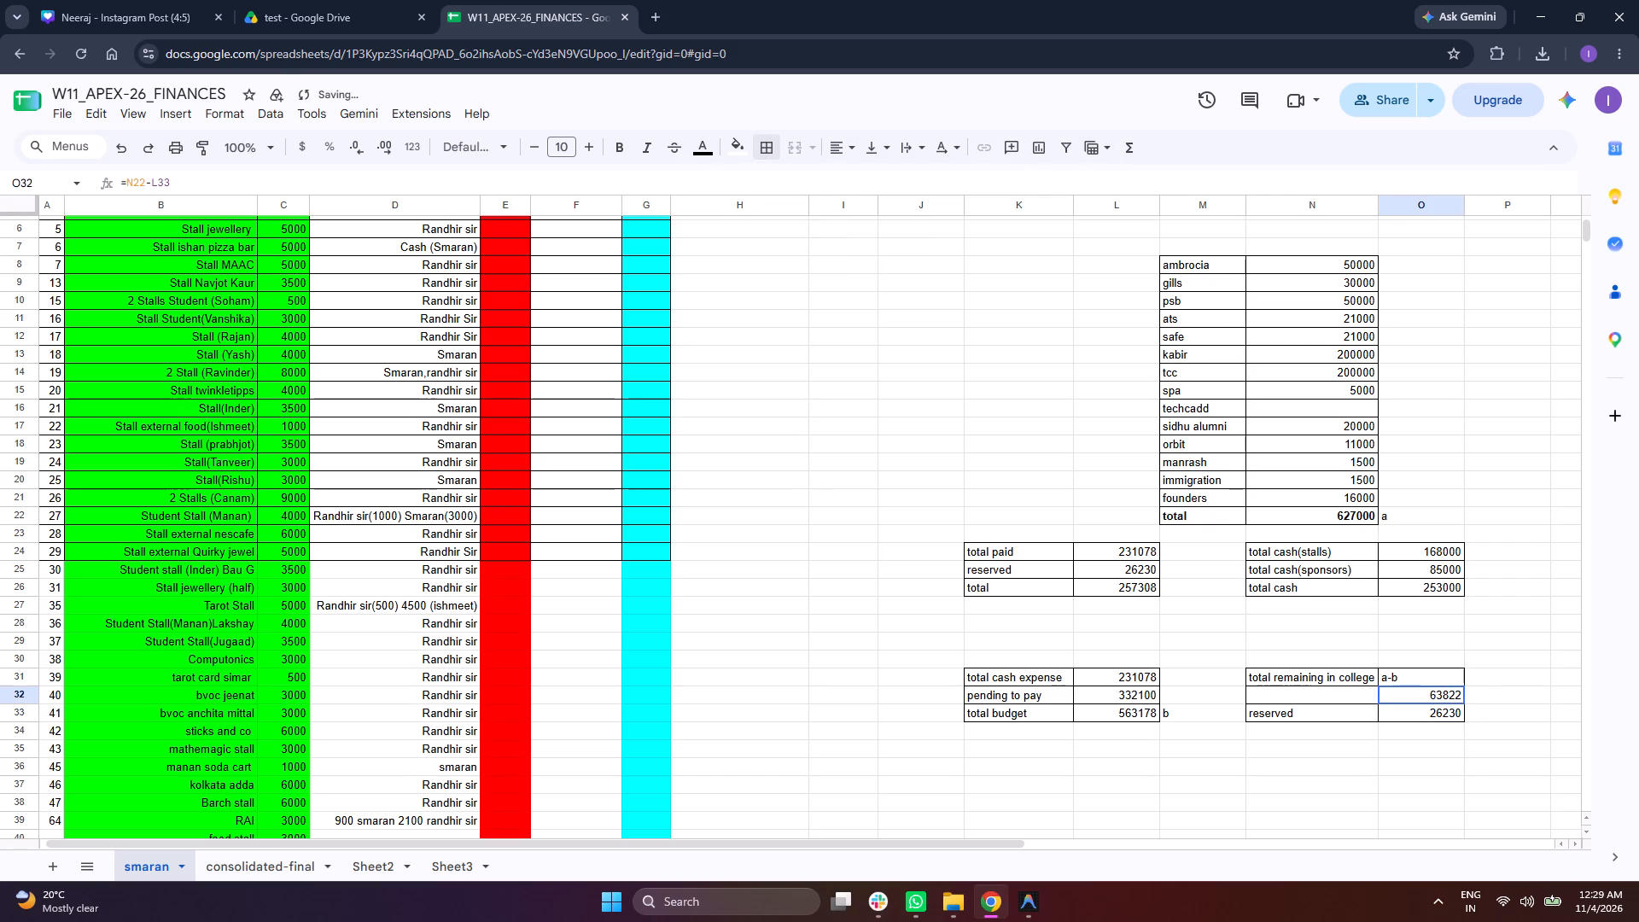
left_click(736, 158)
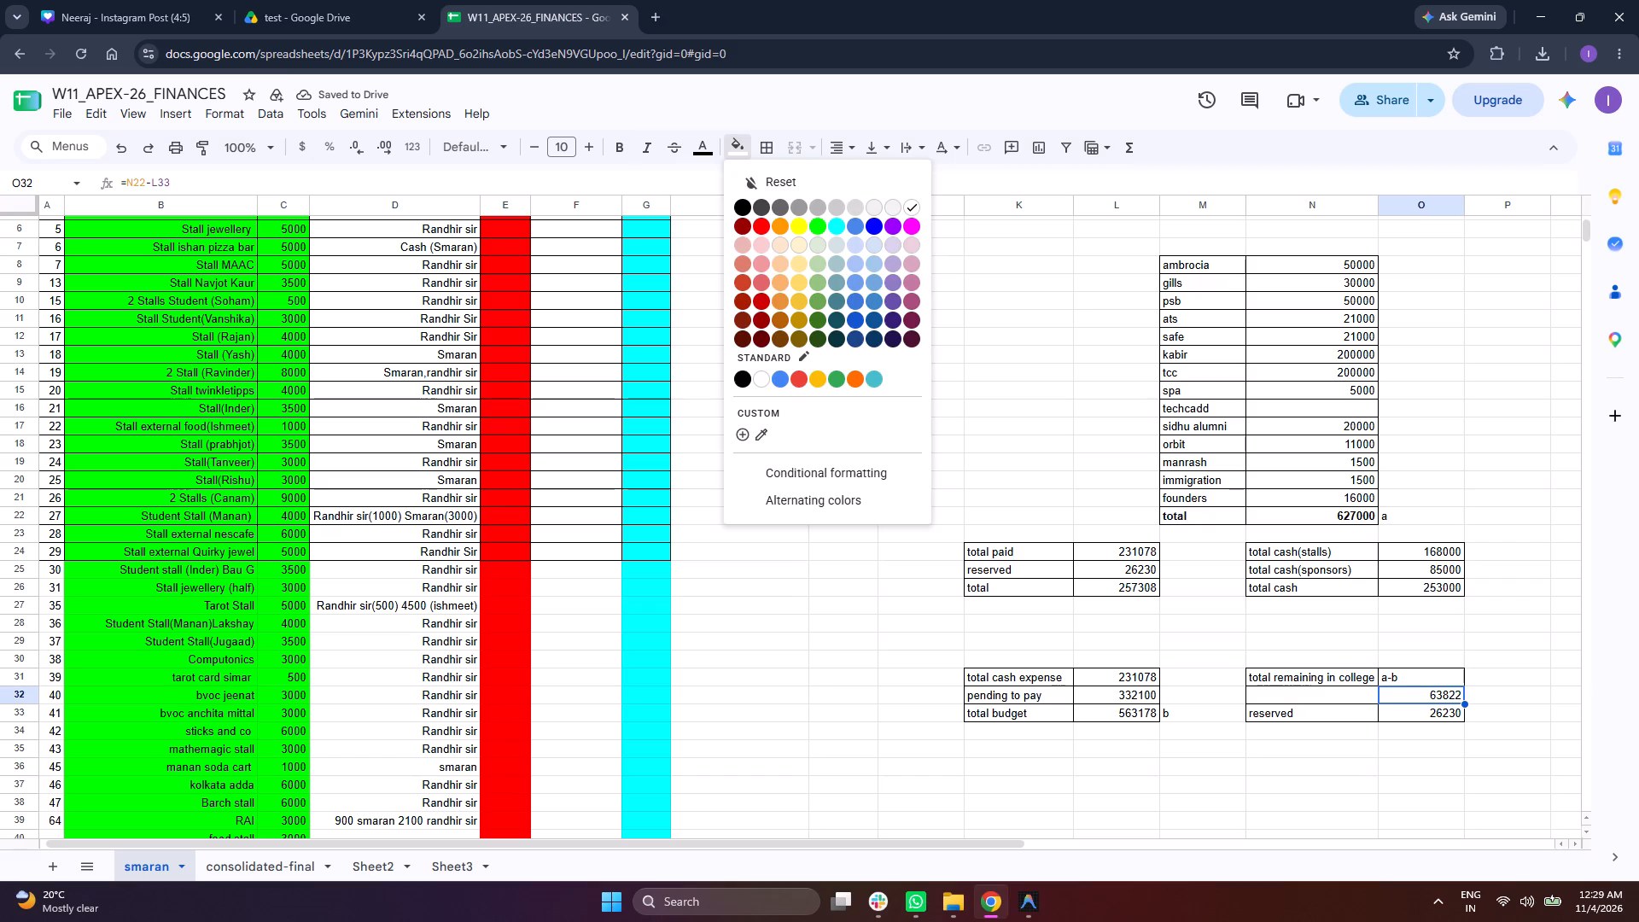
left_click(819, 228)
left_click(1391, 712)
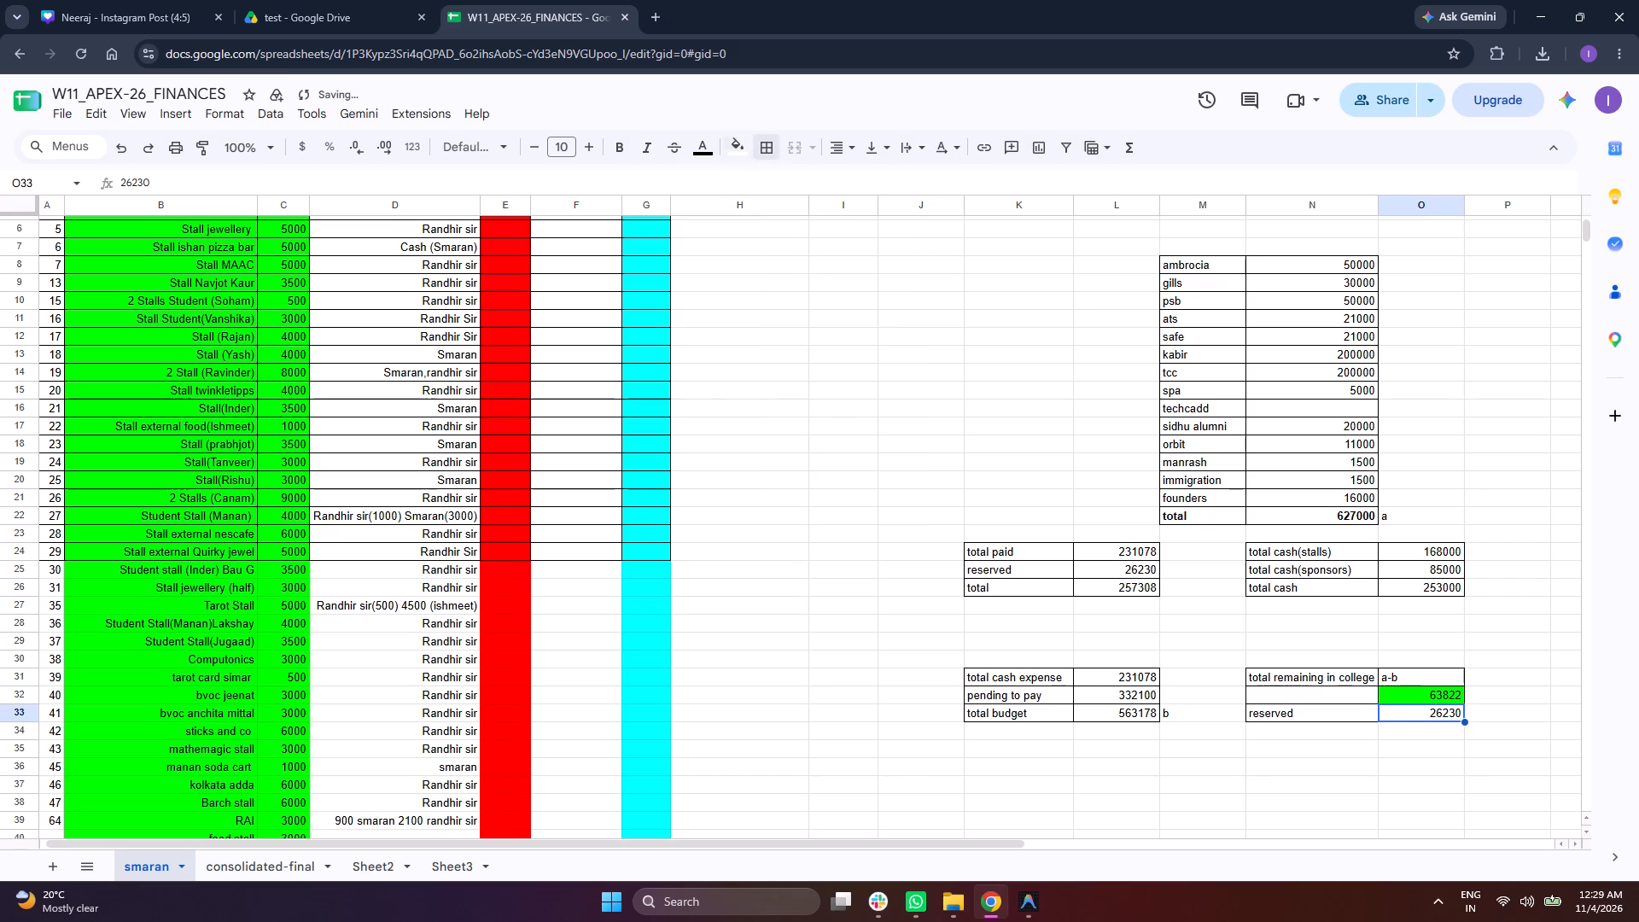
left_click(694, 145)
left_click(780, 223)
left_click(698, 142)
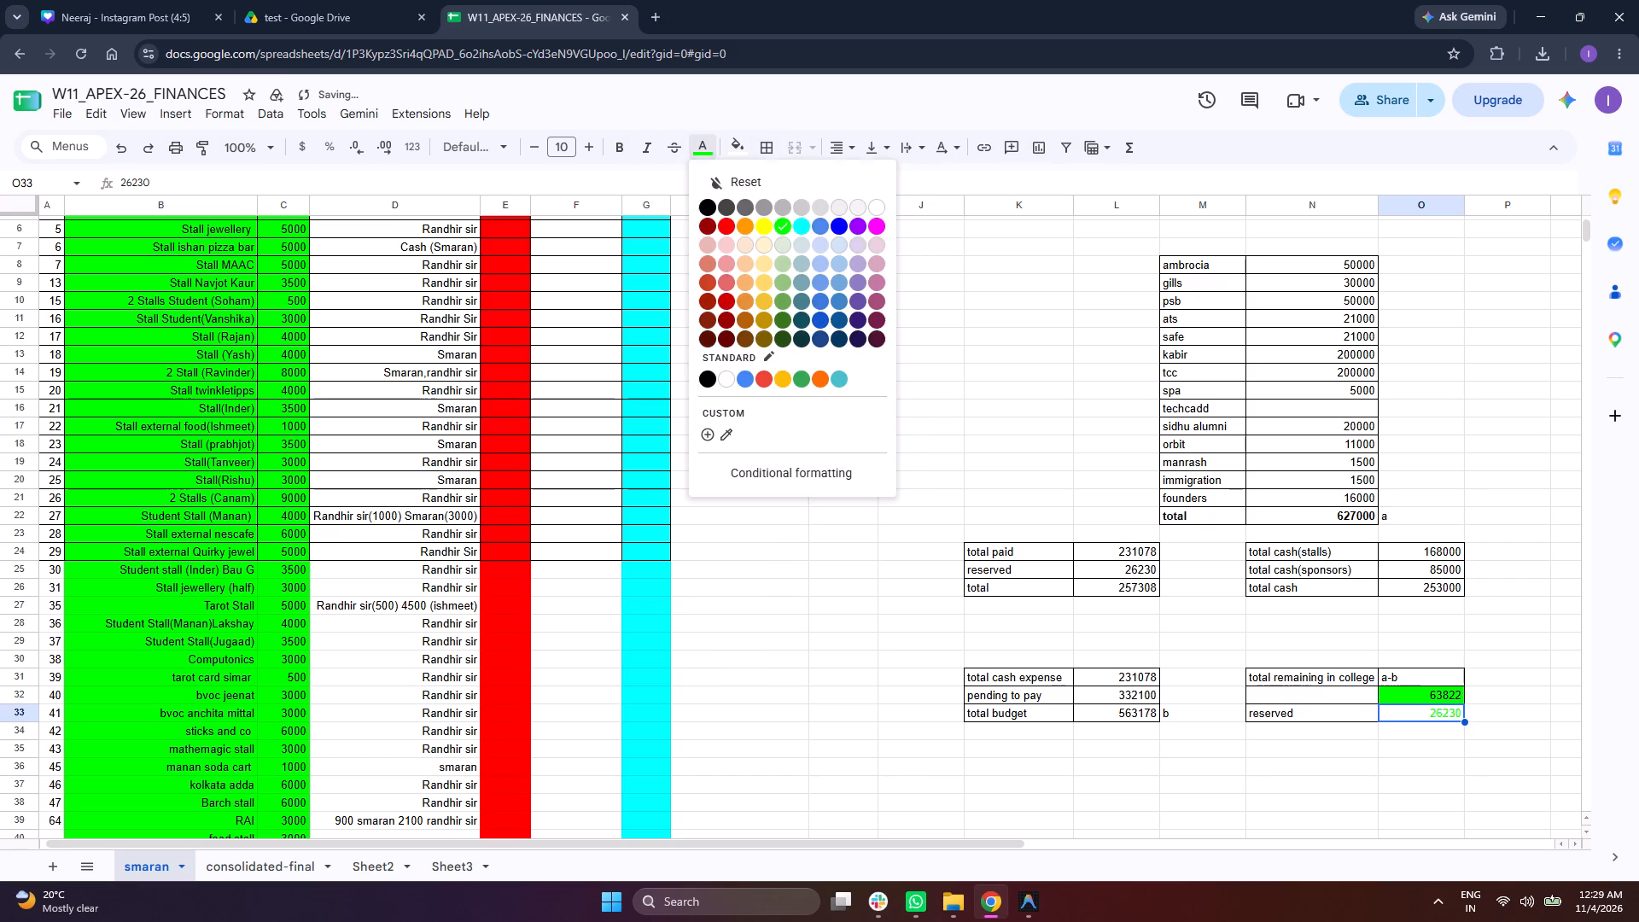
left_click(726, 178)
Fill the reserved amount in O33 with bright green.
left_click(735, 143)
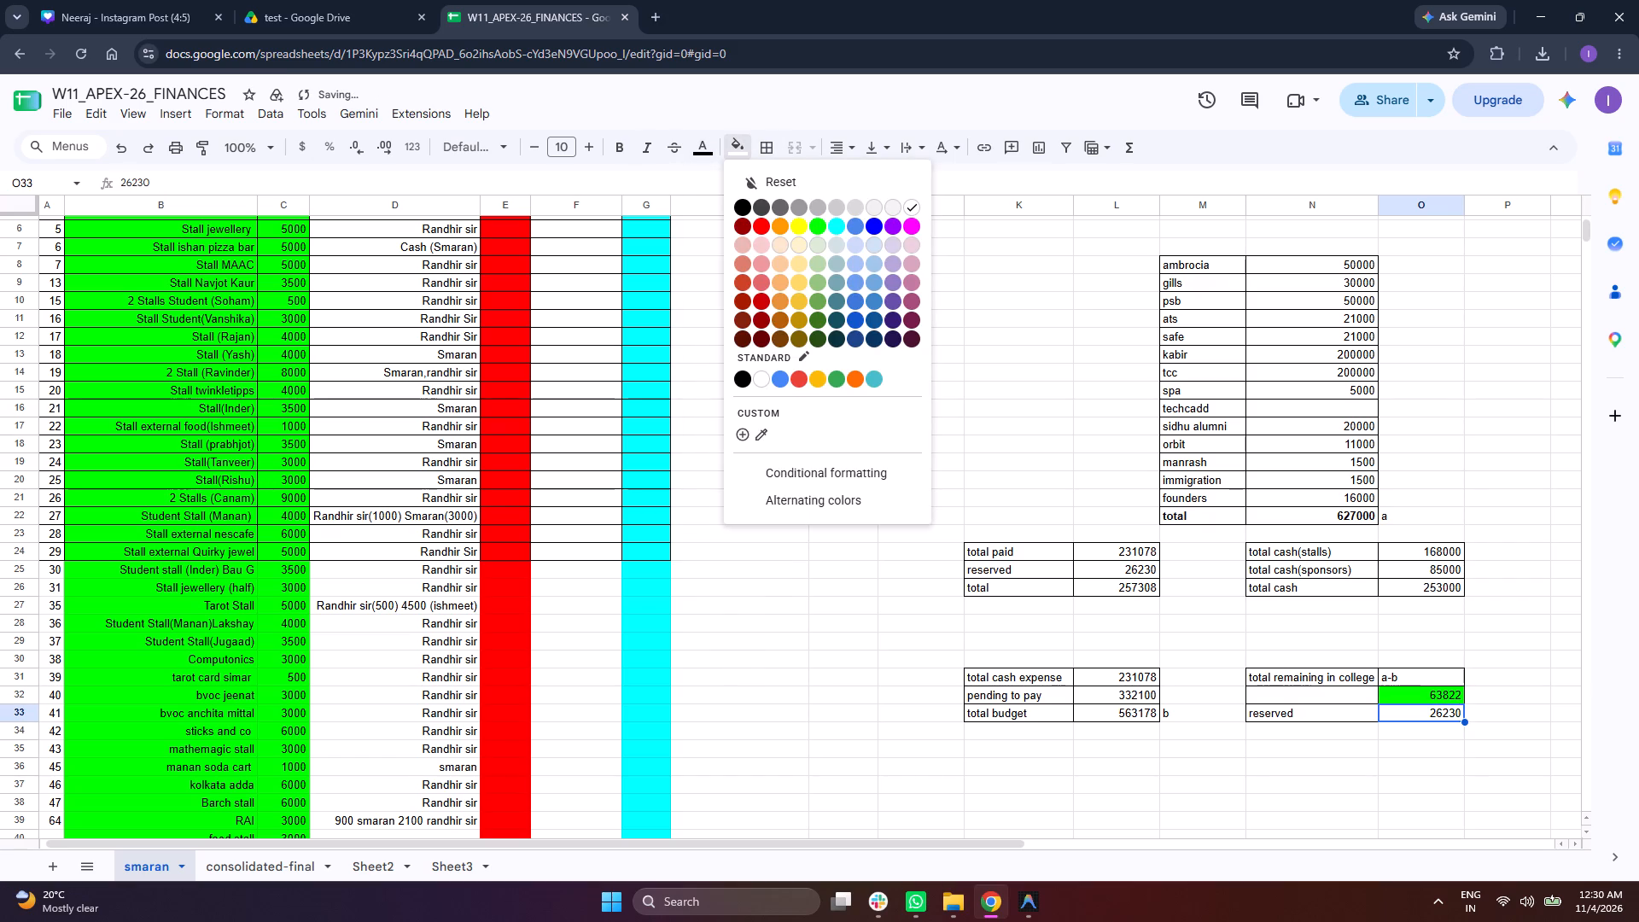
left_click(823, 224)
left_click(931, 288)
left_click(984, 340)
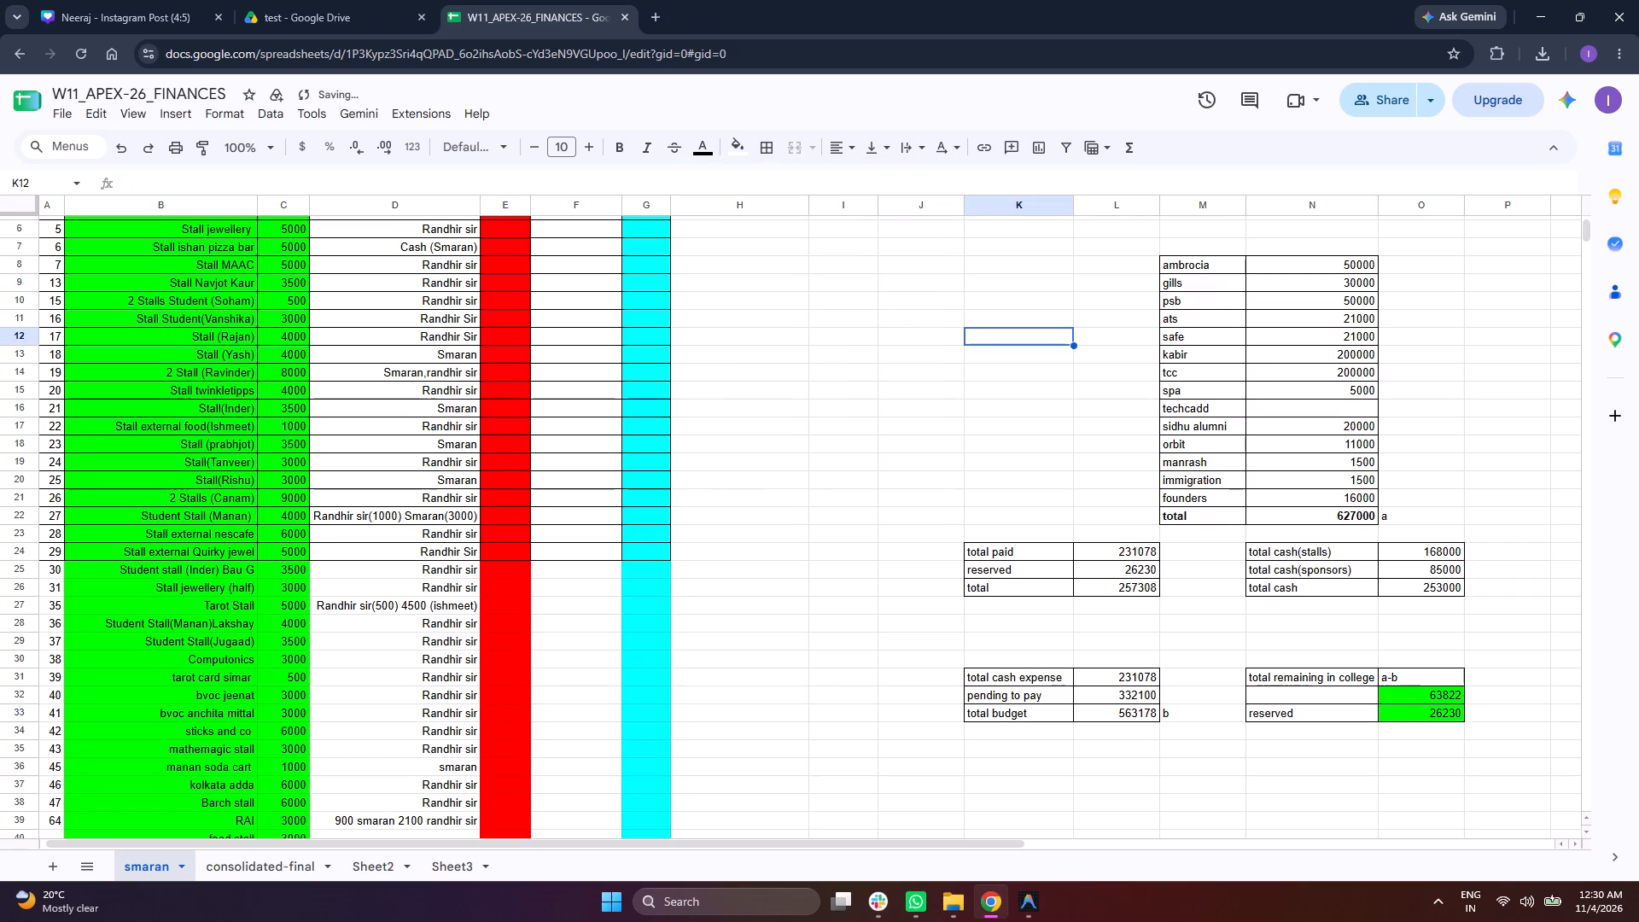
Fill the sponsorship total in N22 with bright green.
left_click(1315, 510)
left_click(750, 146)
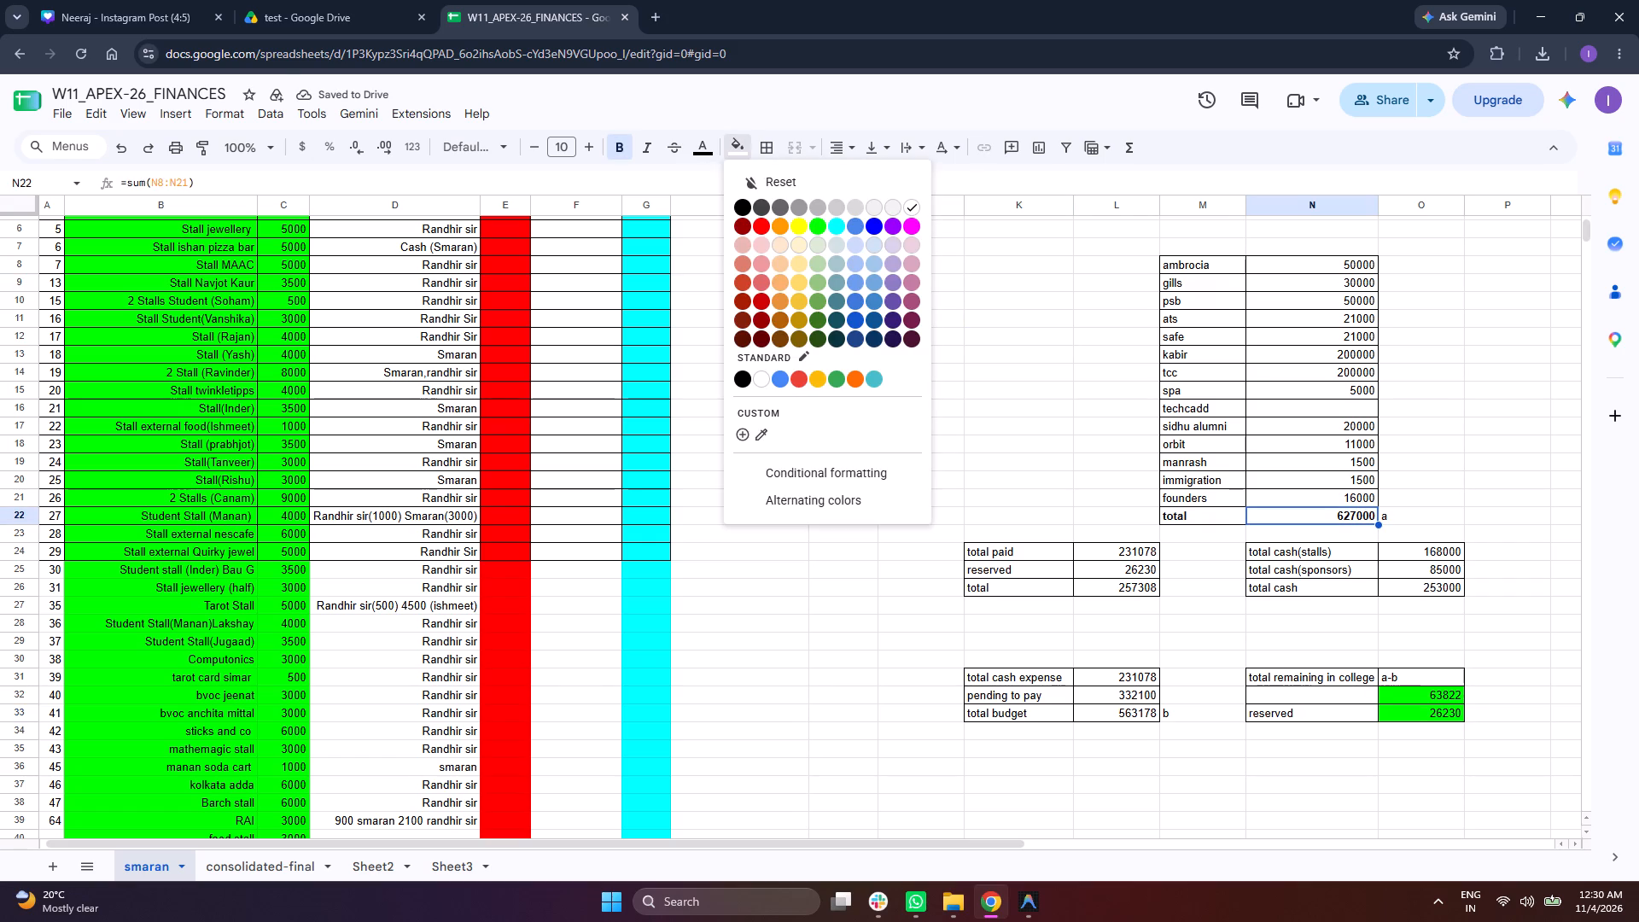
left_click(821, 225)
left_click(916, 337)
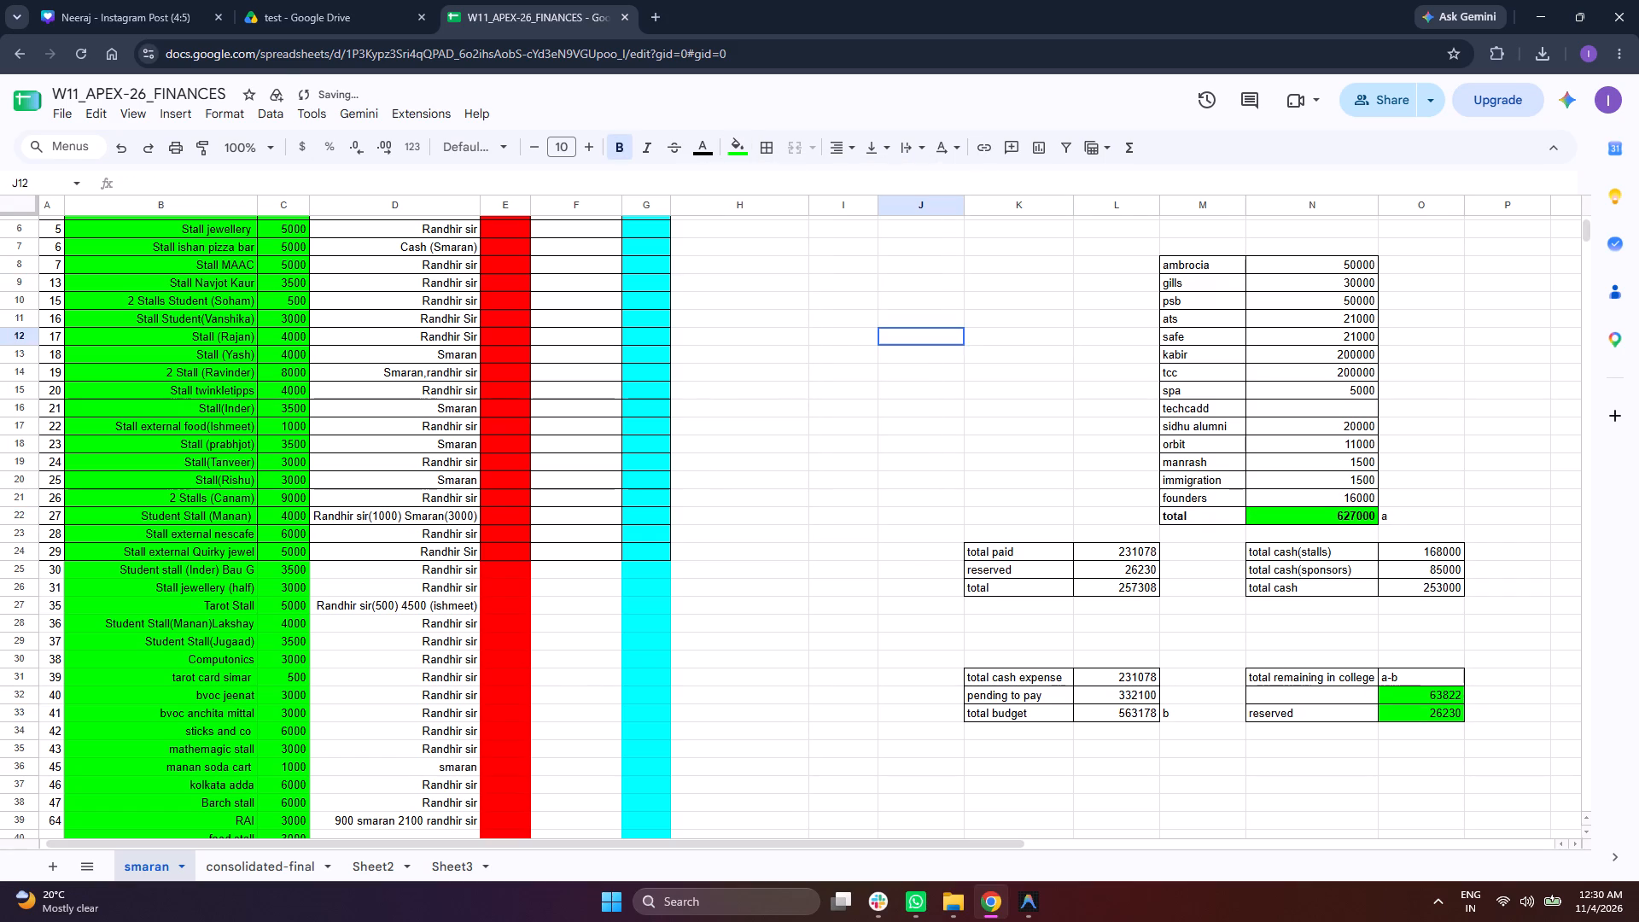
Capture a screenshot of the region containing the sponsorship, payment, cash, budget and remaining-funds tables.
key("Print")
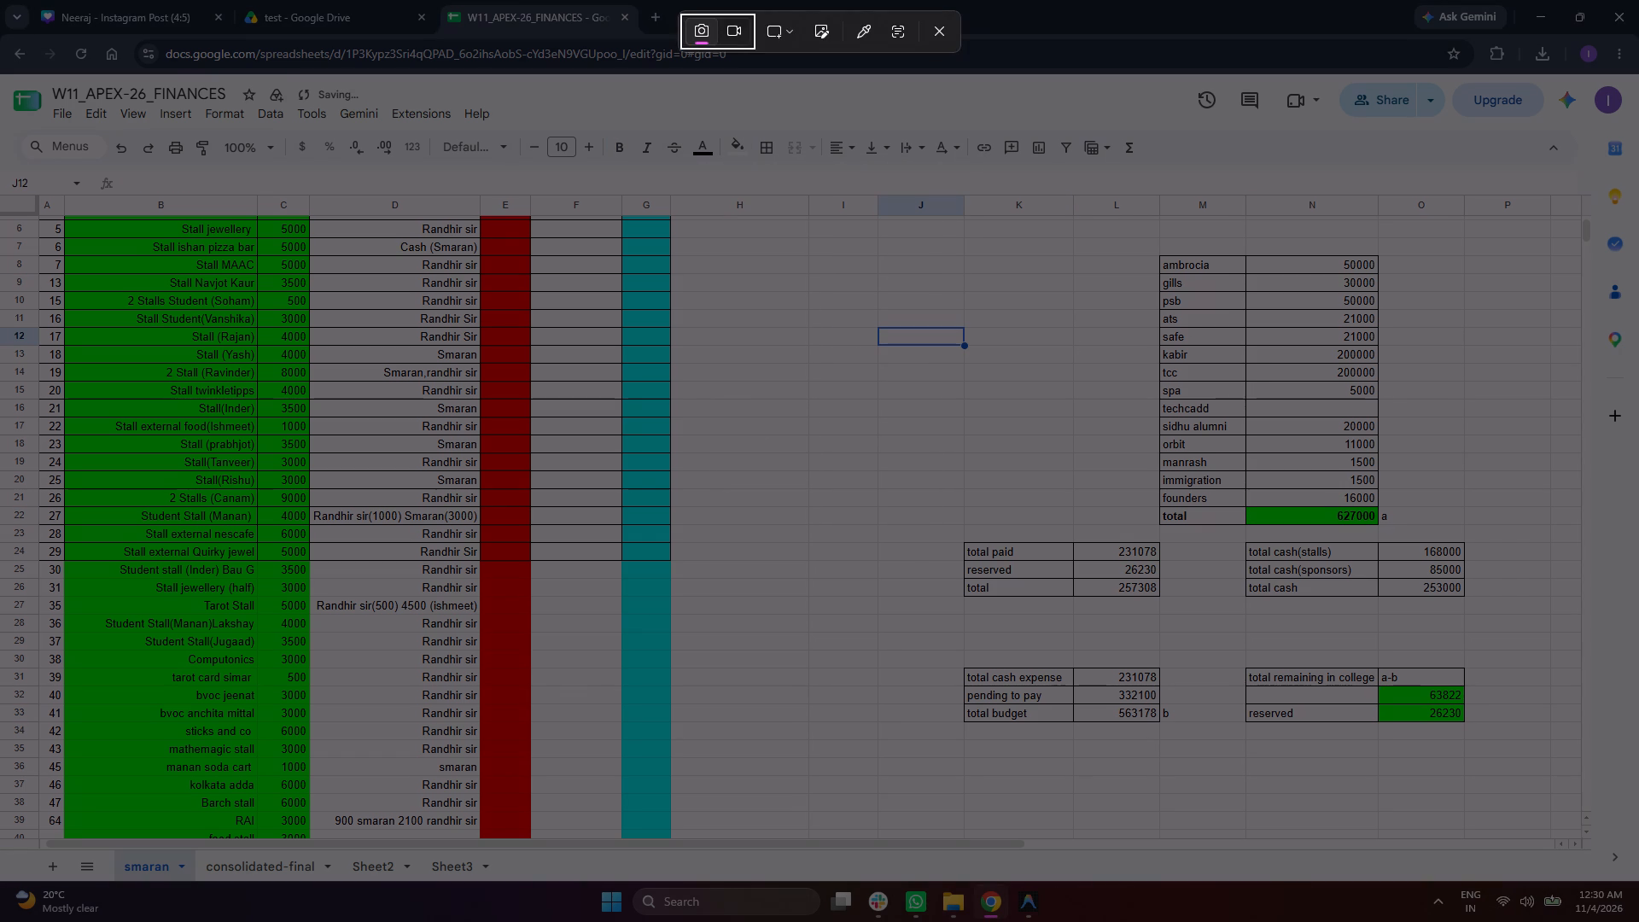
left_click_drag(941, 230, 1456, 664)
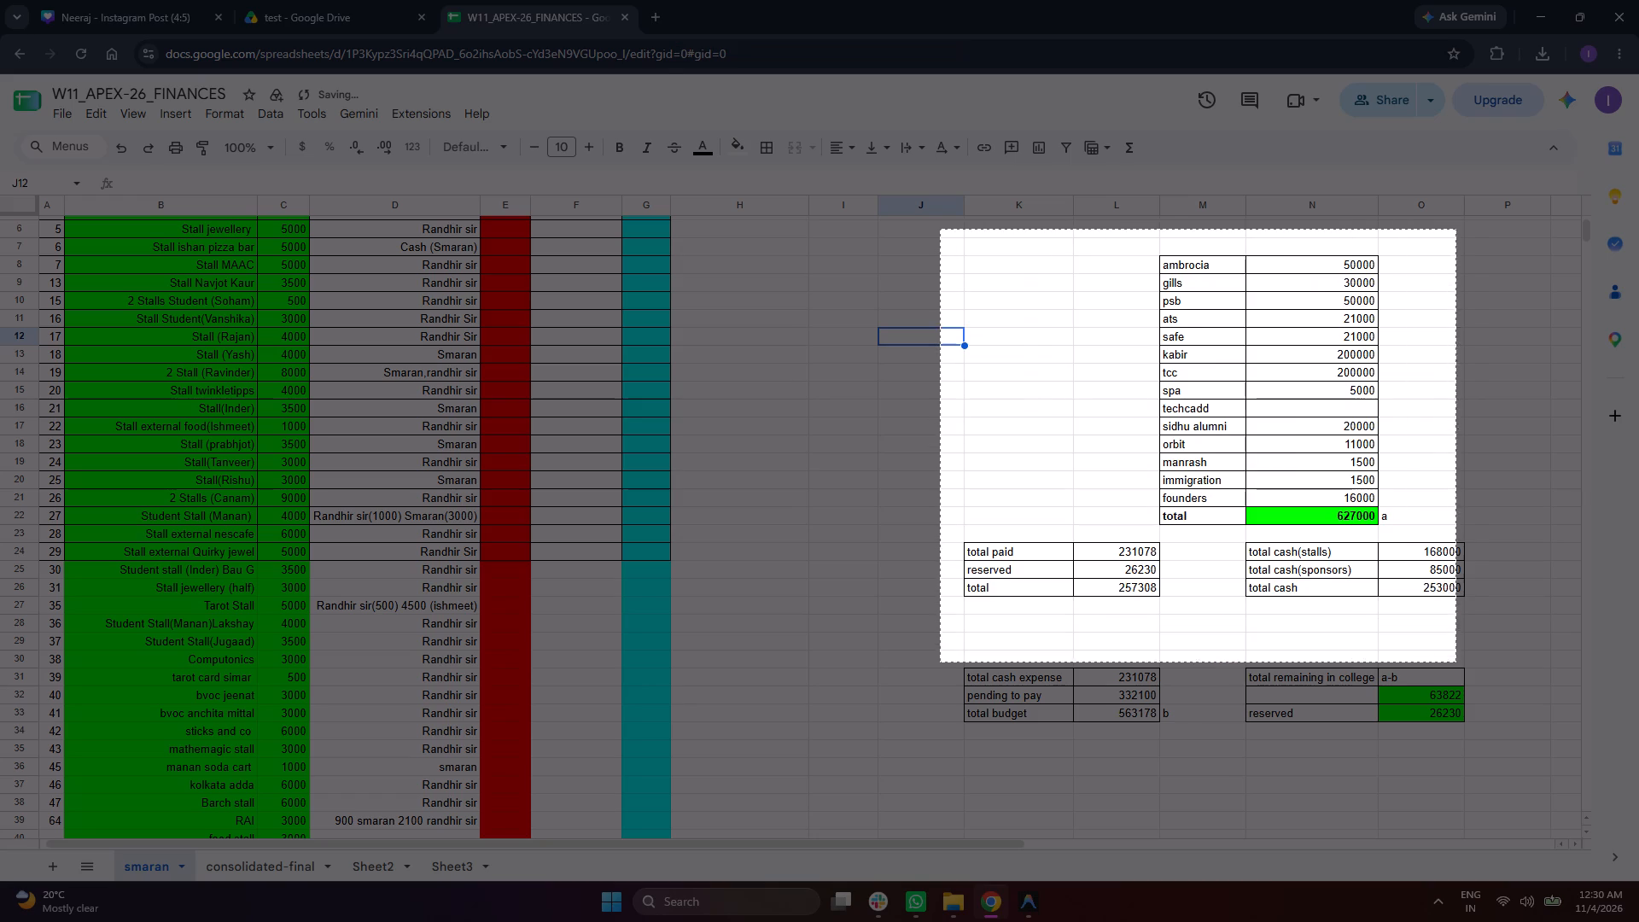
left_click_drag(1456, 664, 1485, 748)
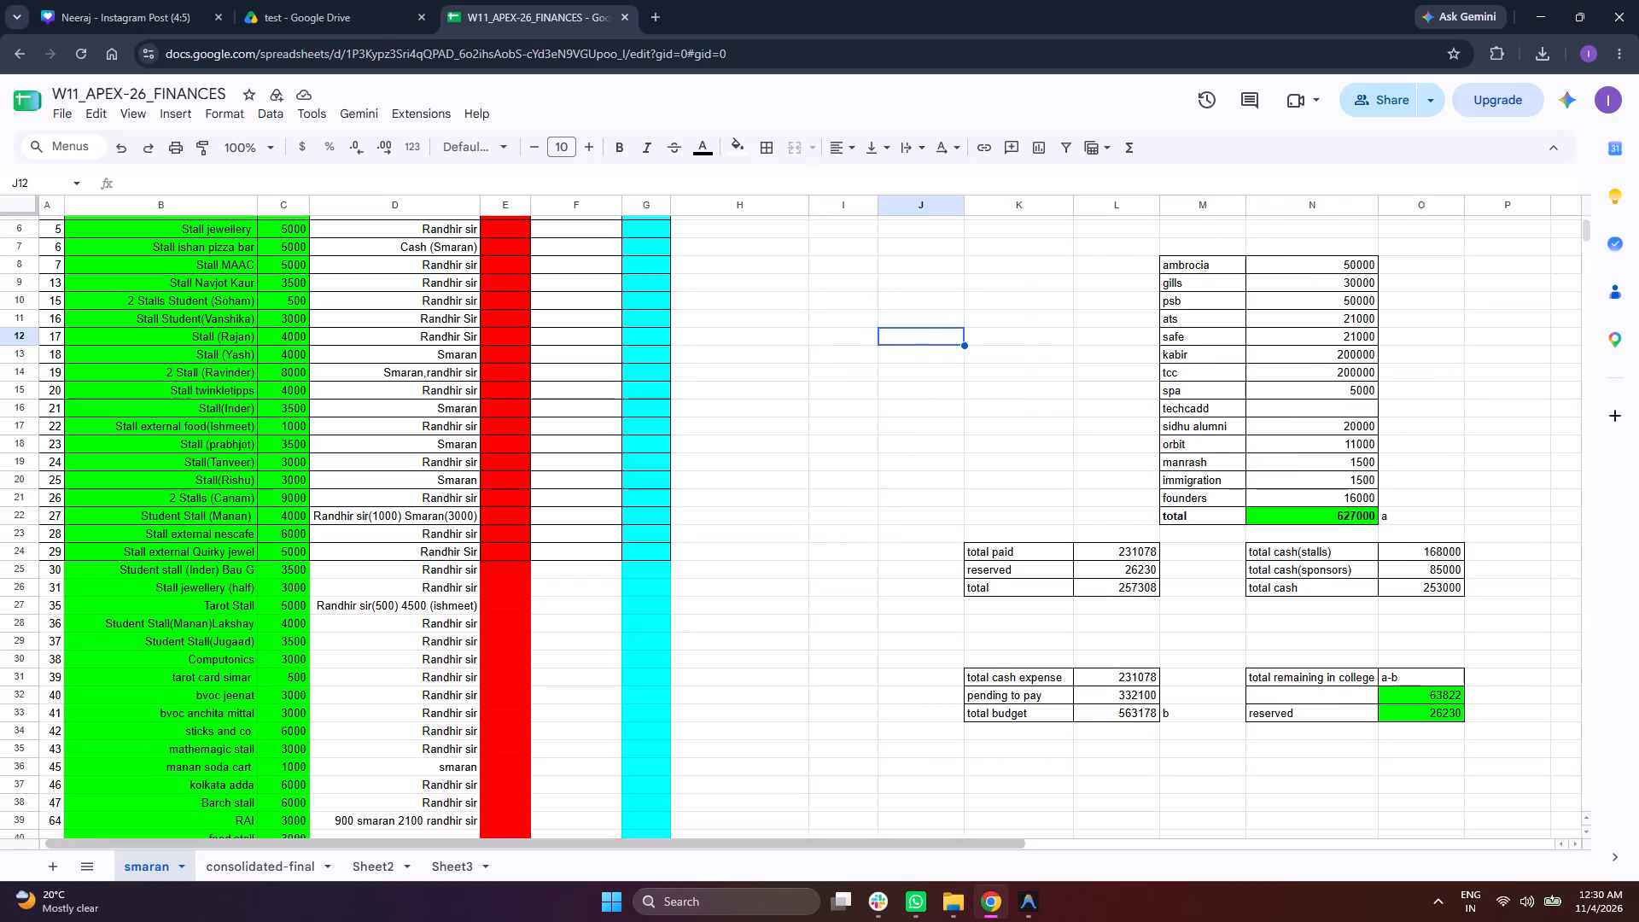
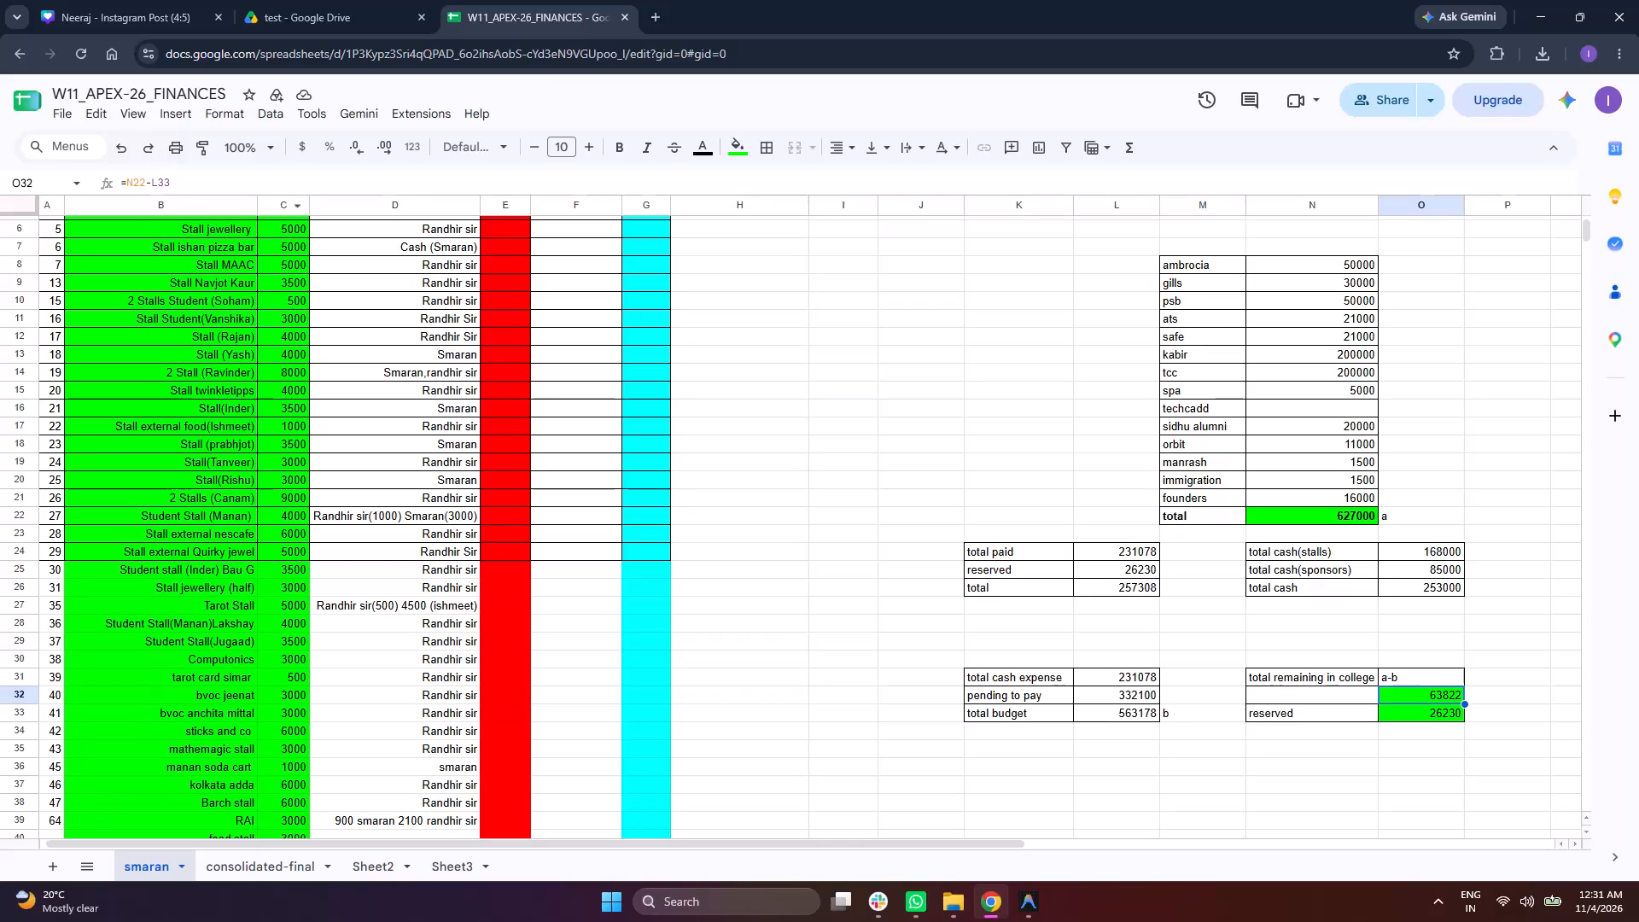
Extend the total remaining in college formula in O32 to also subtract the reserved amount, making it =N22-L33-L25.
left_click(304, 185)
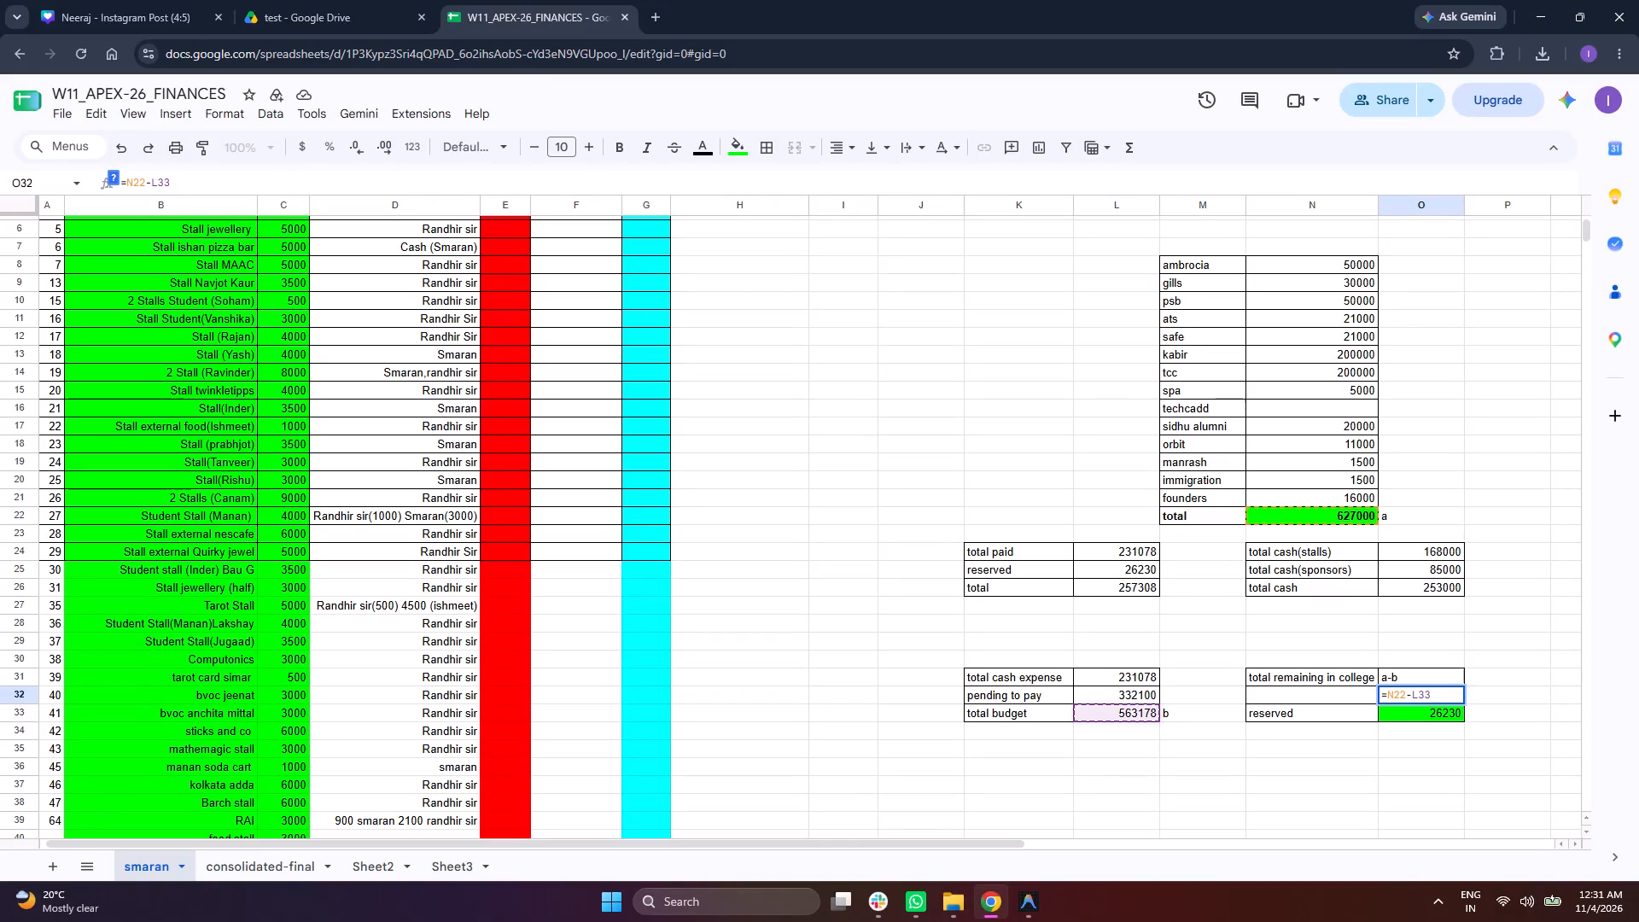
key("minus")
left_click(1113, 571)
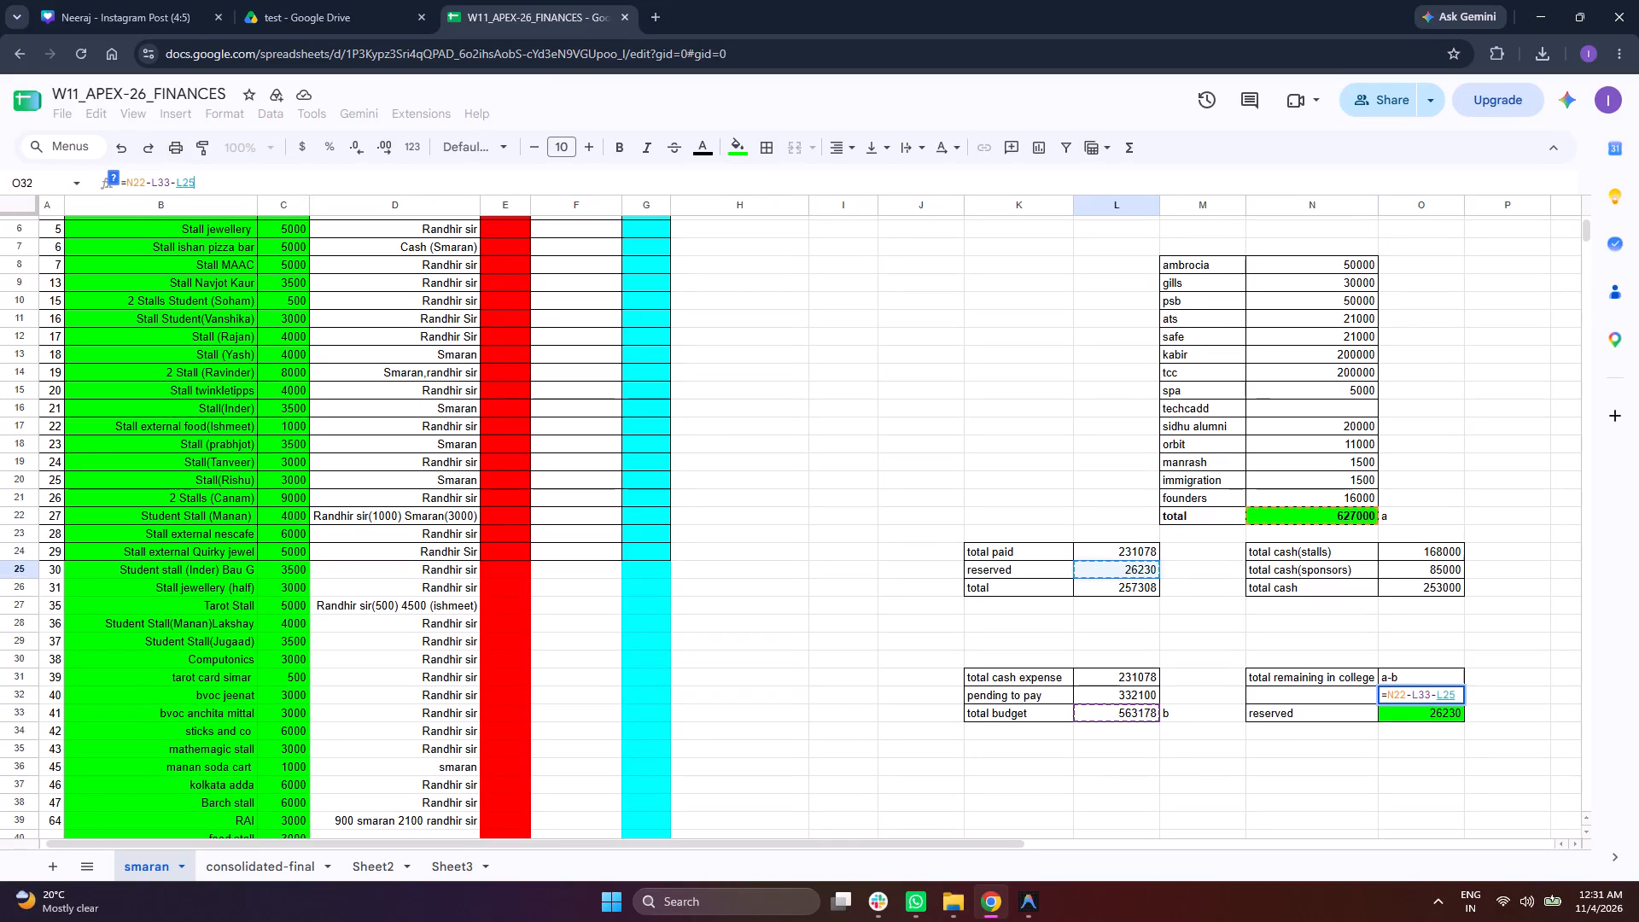
key("Return")
Capture a screenshot of the region containing the sponsorship, payment, cash, budget and remaining-funds tables.
left_click(1304, 781)
key("Print")
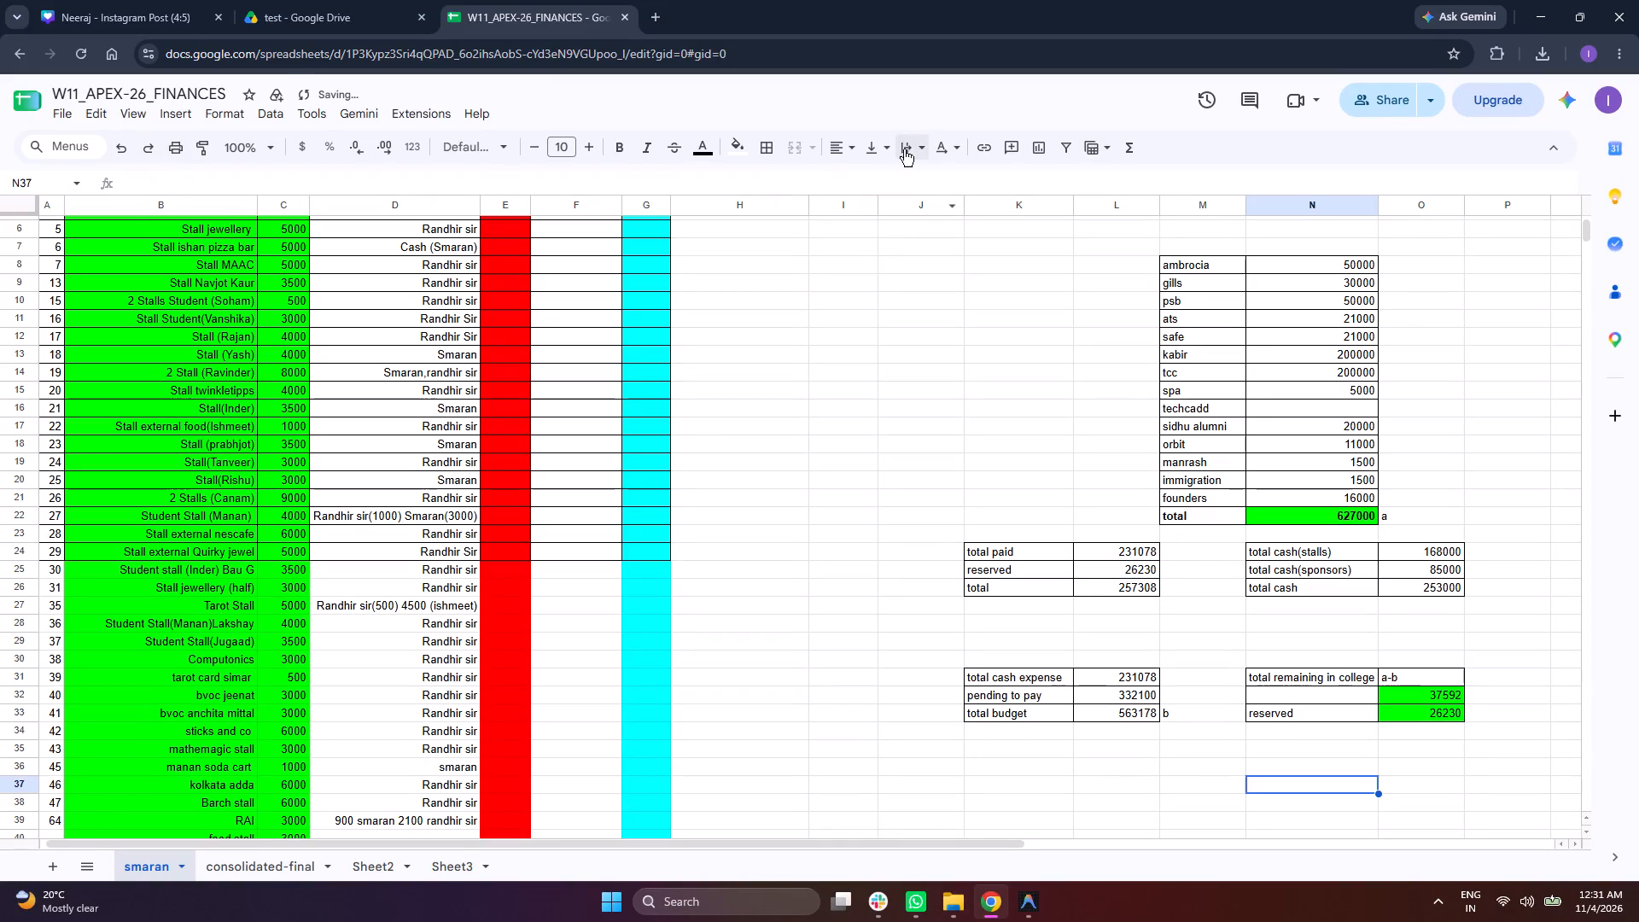
left_click_drag(922, 247, 1499, 752)
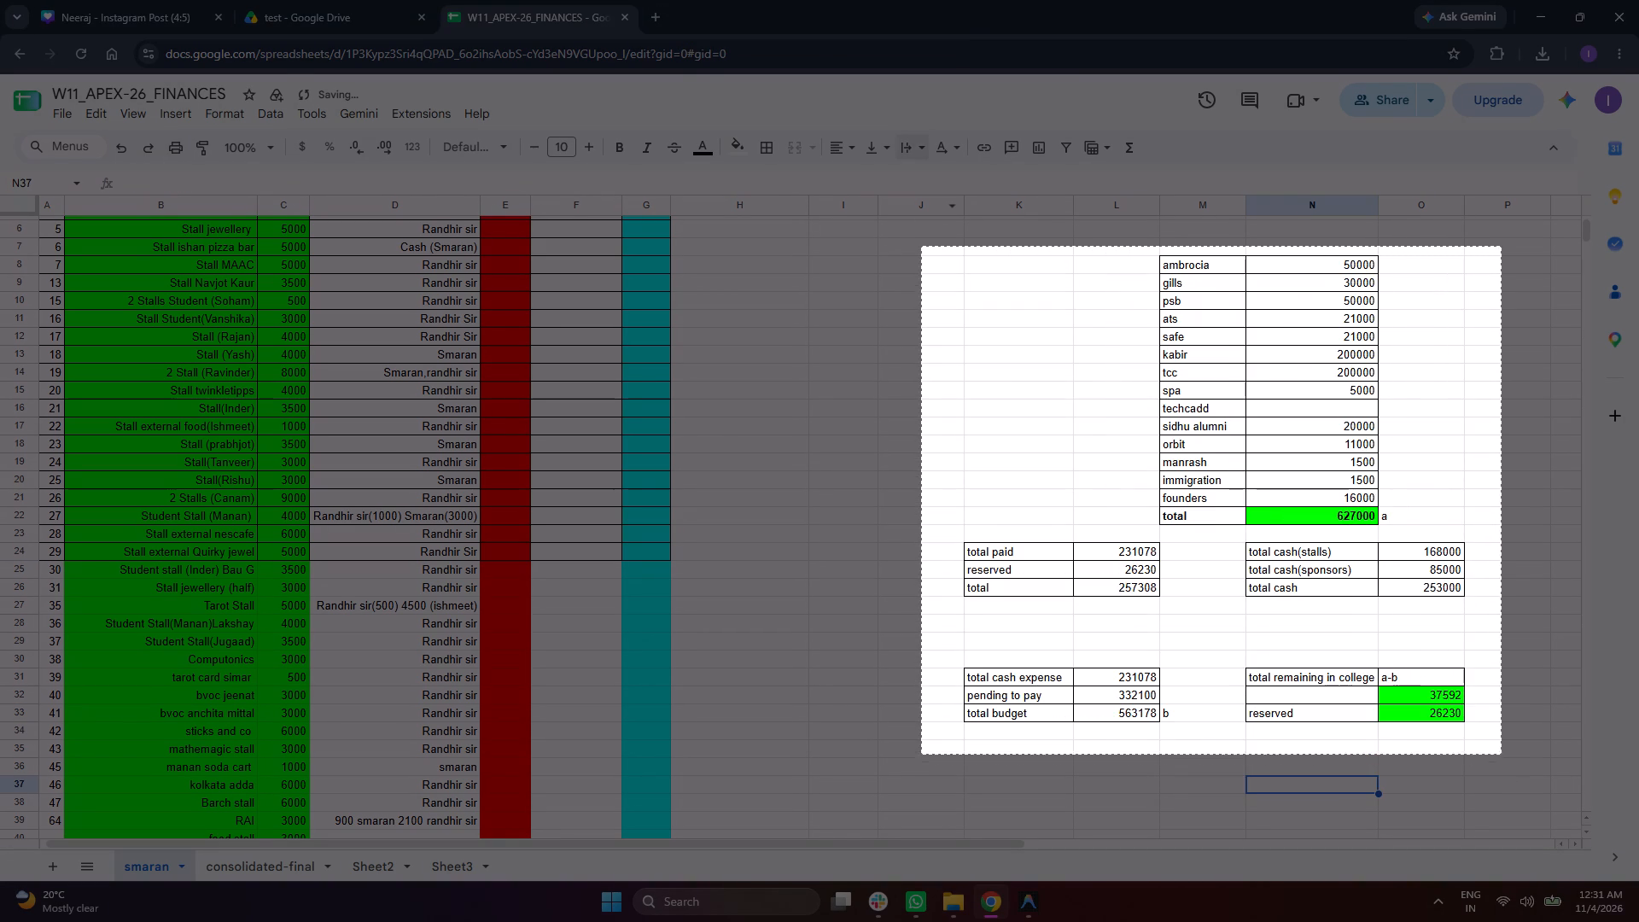
left_click_drag(1499, 752, 1496, 738)
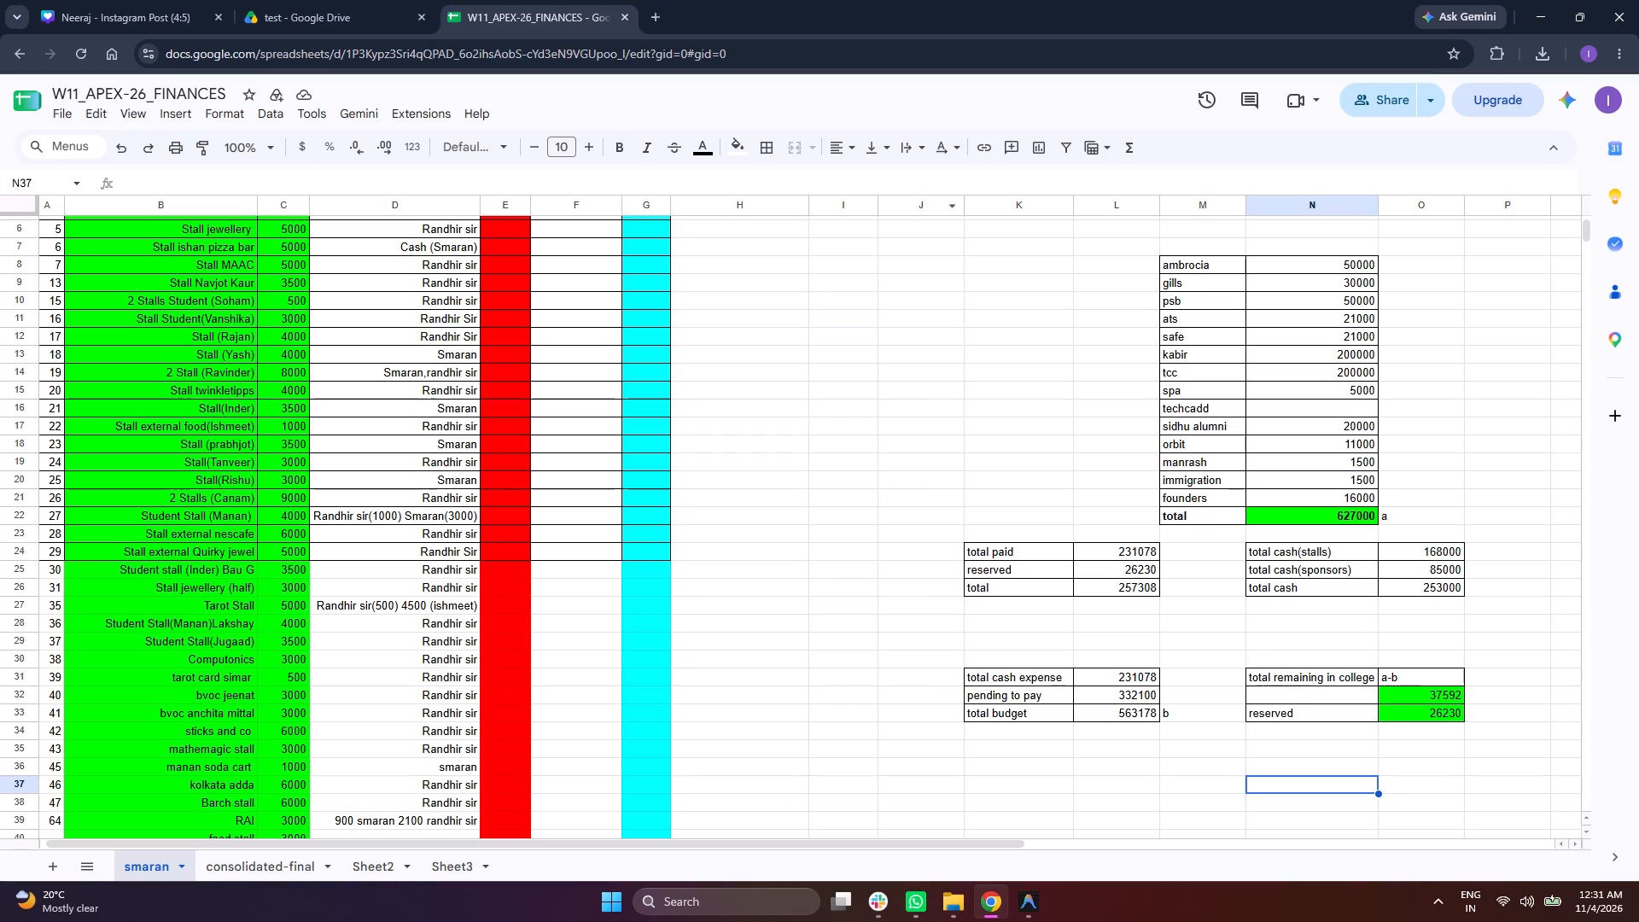
Change the calculation label beside total remaining in college in O31 to a-b-c.
left_click(1423, 681)
left_click(178, 183)
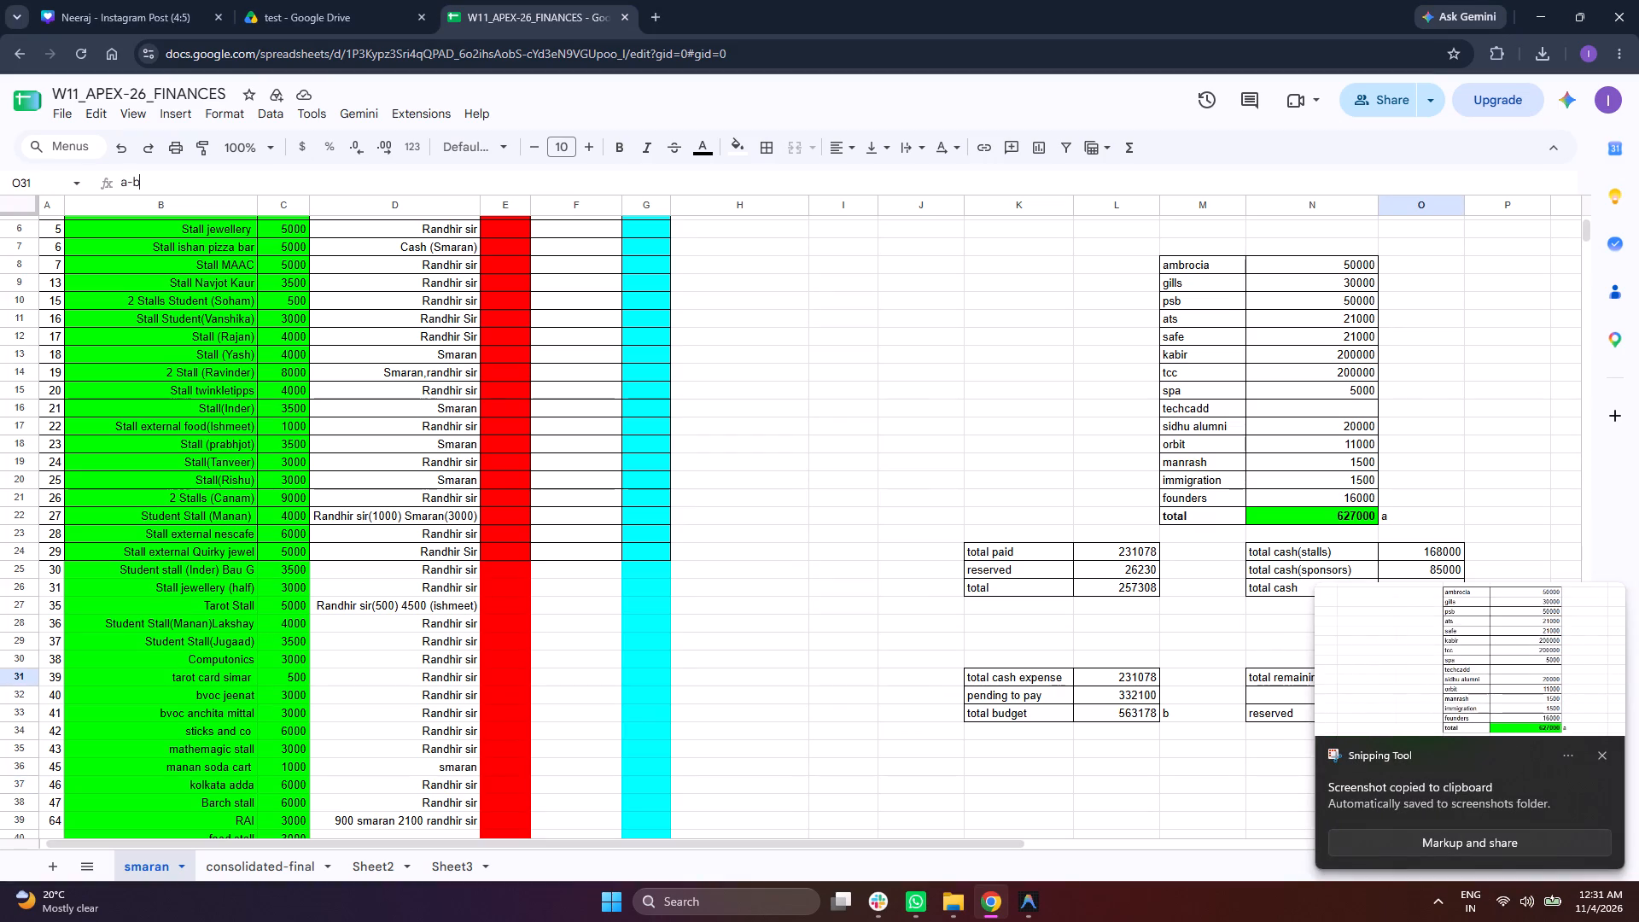
key("minus")
key("c")
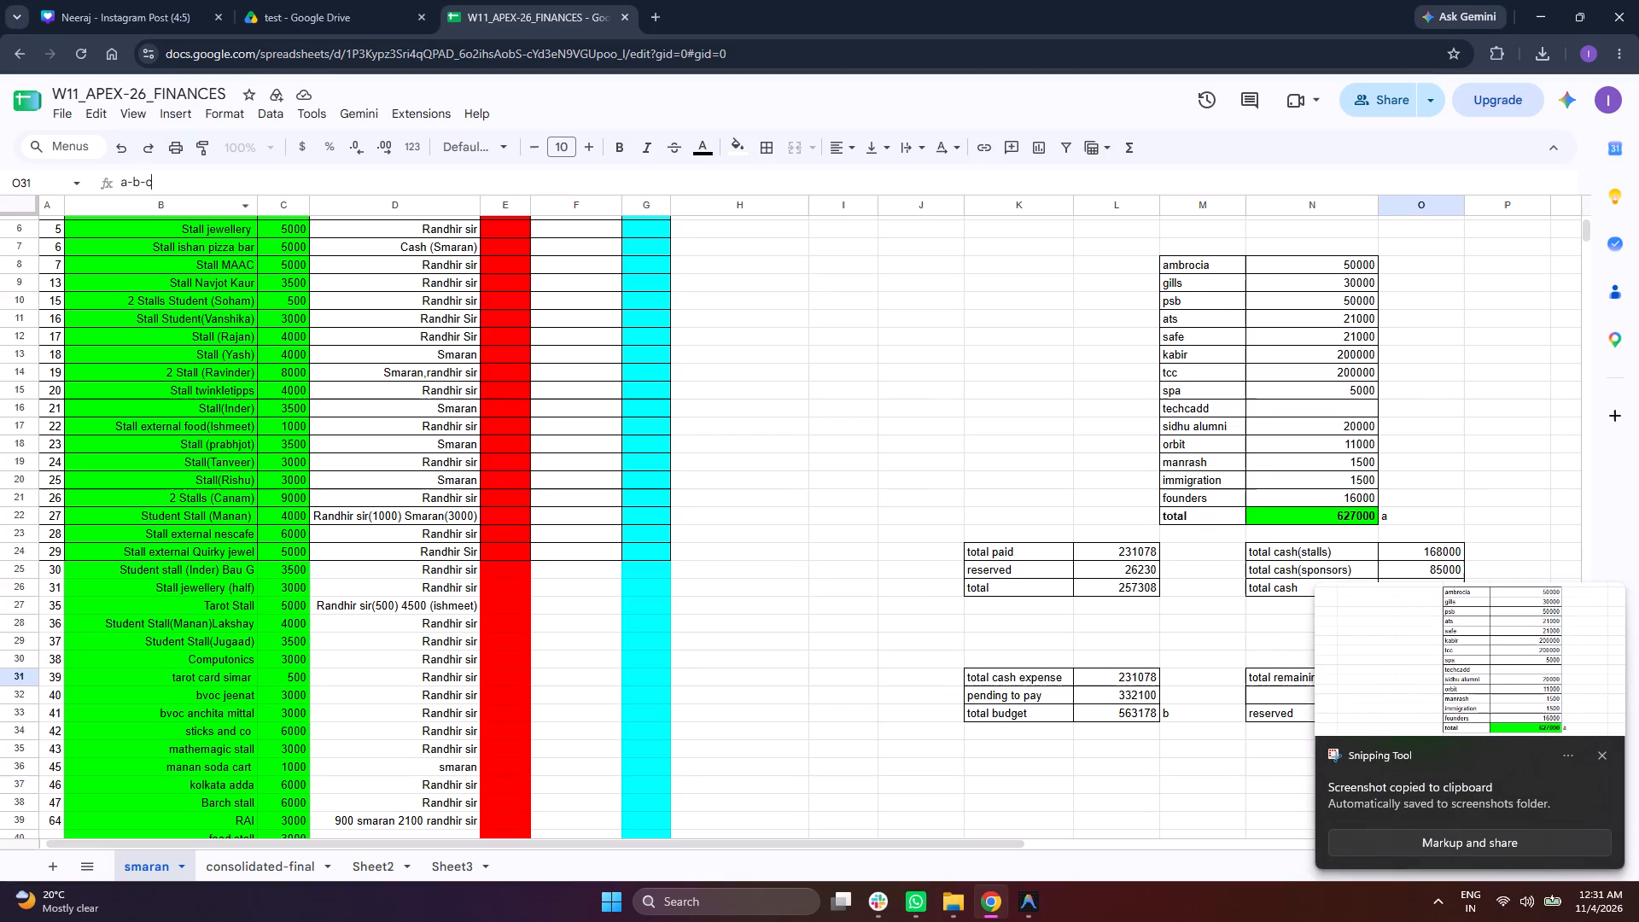
Label the reserved amount in the payment table as c in the adjacent cell M25.
left_click(1178, 568)
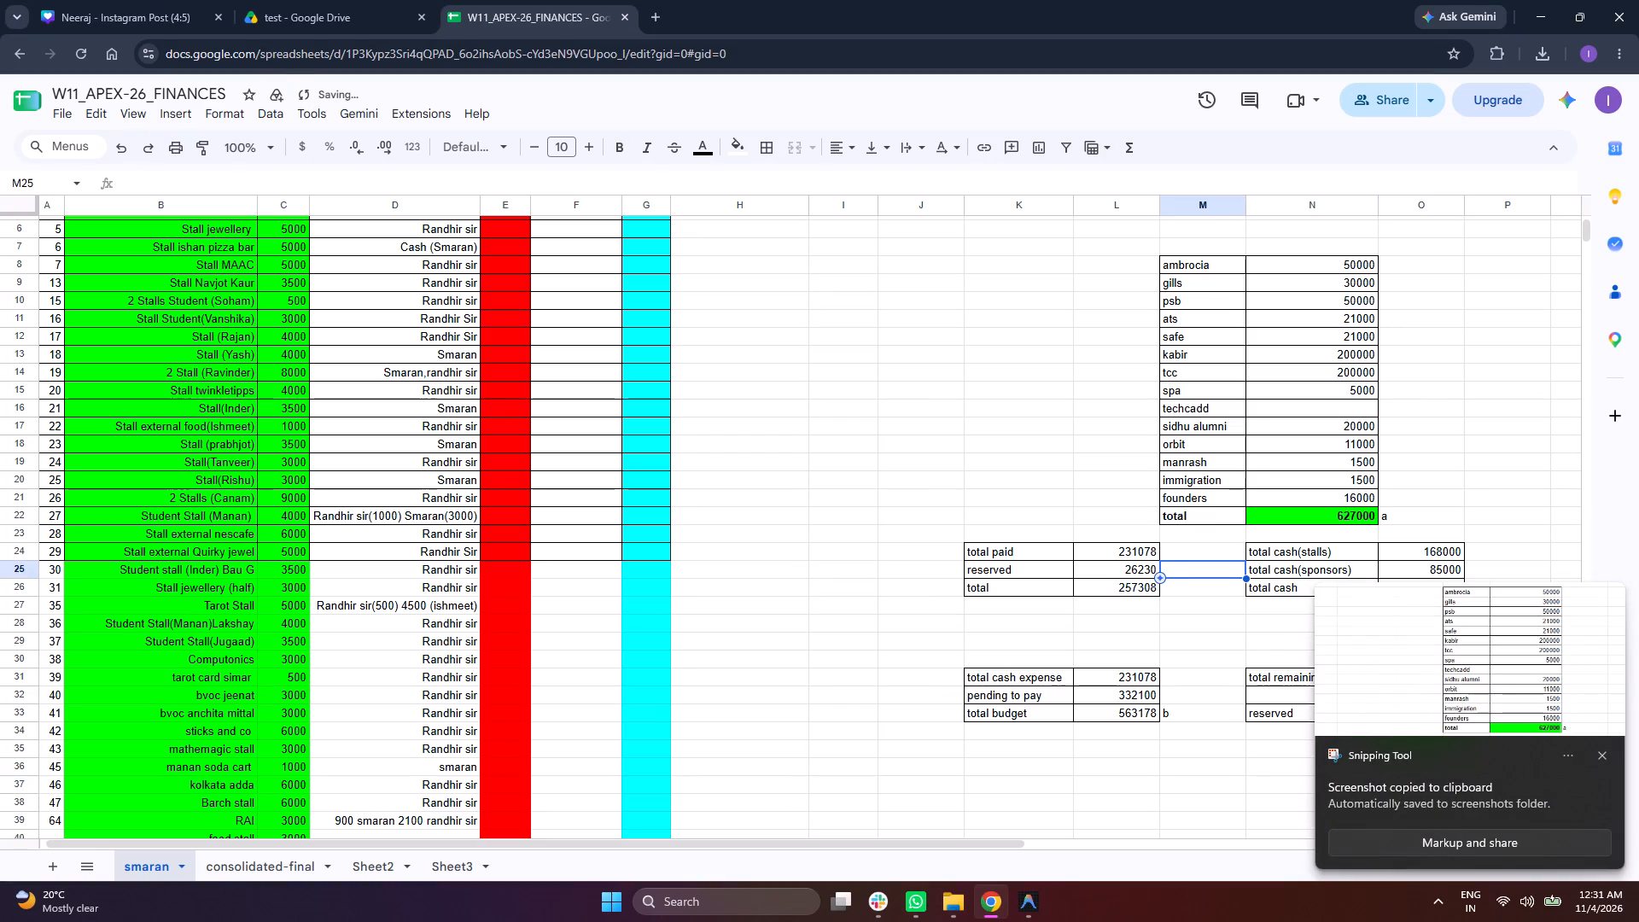
key("c")
left_click(880, 624)
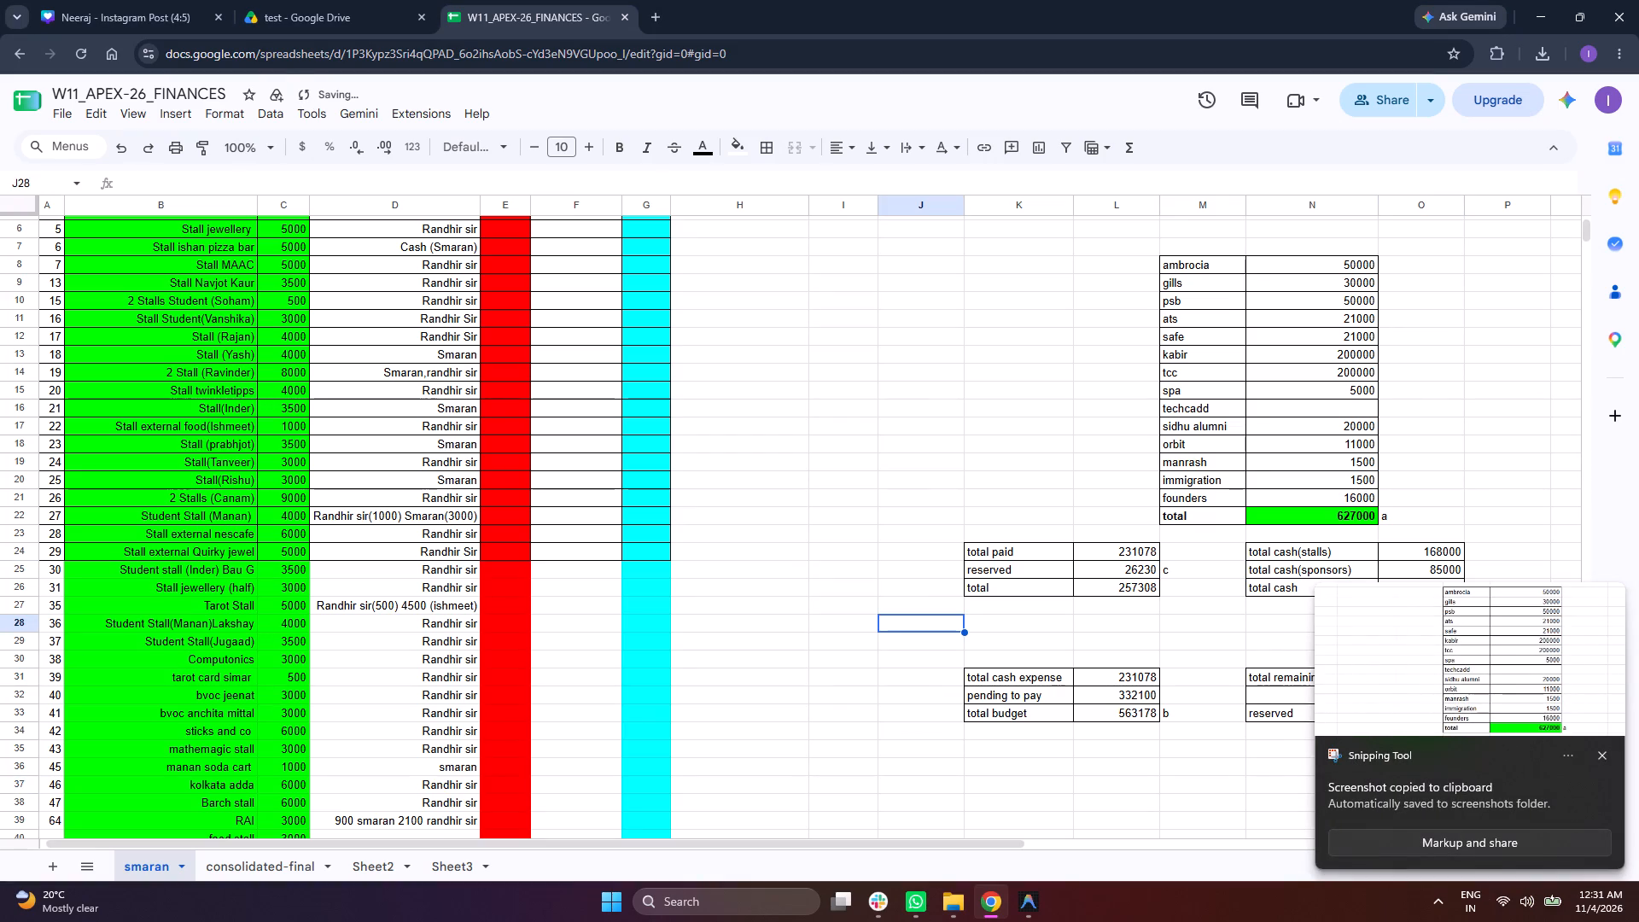
Dismiss the screenshot notification and recapture the region with the sponsorship, payment, cash, budget and remaining-funds tables, including the c labels.
left_click(1599, 757)
key("Print")
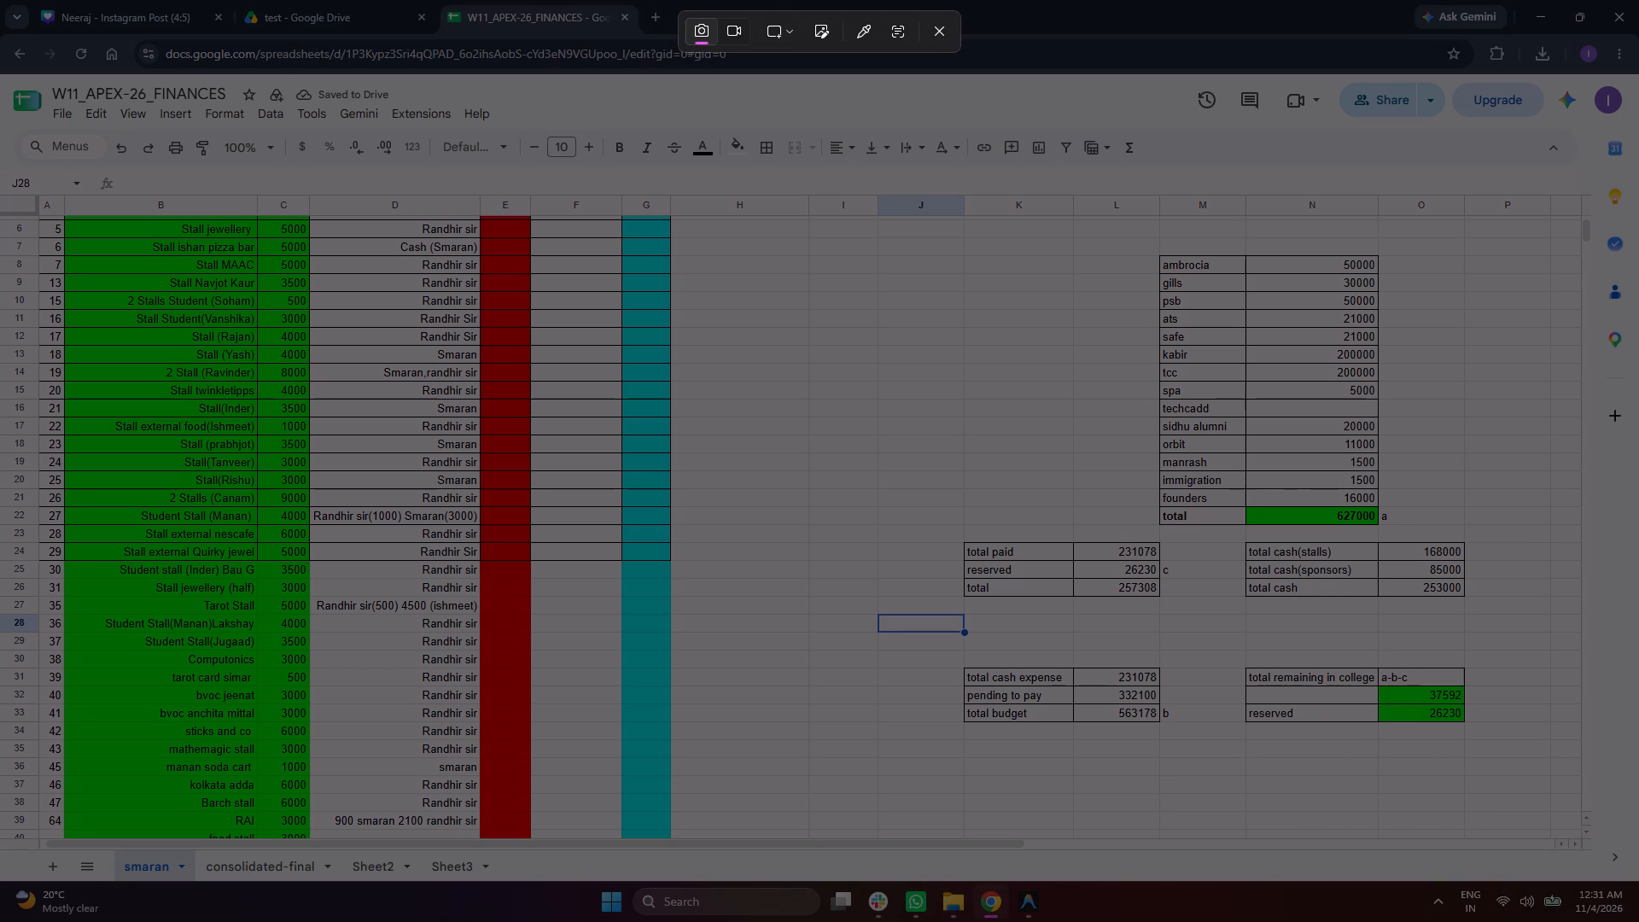
left_click_drag(936, 242, 1369, 715)
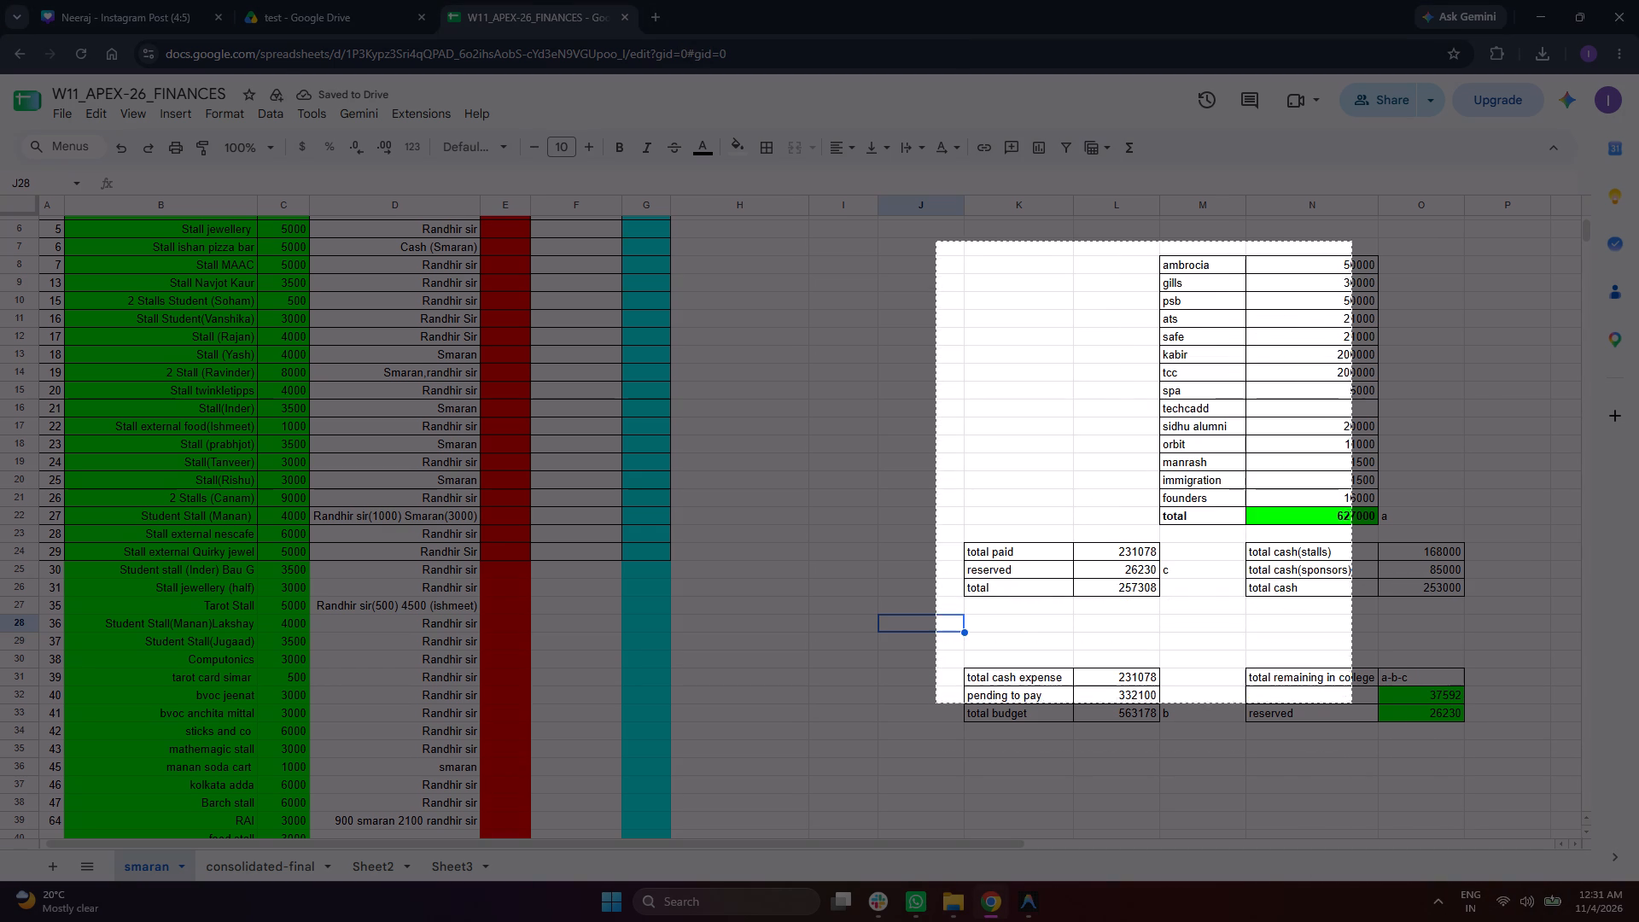
left_click_drag(1369, 715, 1496, 744)
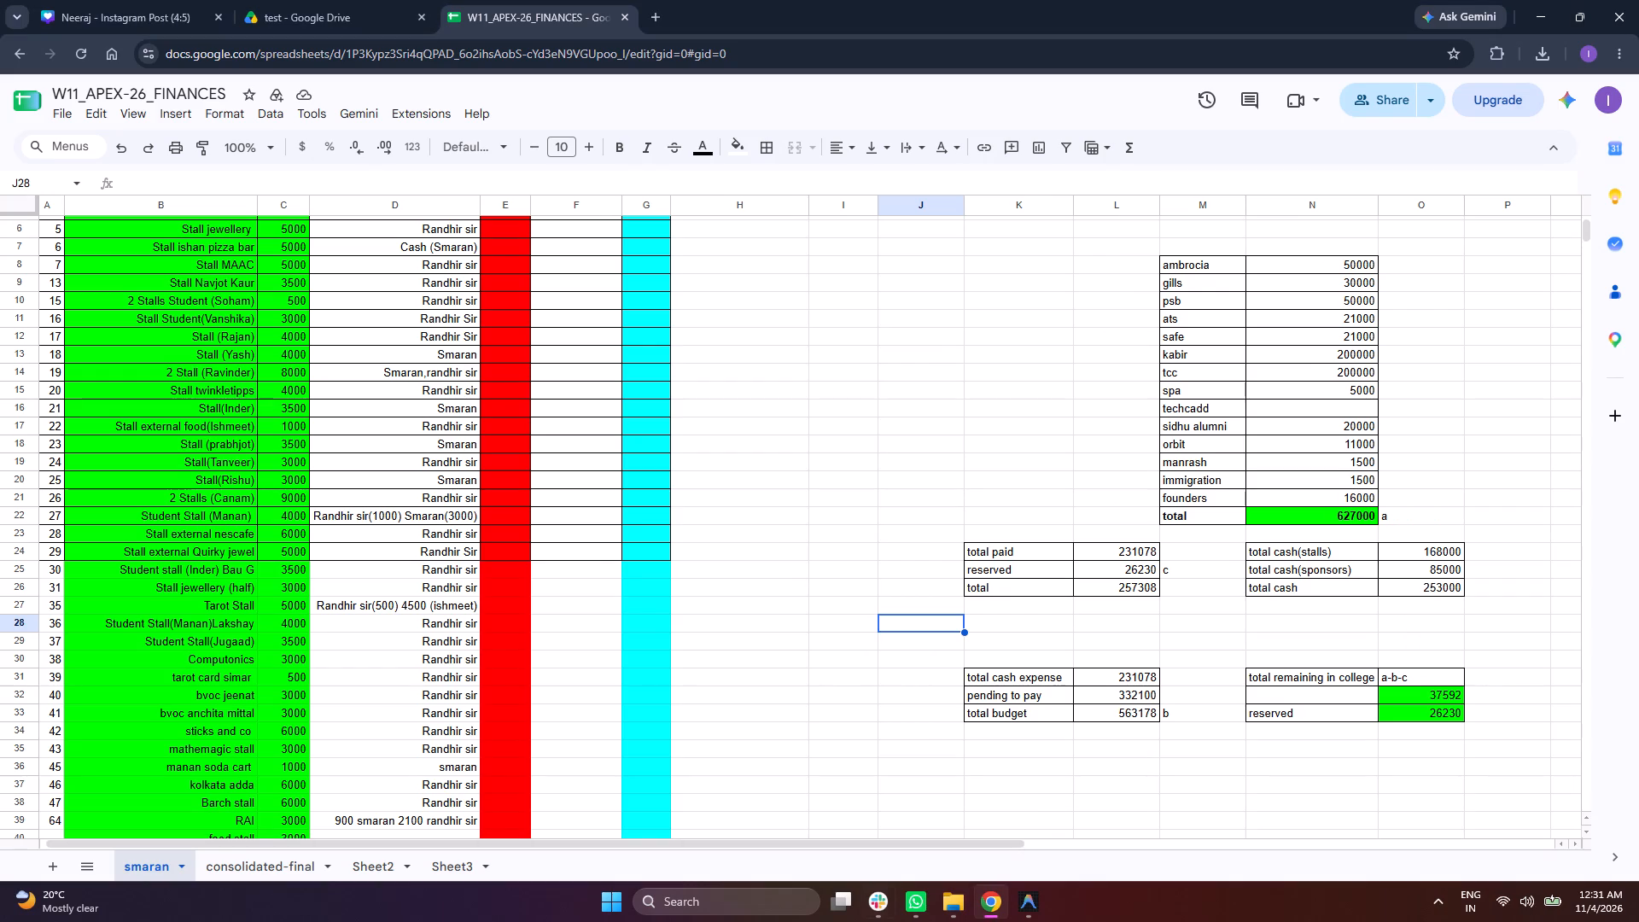
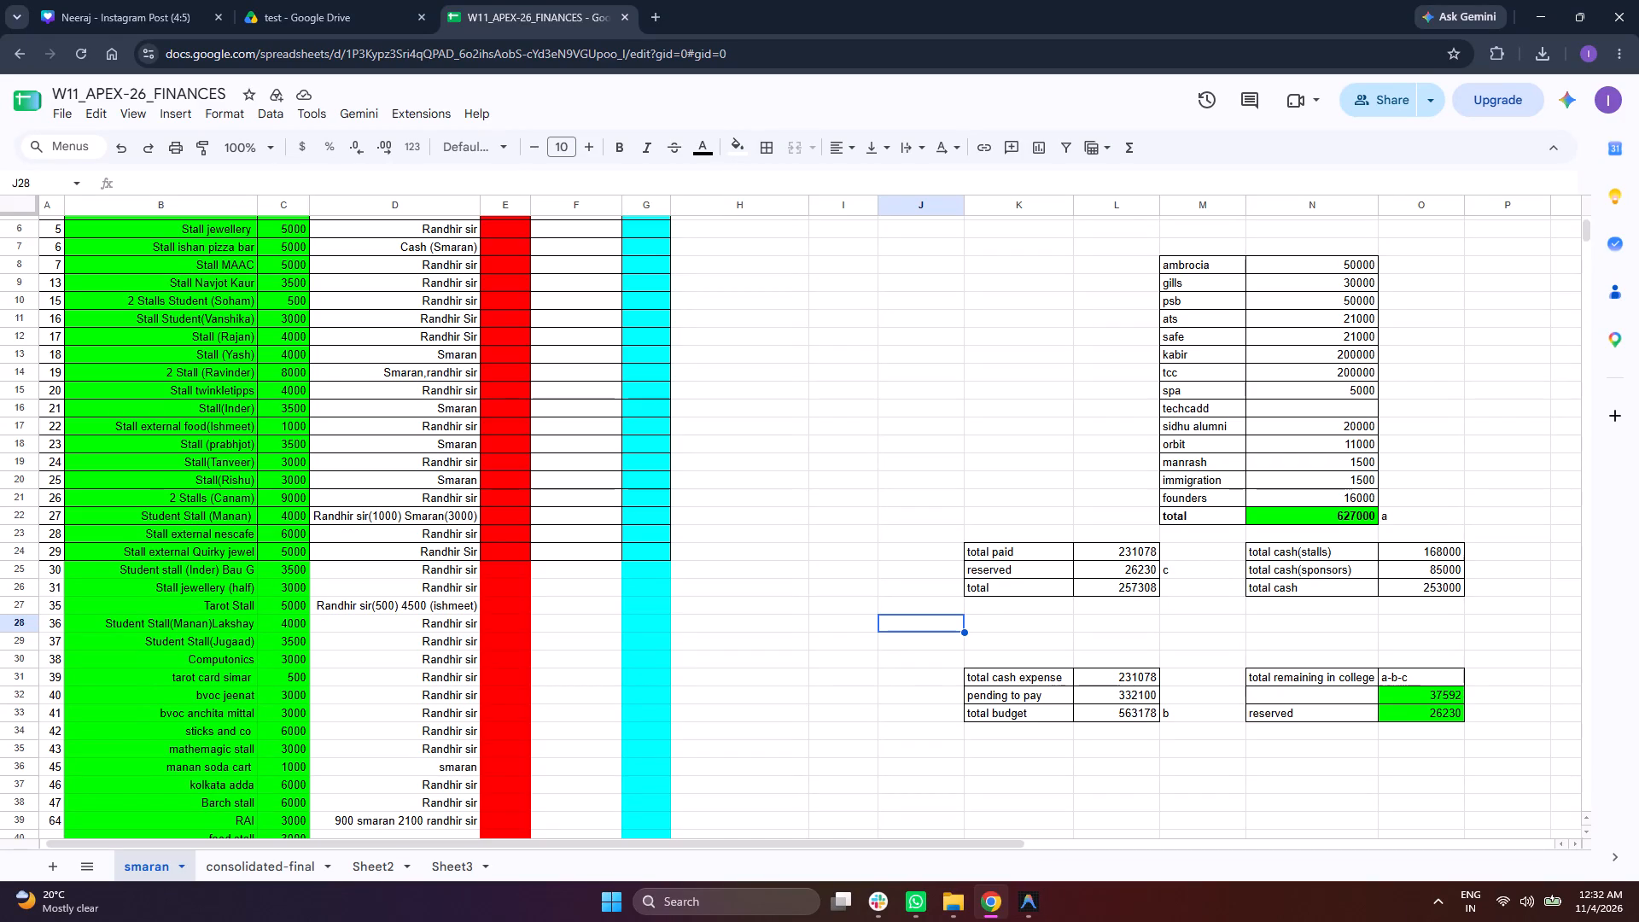
Clear the labels and amounts from the remaining-in-college and reserved table in N31:O33, keeping its borders and green fills.
left_click(1334, 678)
key("BackSpace")
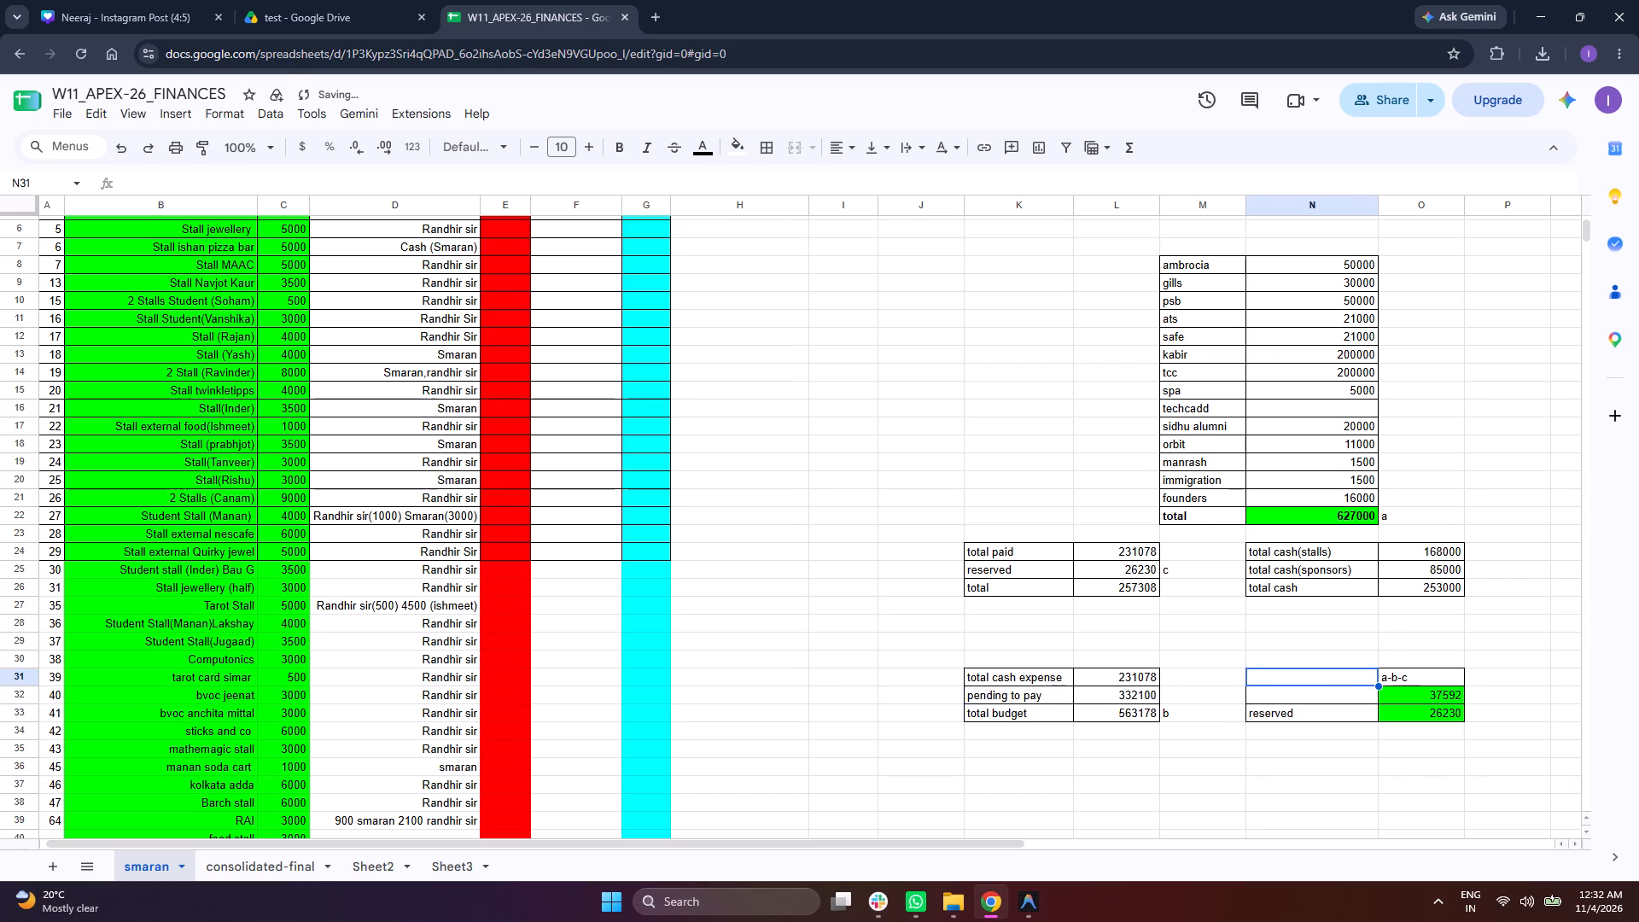
left_click(1391, 678)
key("BackSpace")
left_click(1397, 689)
key("BackSpace")
left_click(1409, 716)
key("BackSpace")
left_click(1373, 719)
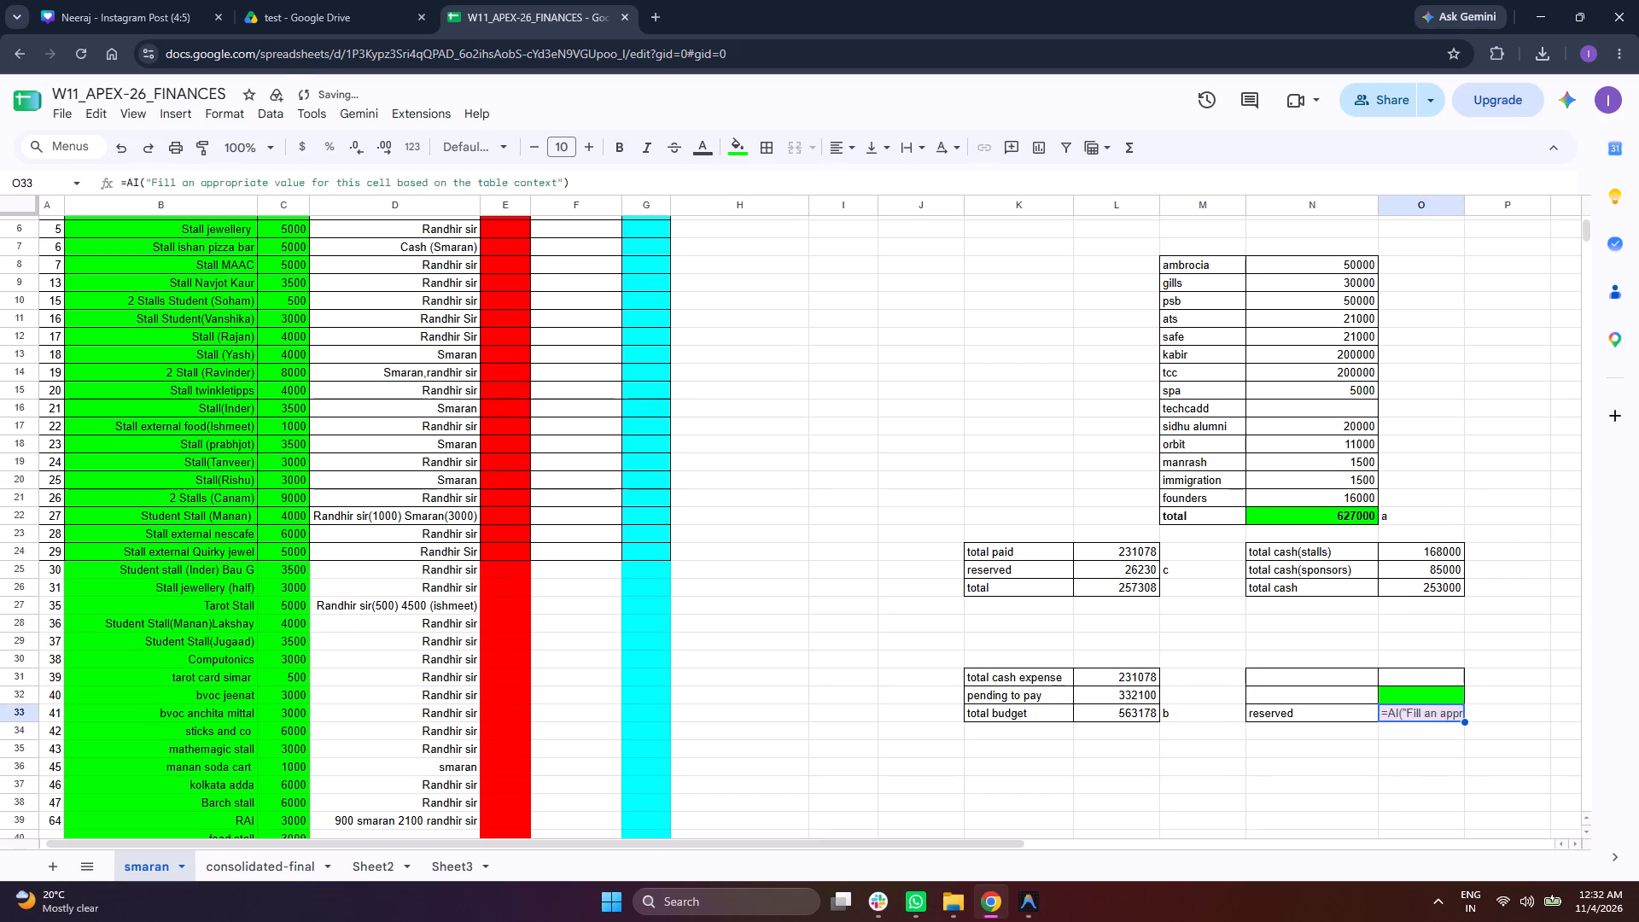
key("BackSpace")
left_click(1357, 710)
key("BackSpace")
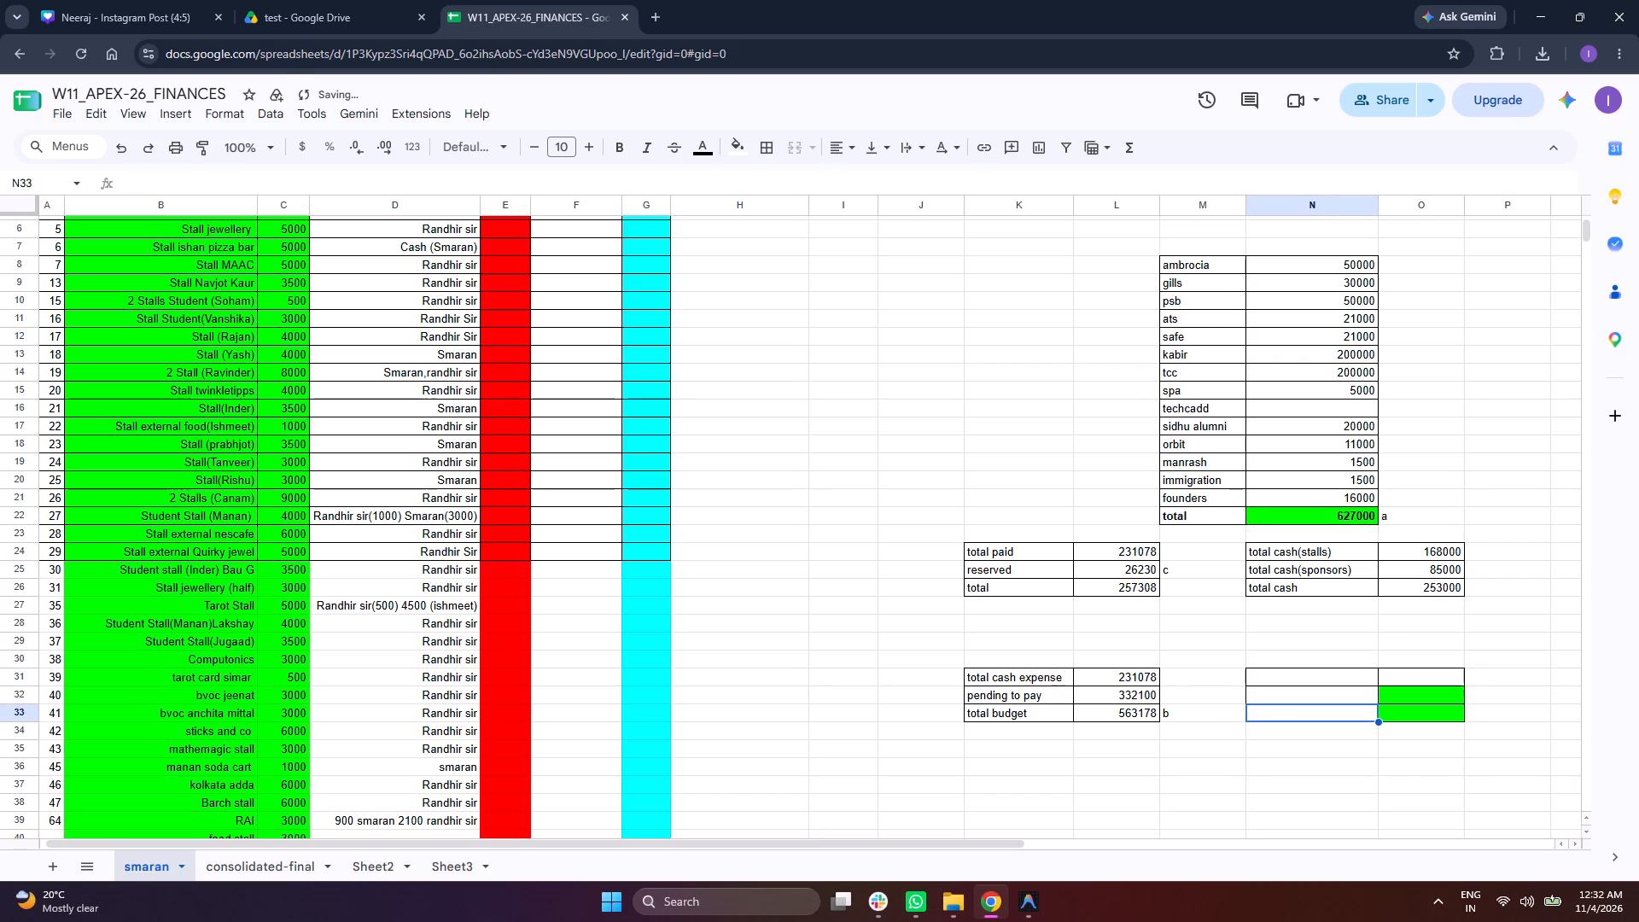
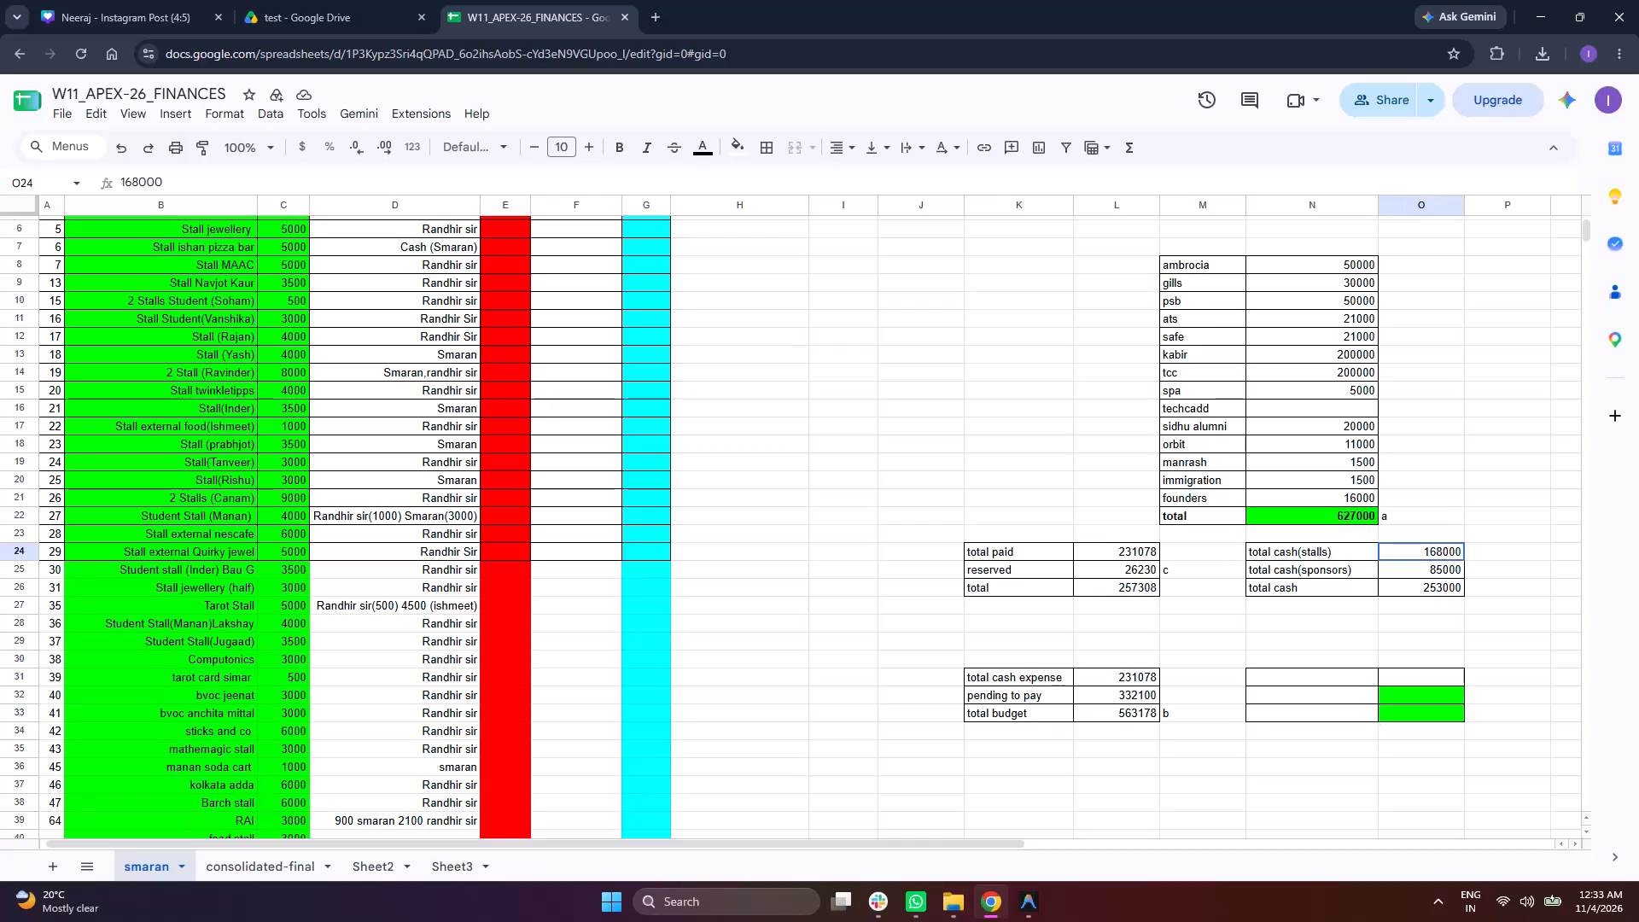
Fill the total cash (stalls) amount in O24 with green and mark it with the letter b in P24.
left_click(733, 153)
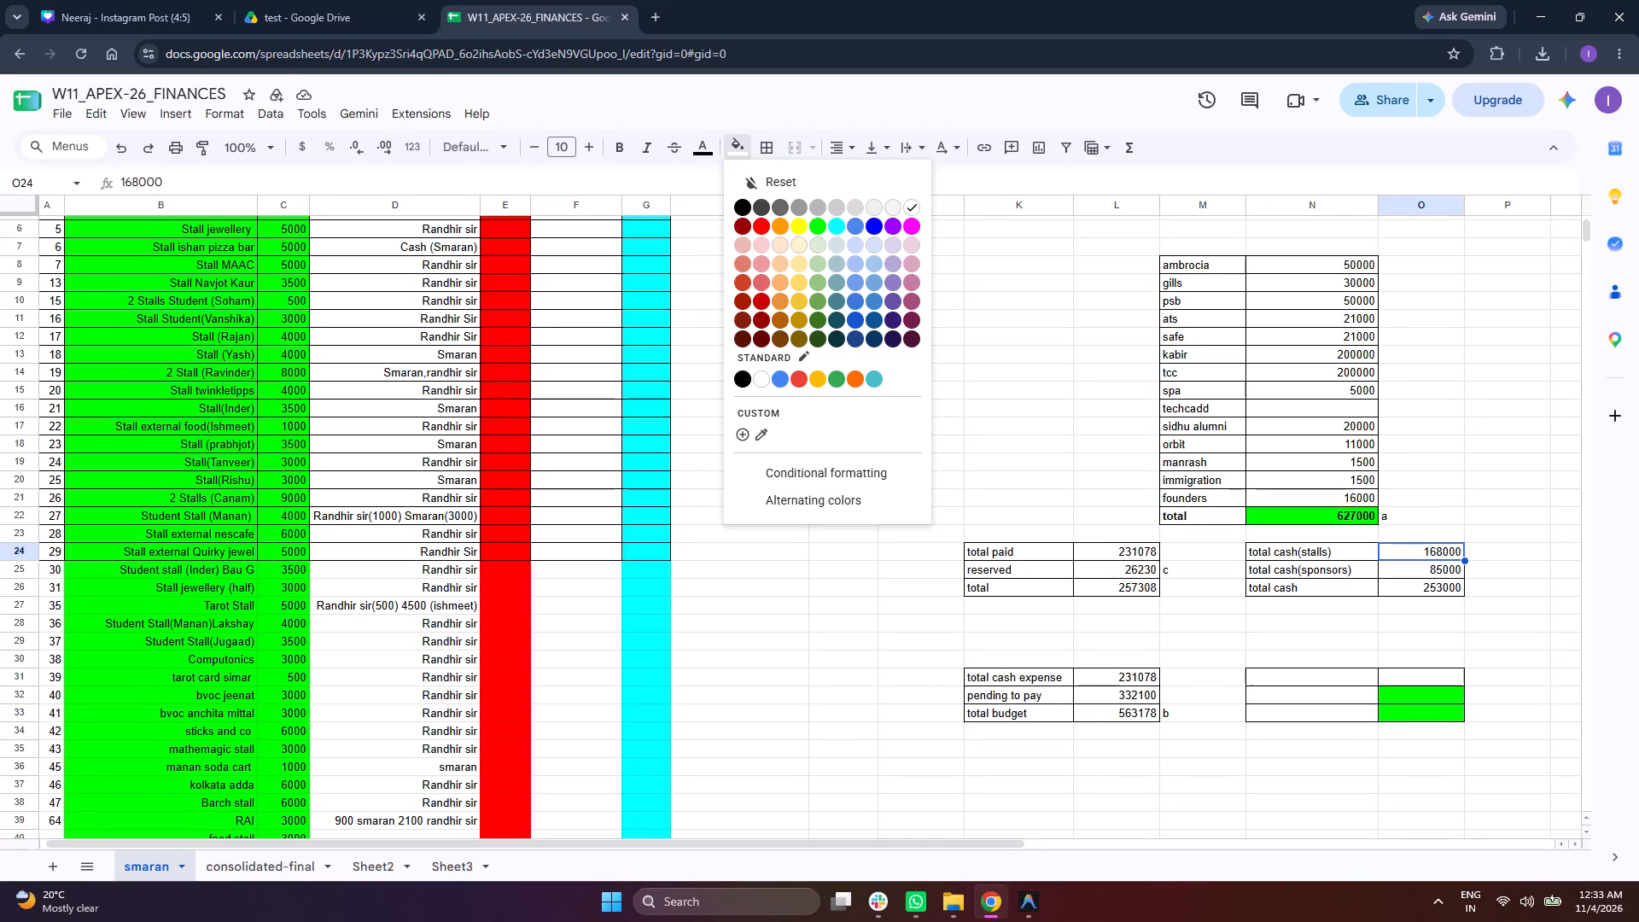
left_click(812, 226)
left_click(1494, 552)
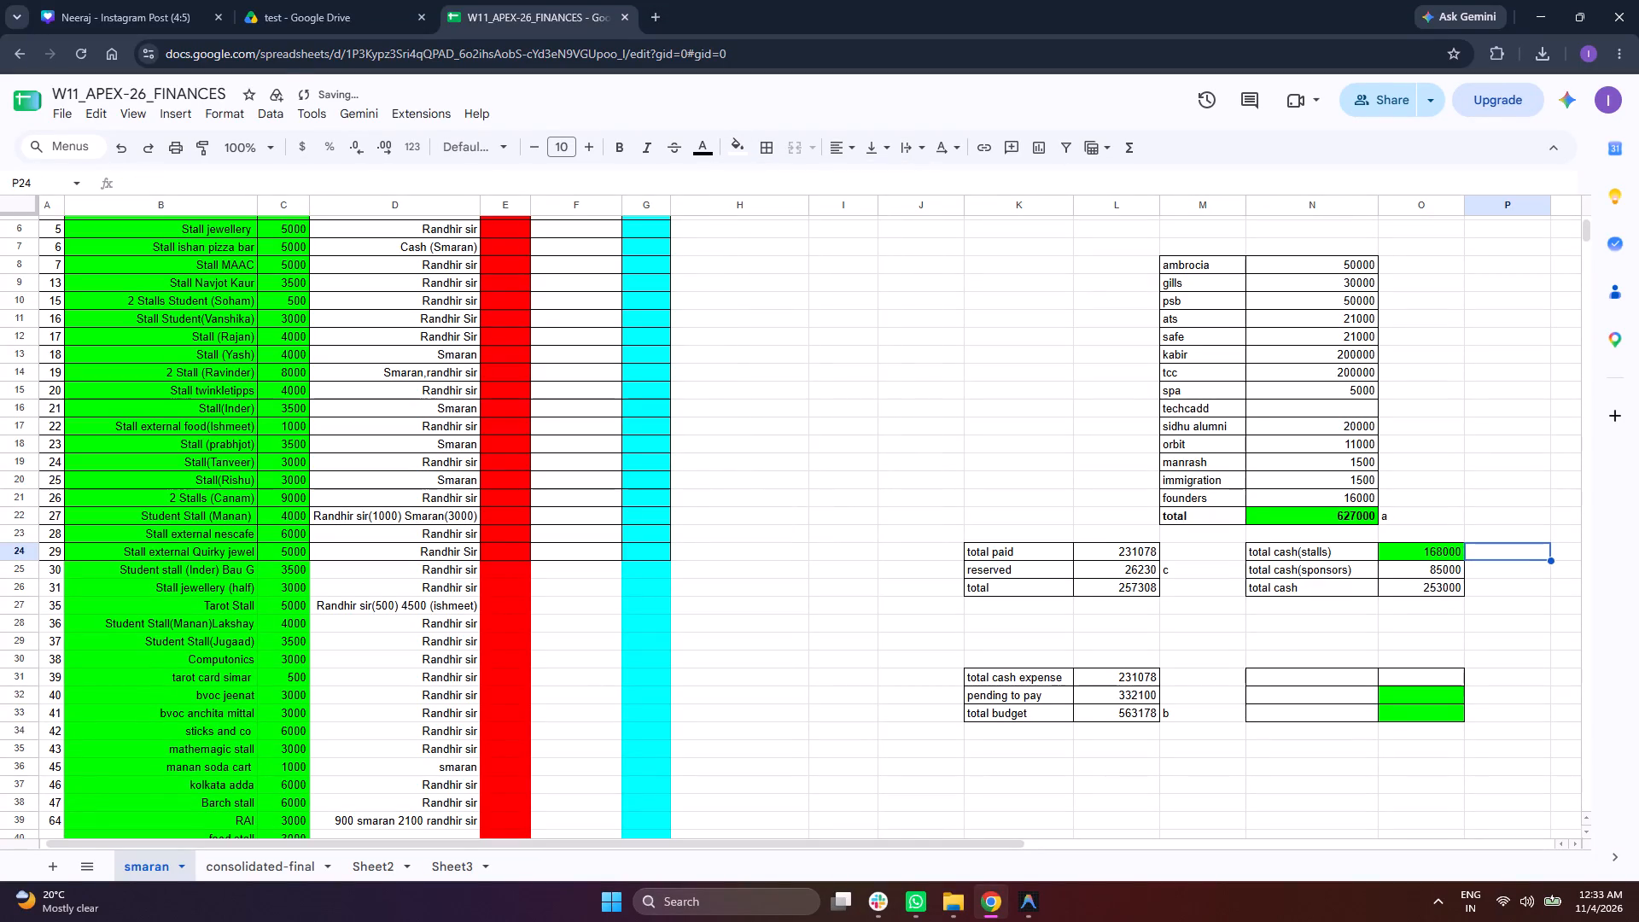
key("b")
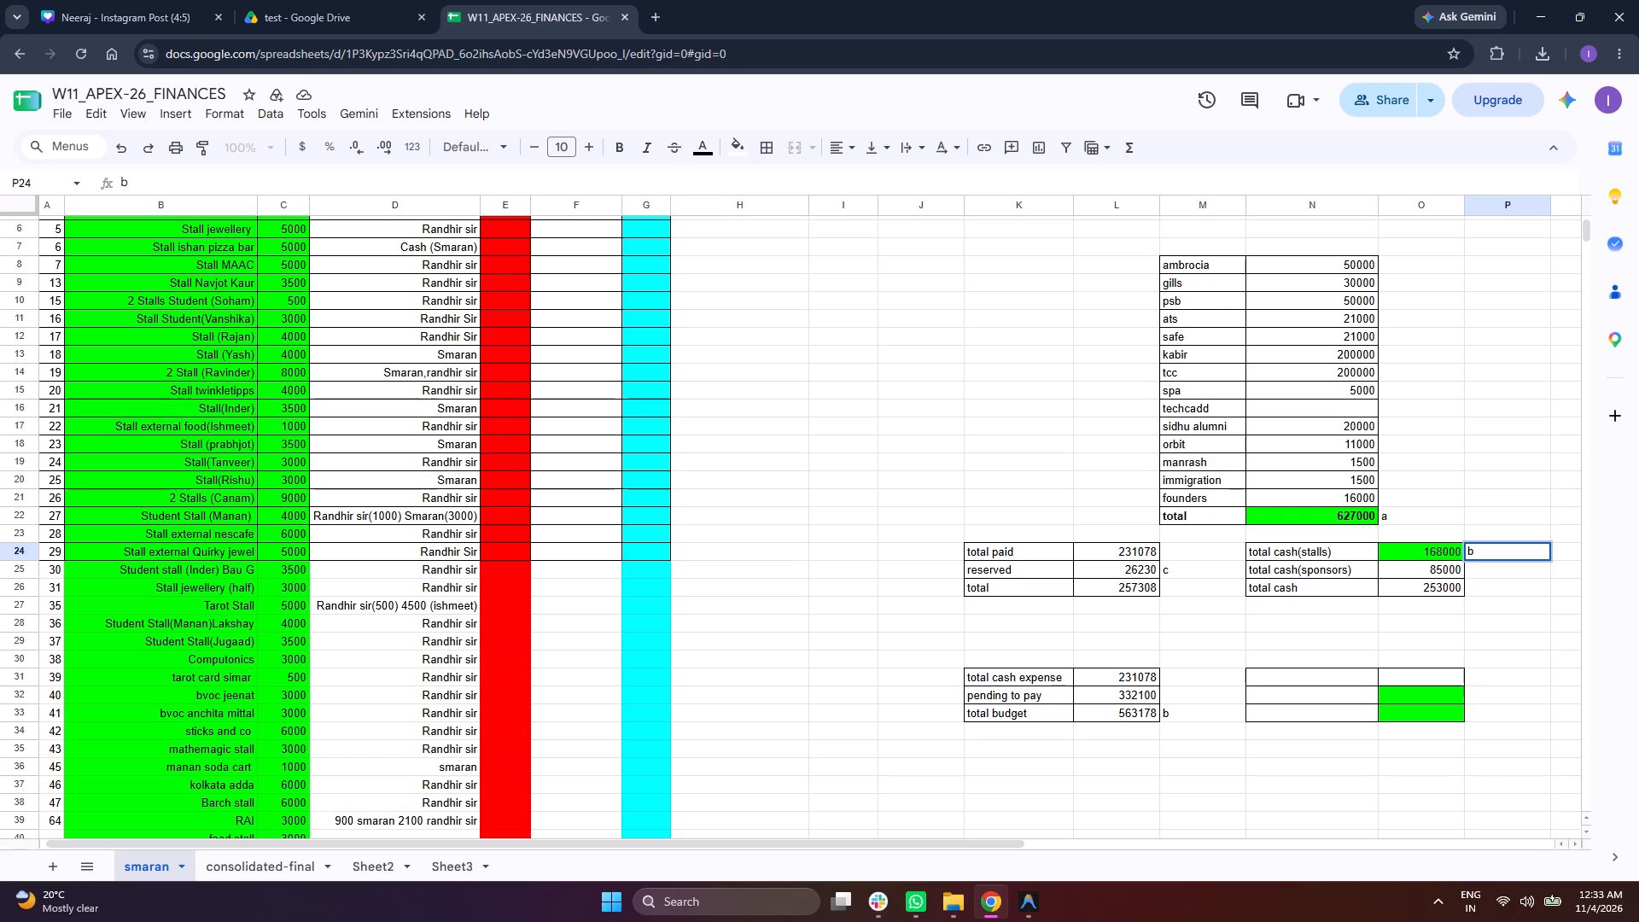
Check the combined sum of the gills, spa, sidhu alumni, orbit, manrash, immigration and founders sponsor amounts.
left_click_drag(1336, 393, 1337, 496)
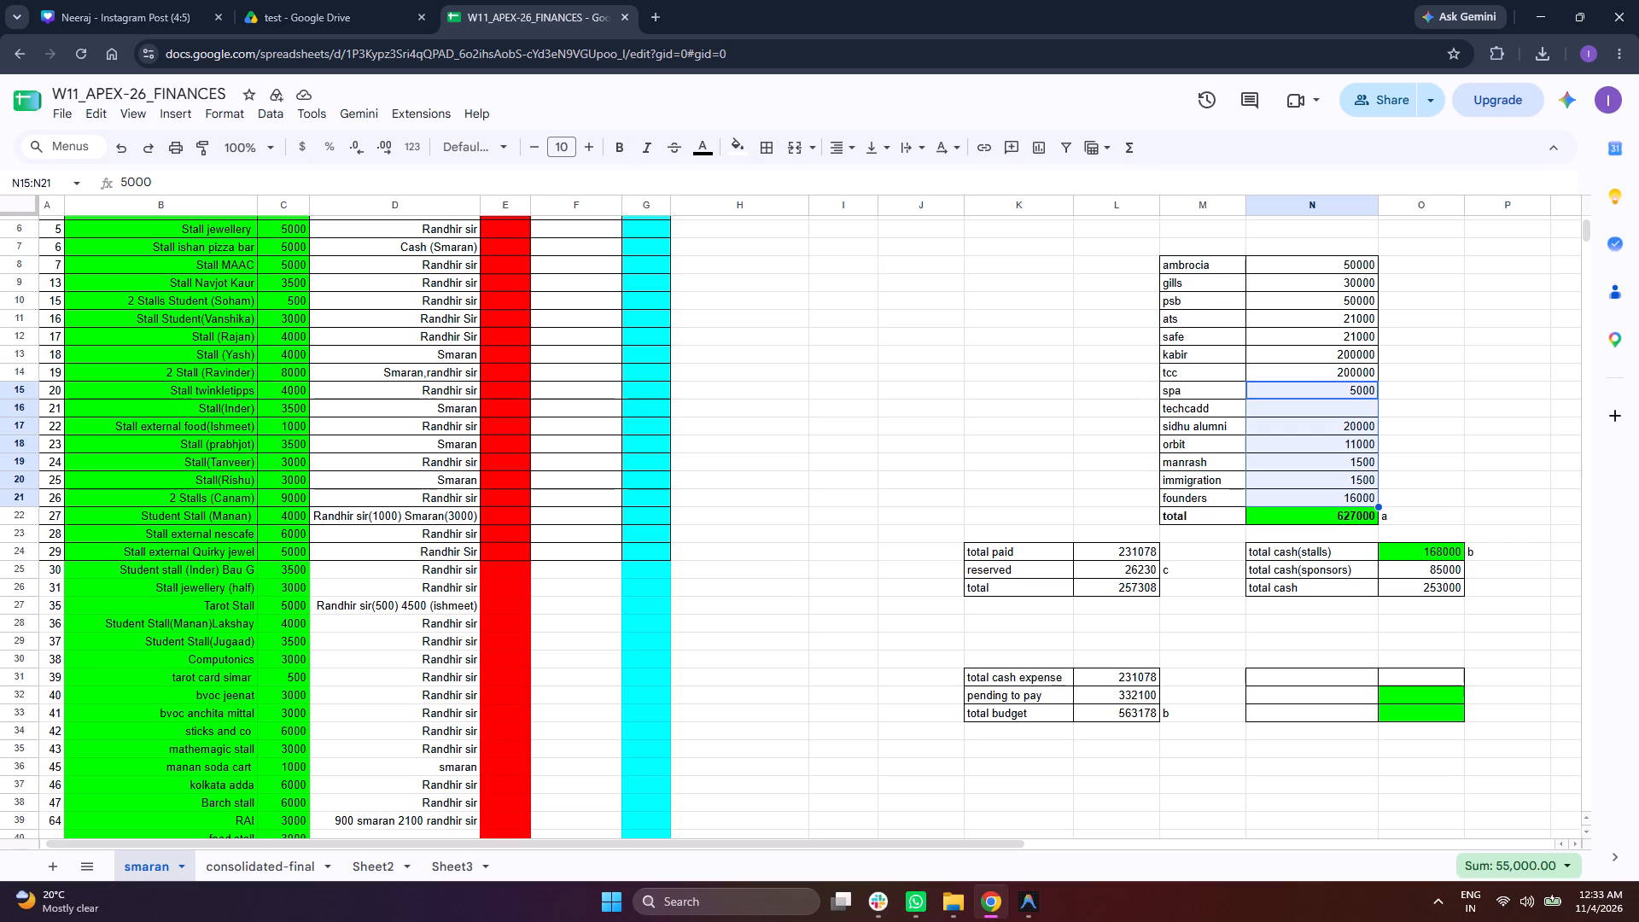
left_click(1323, 286, "shift")
left_click(1426, 339)
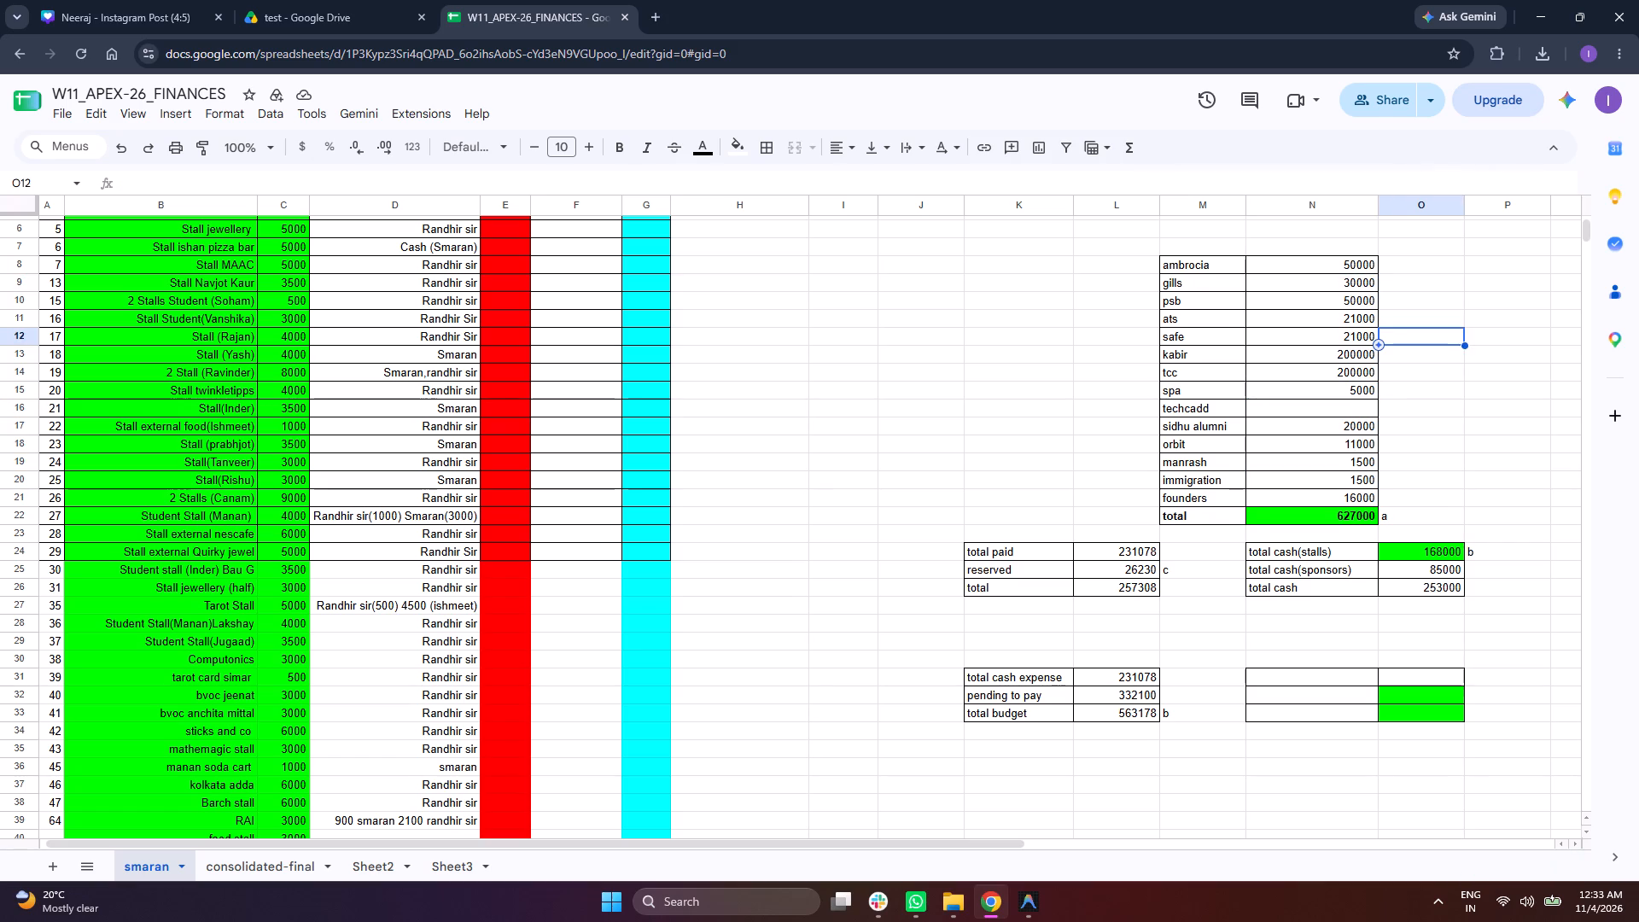
left_click(1327, 278)
left_click(1315, 395, "ctrl")
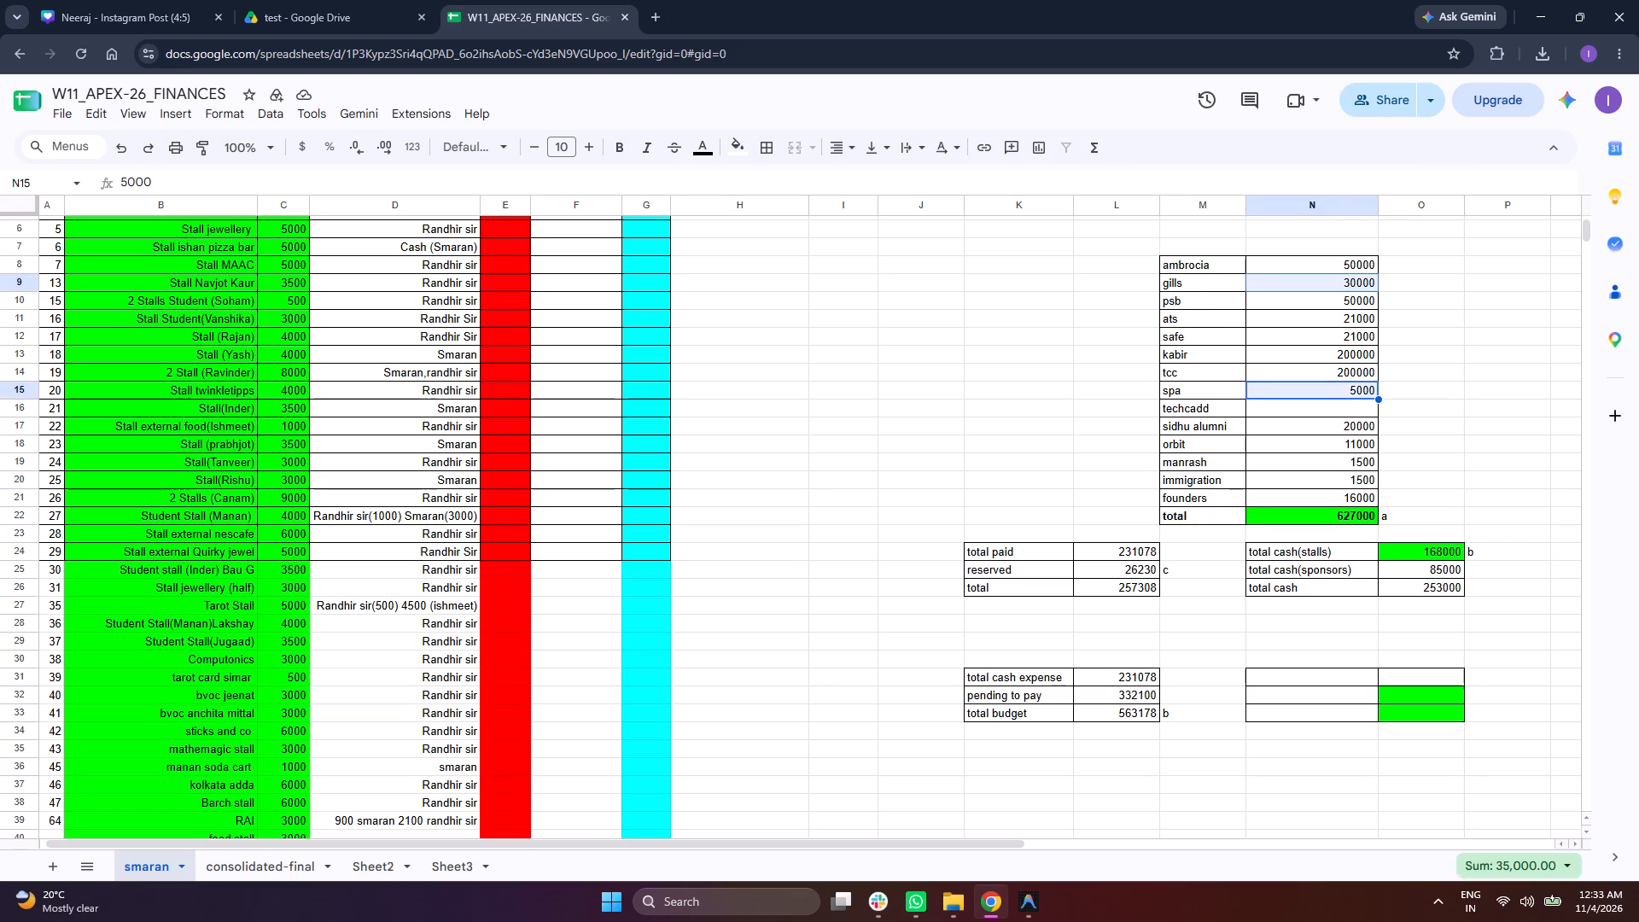
left_click(1315, 429, "ctrl")
left_click(1321, 443, "ctrl")
left_click(1325, 467, "ctrl")
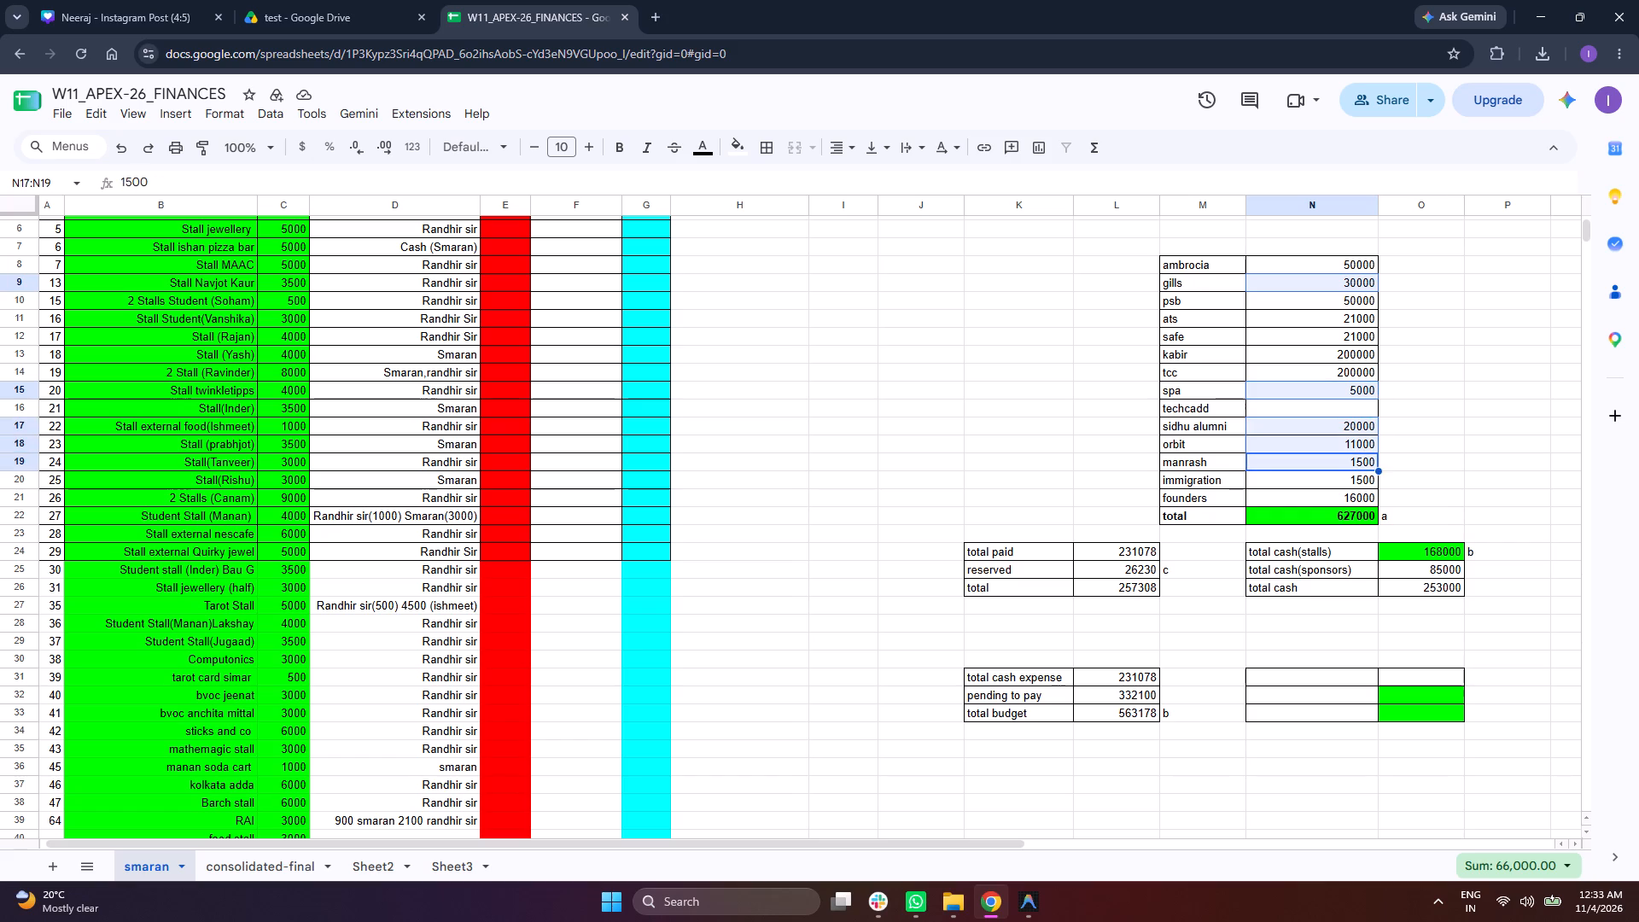
left_click(1331, 477, "ctrl")
left_click(1338, 499, "ctrl")
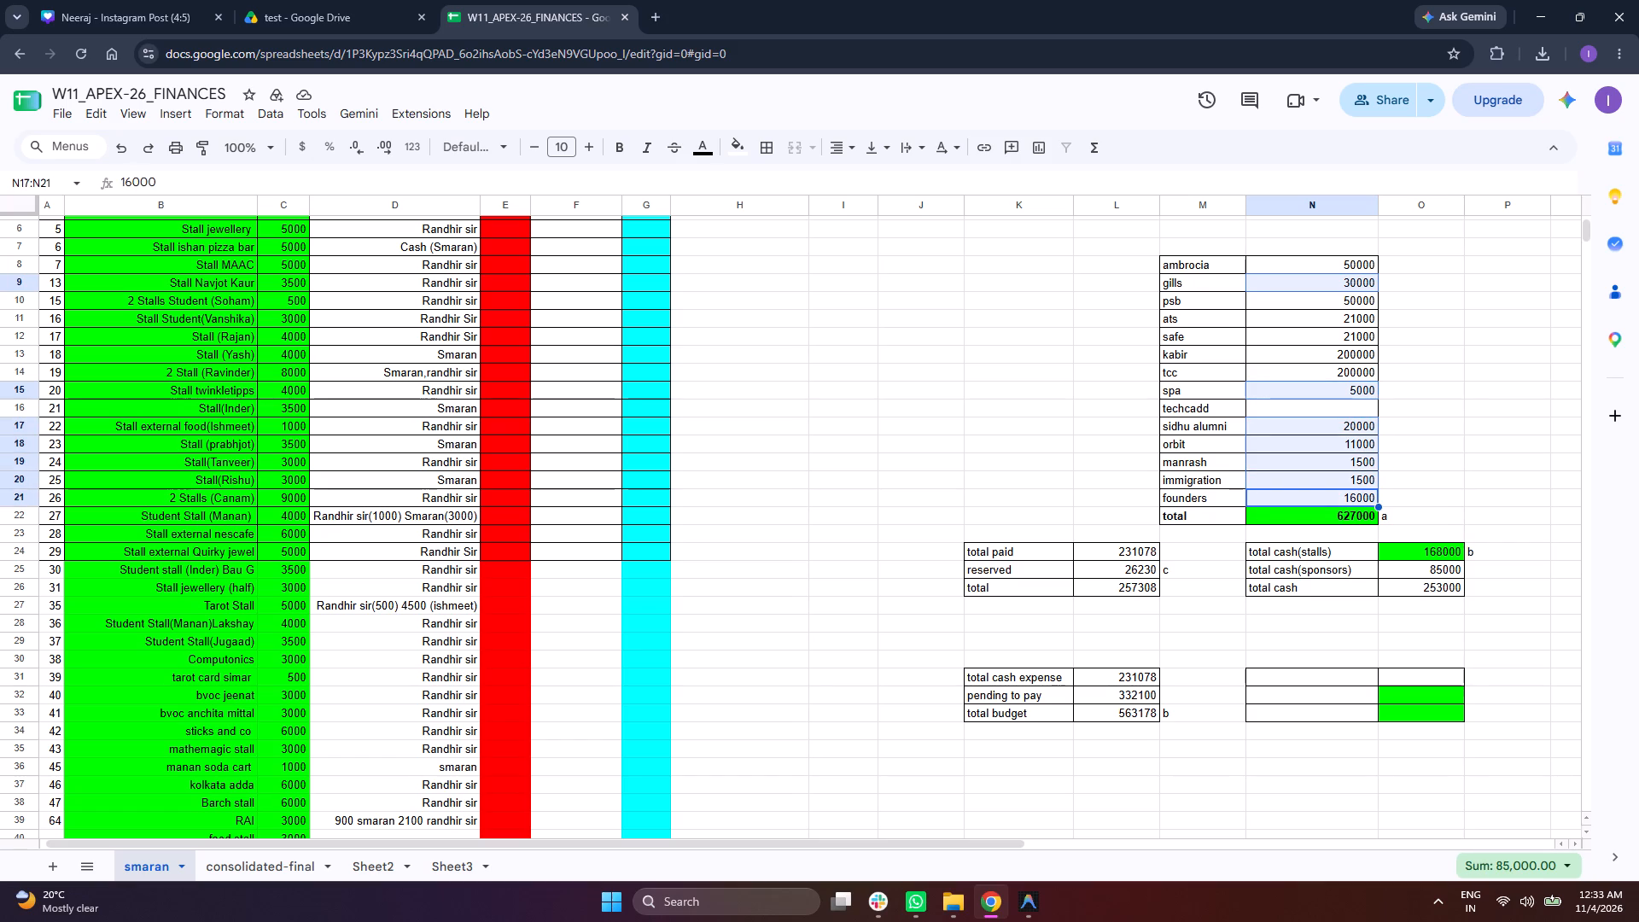
Clear the letter c beside the reserved amount in M25.
left_click(1162, 568)
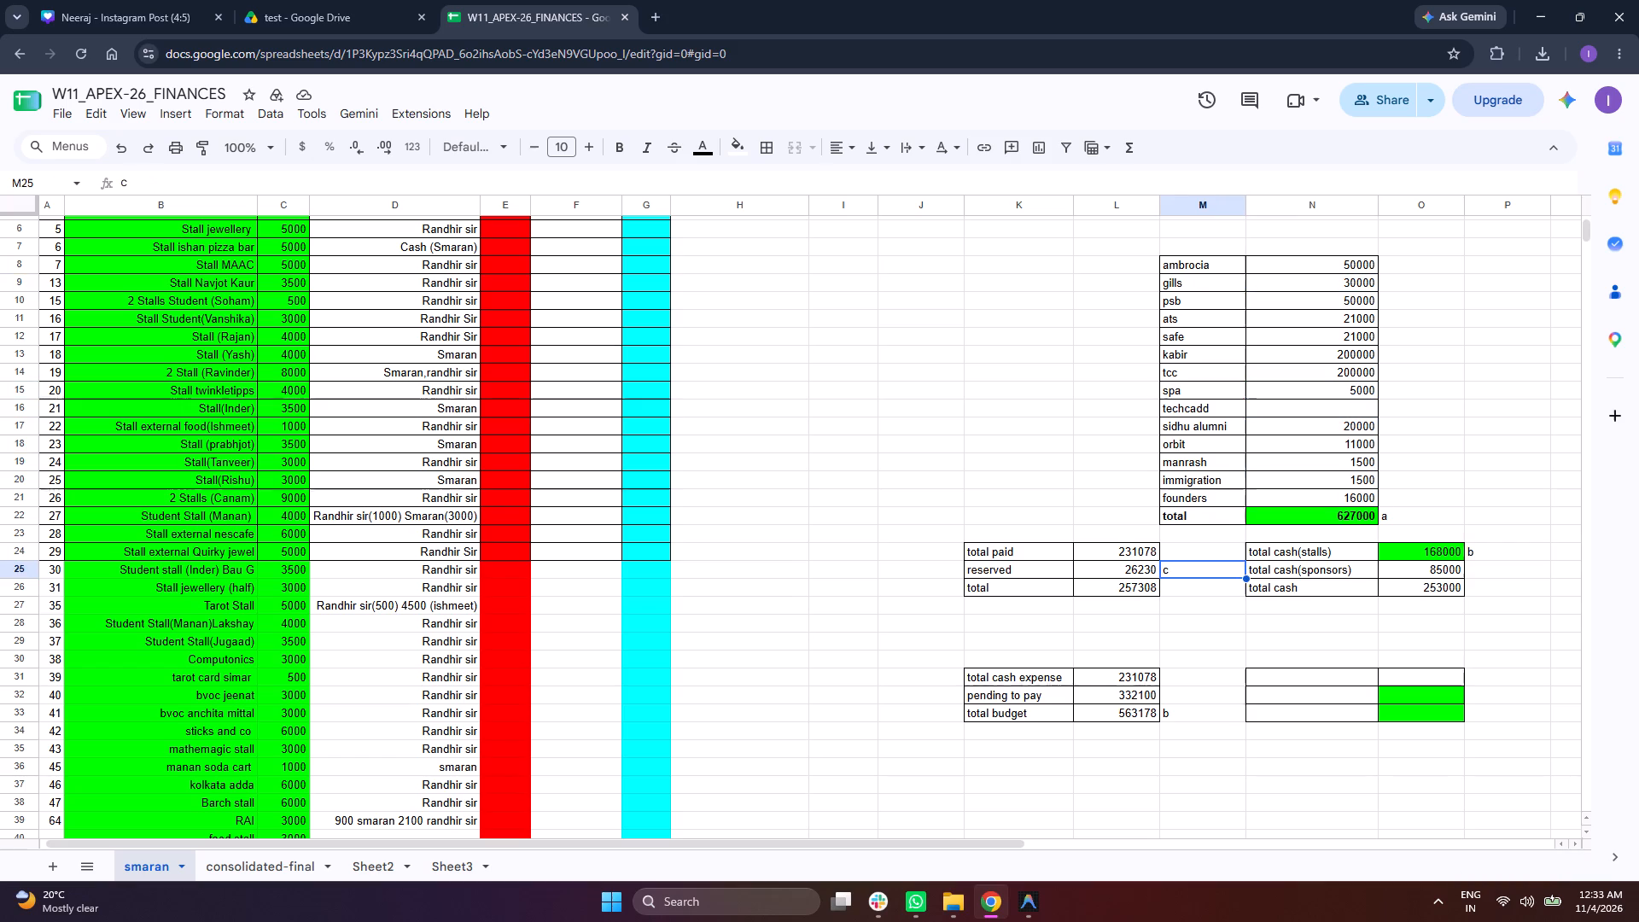
left_click(1180, 602)
left_click(1181, 574)
key("BackSpace")
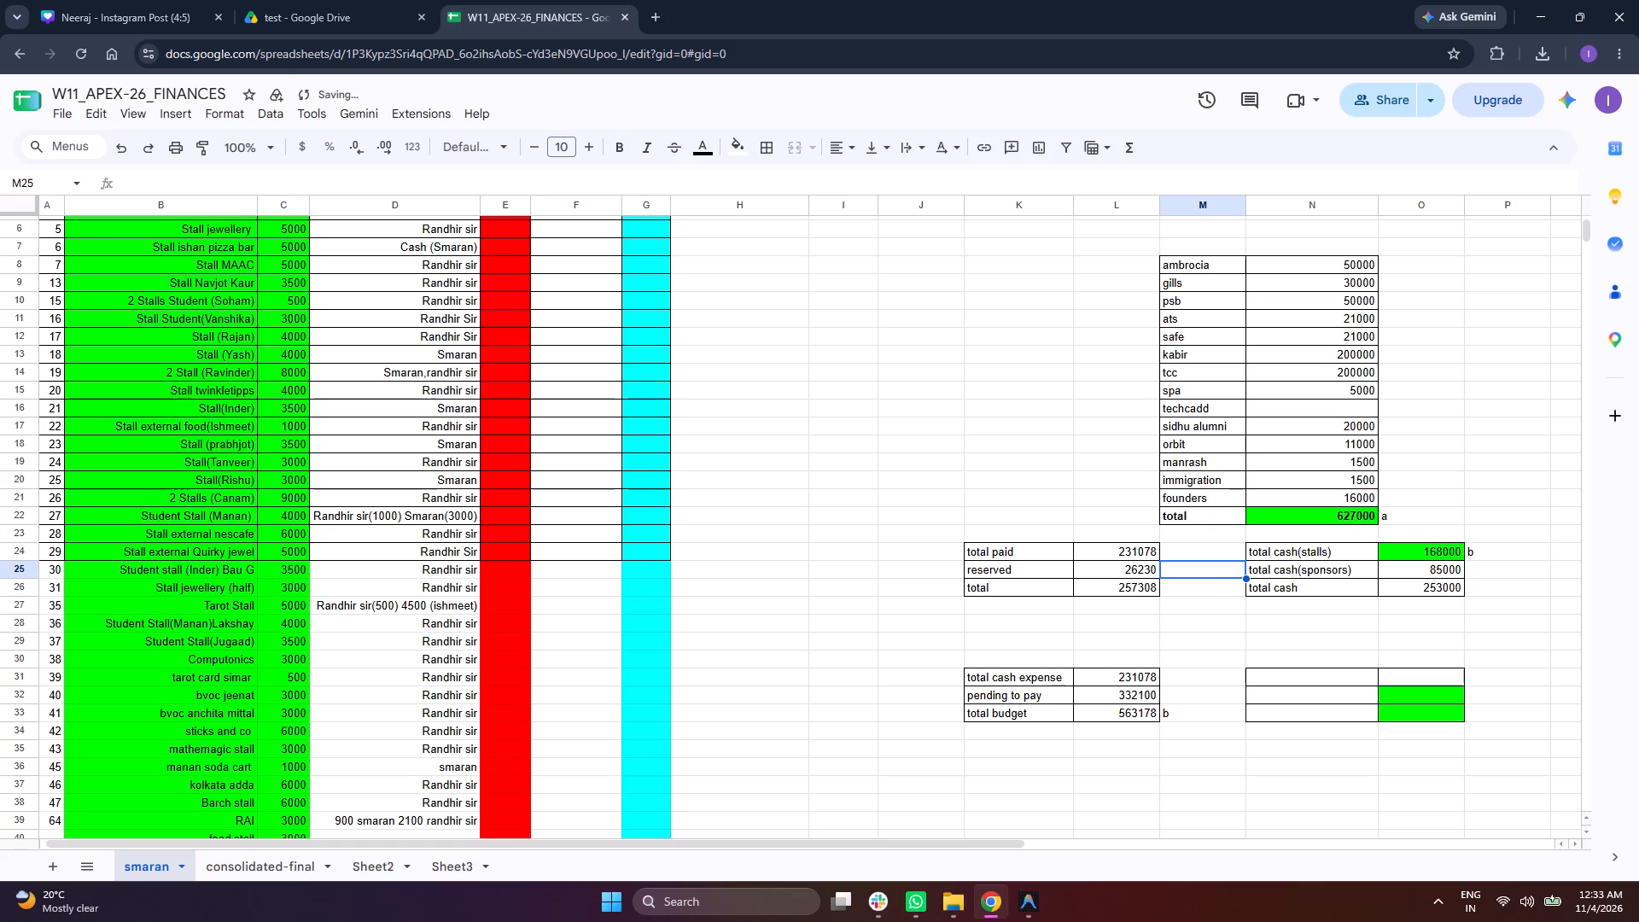
left_click(1479, 633)
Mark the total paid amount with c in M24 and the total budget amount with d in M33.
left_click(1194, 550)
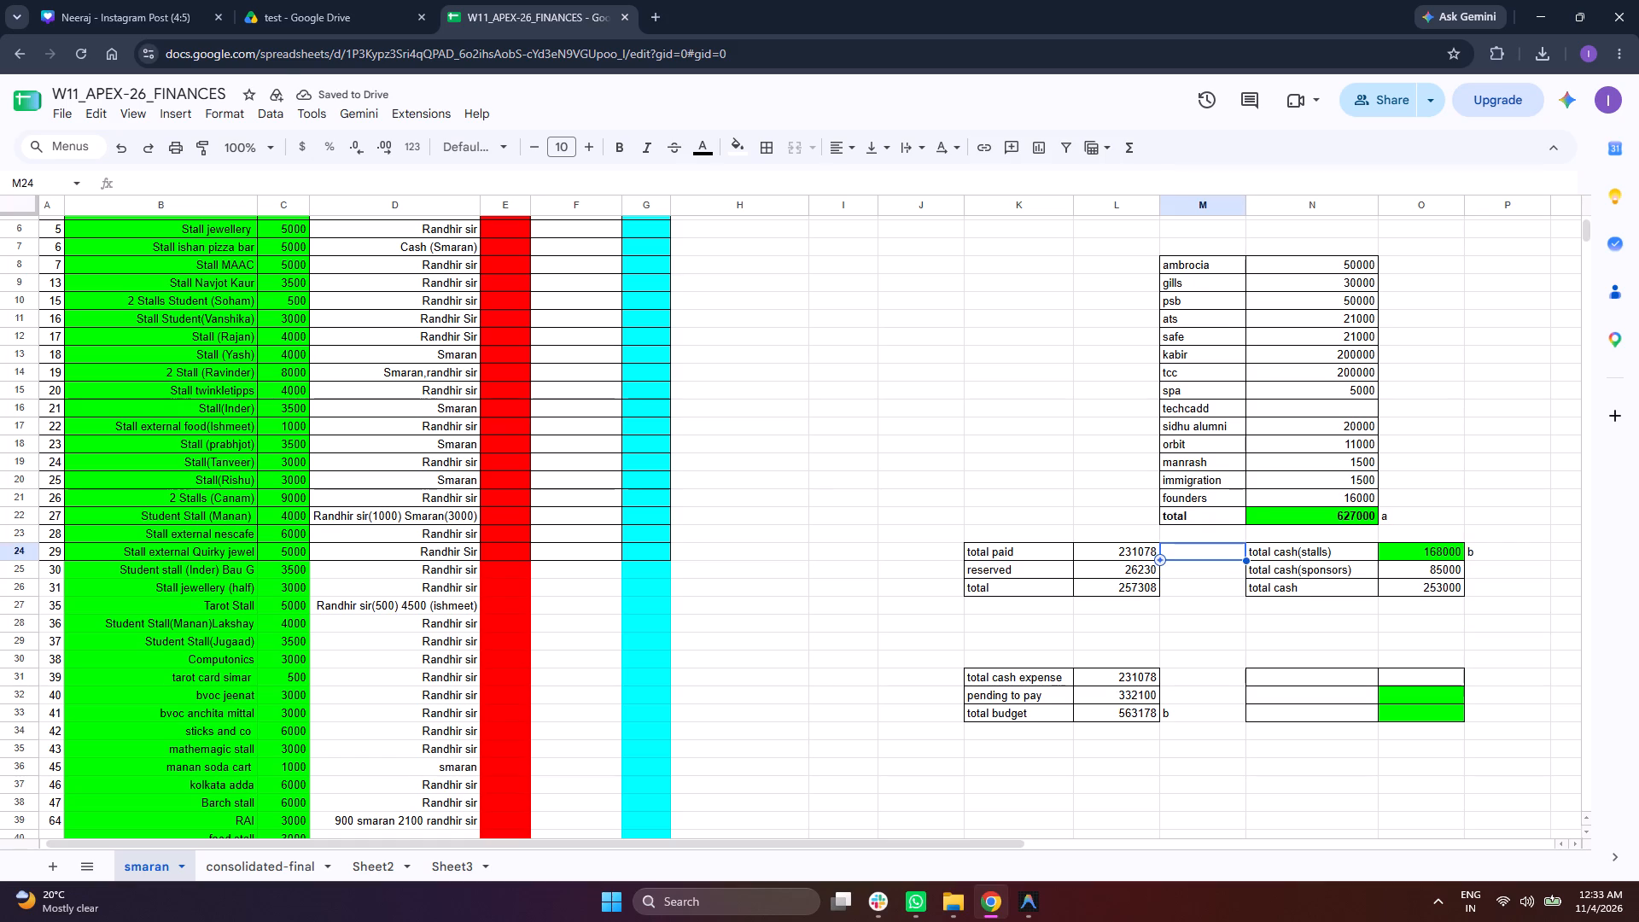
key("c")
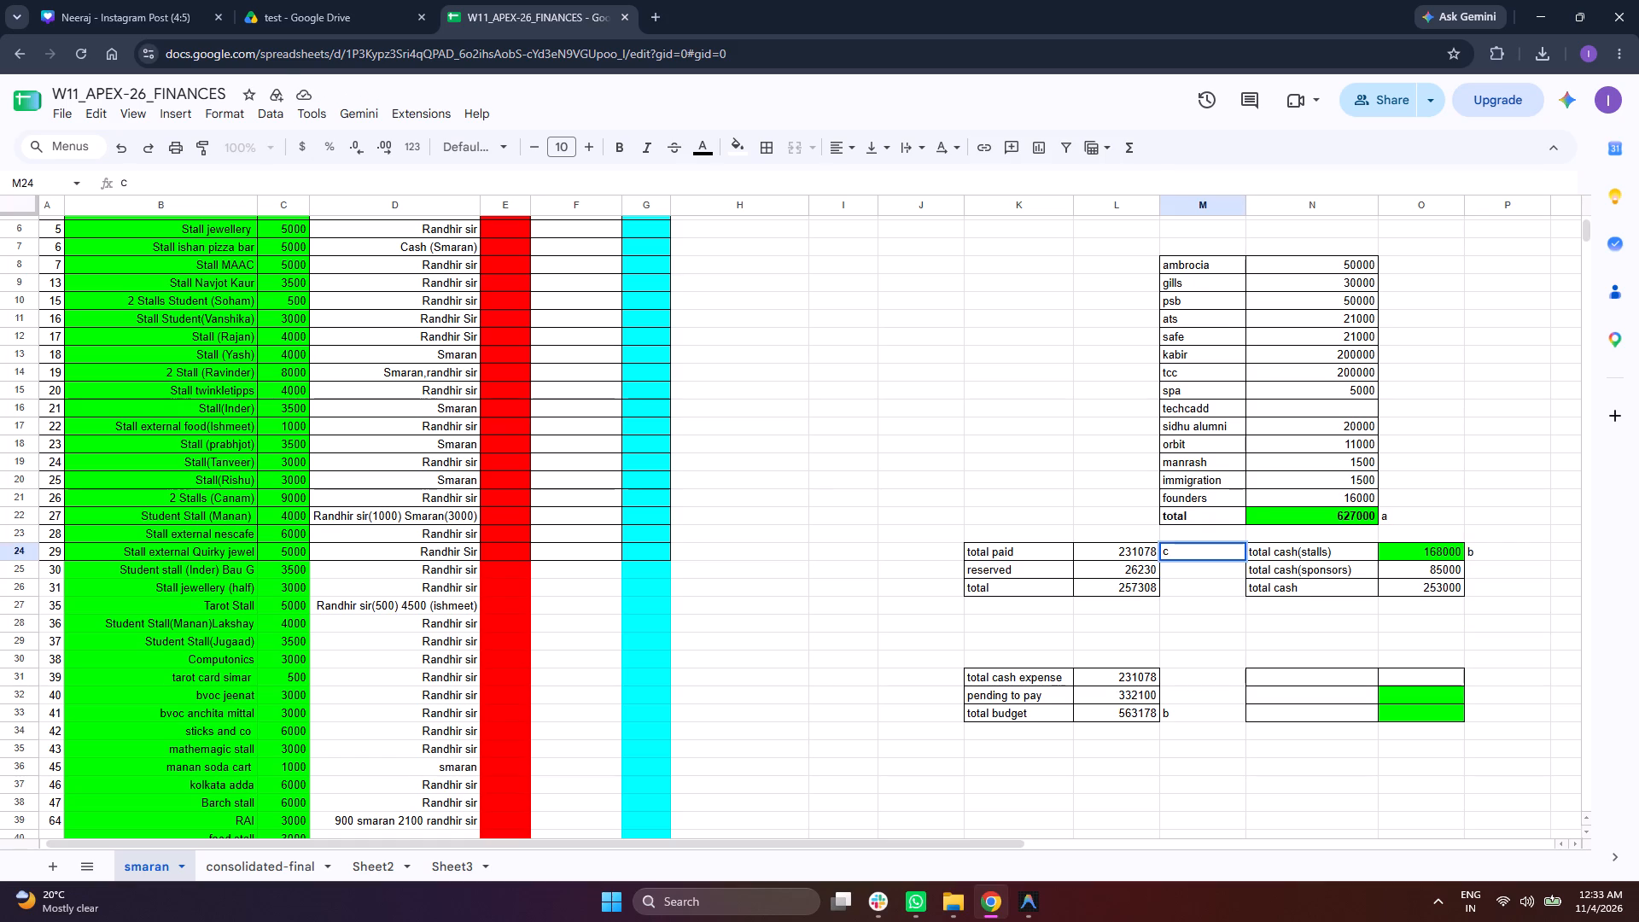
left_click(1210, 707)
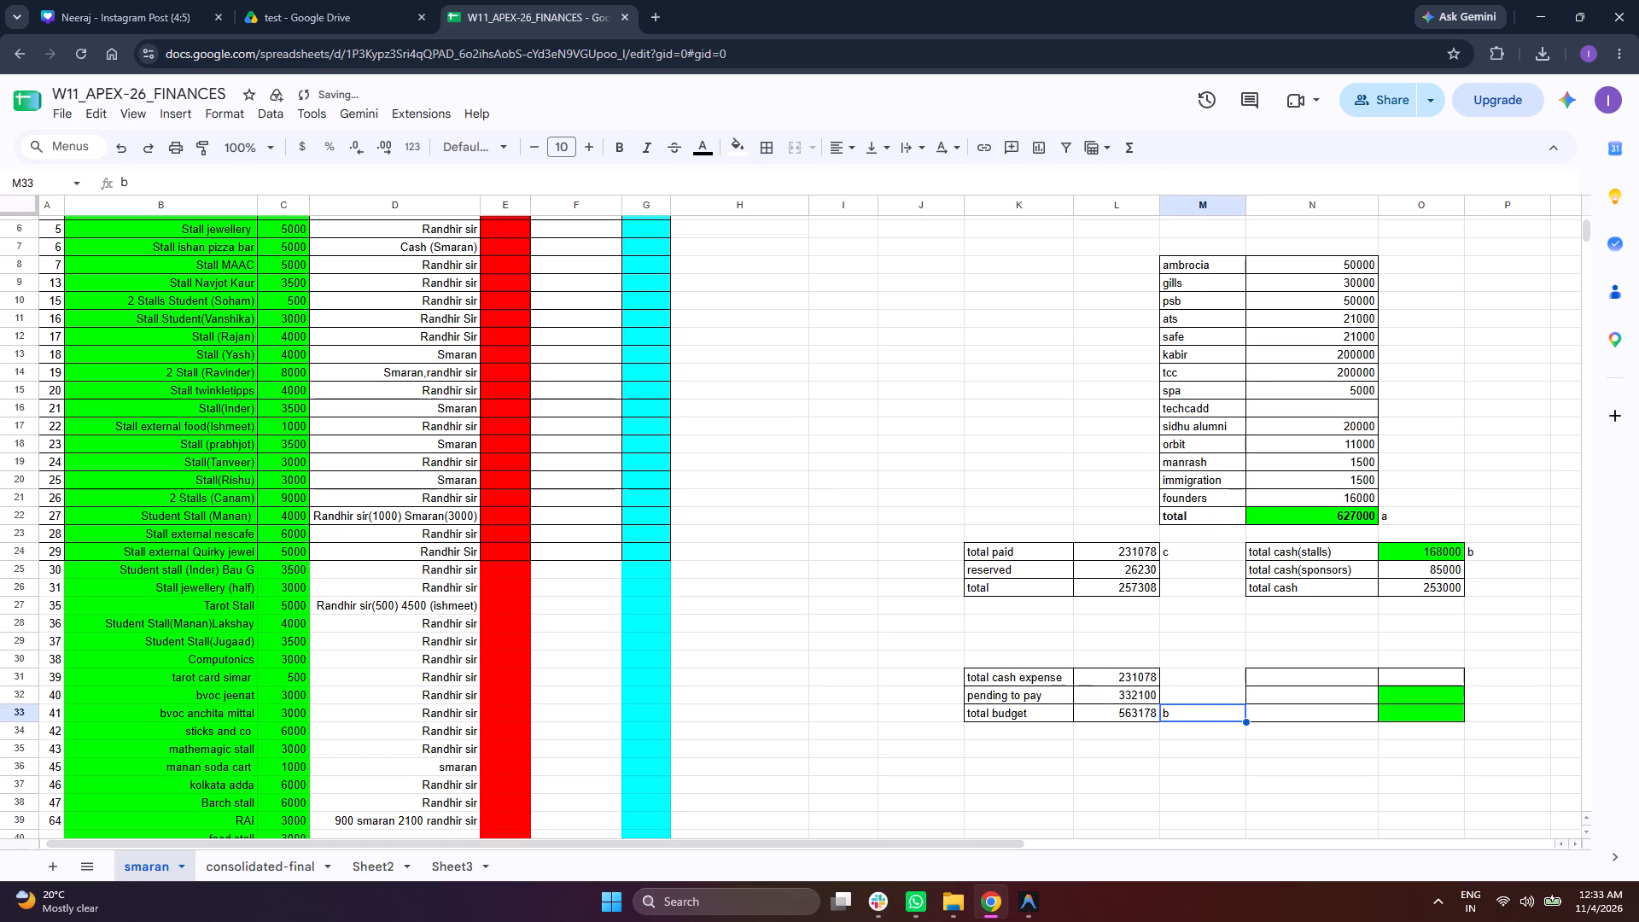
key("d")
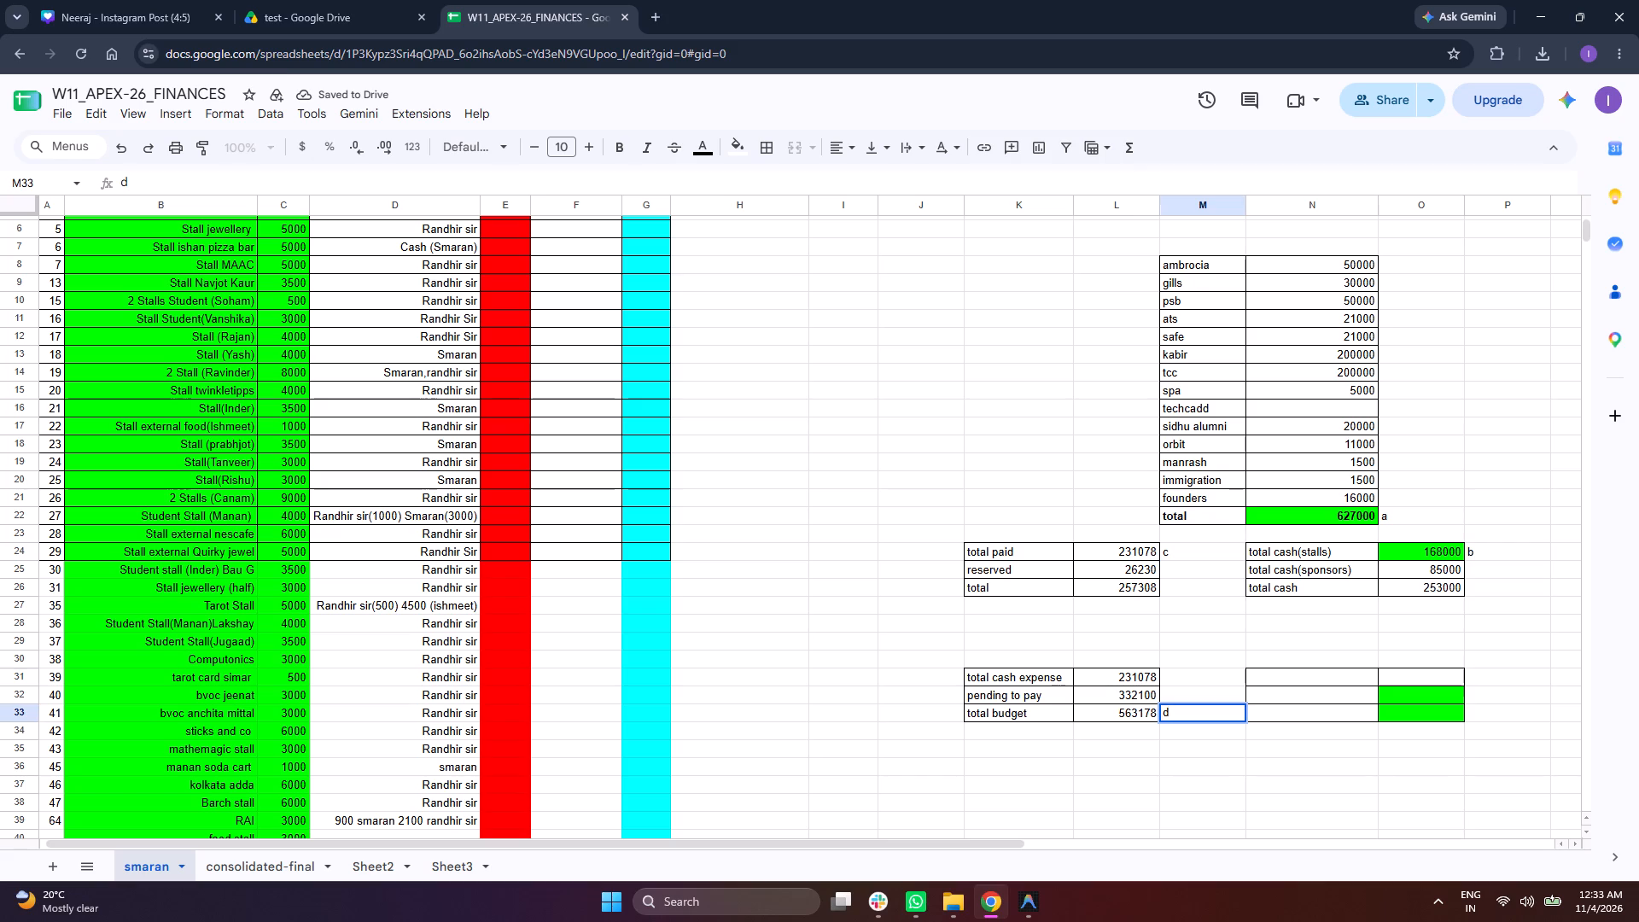
Enter the label "total collection" in N31, the first row of the emptied bordered table.
left_click(1444, 675)
left_click(1315, 673)
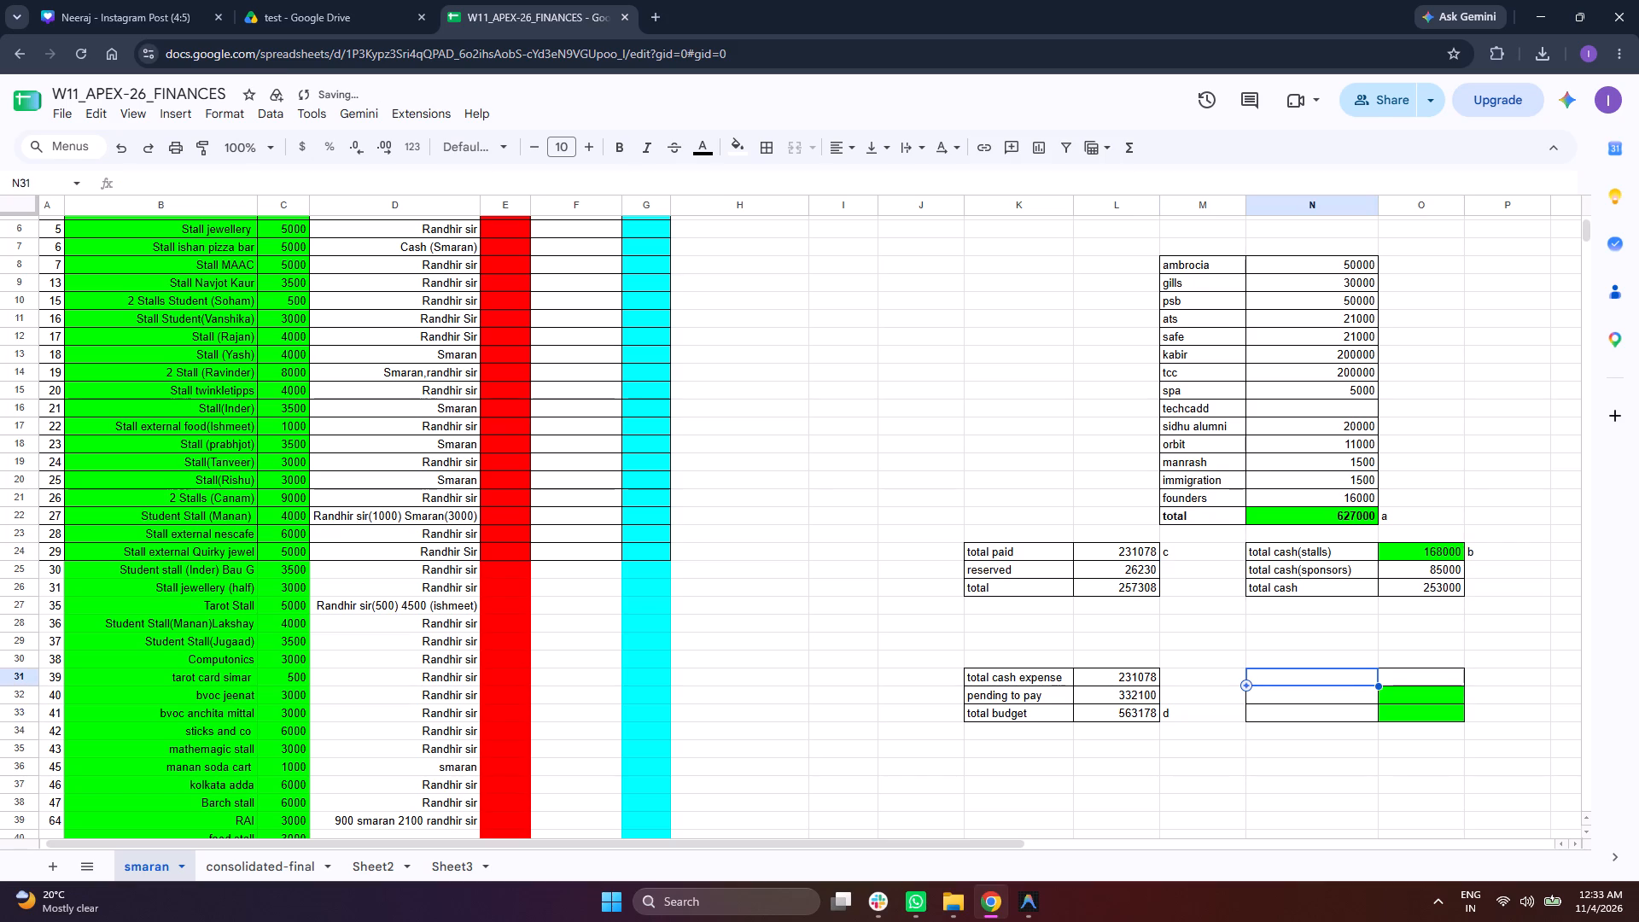
key("t")
key("o")
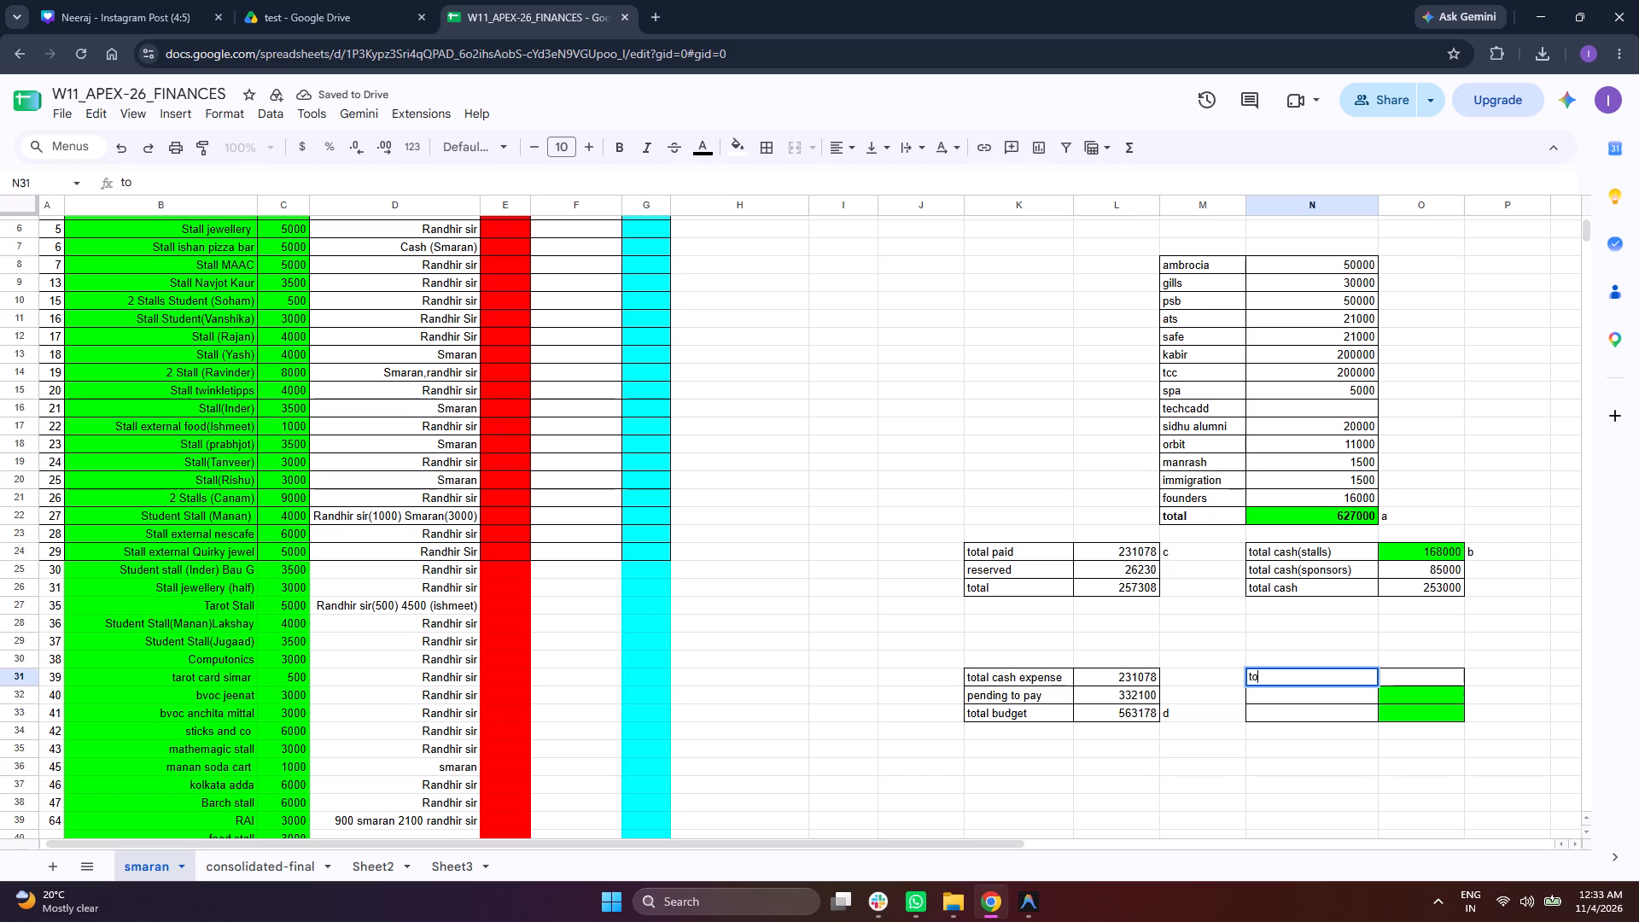
type("tal re")
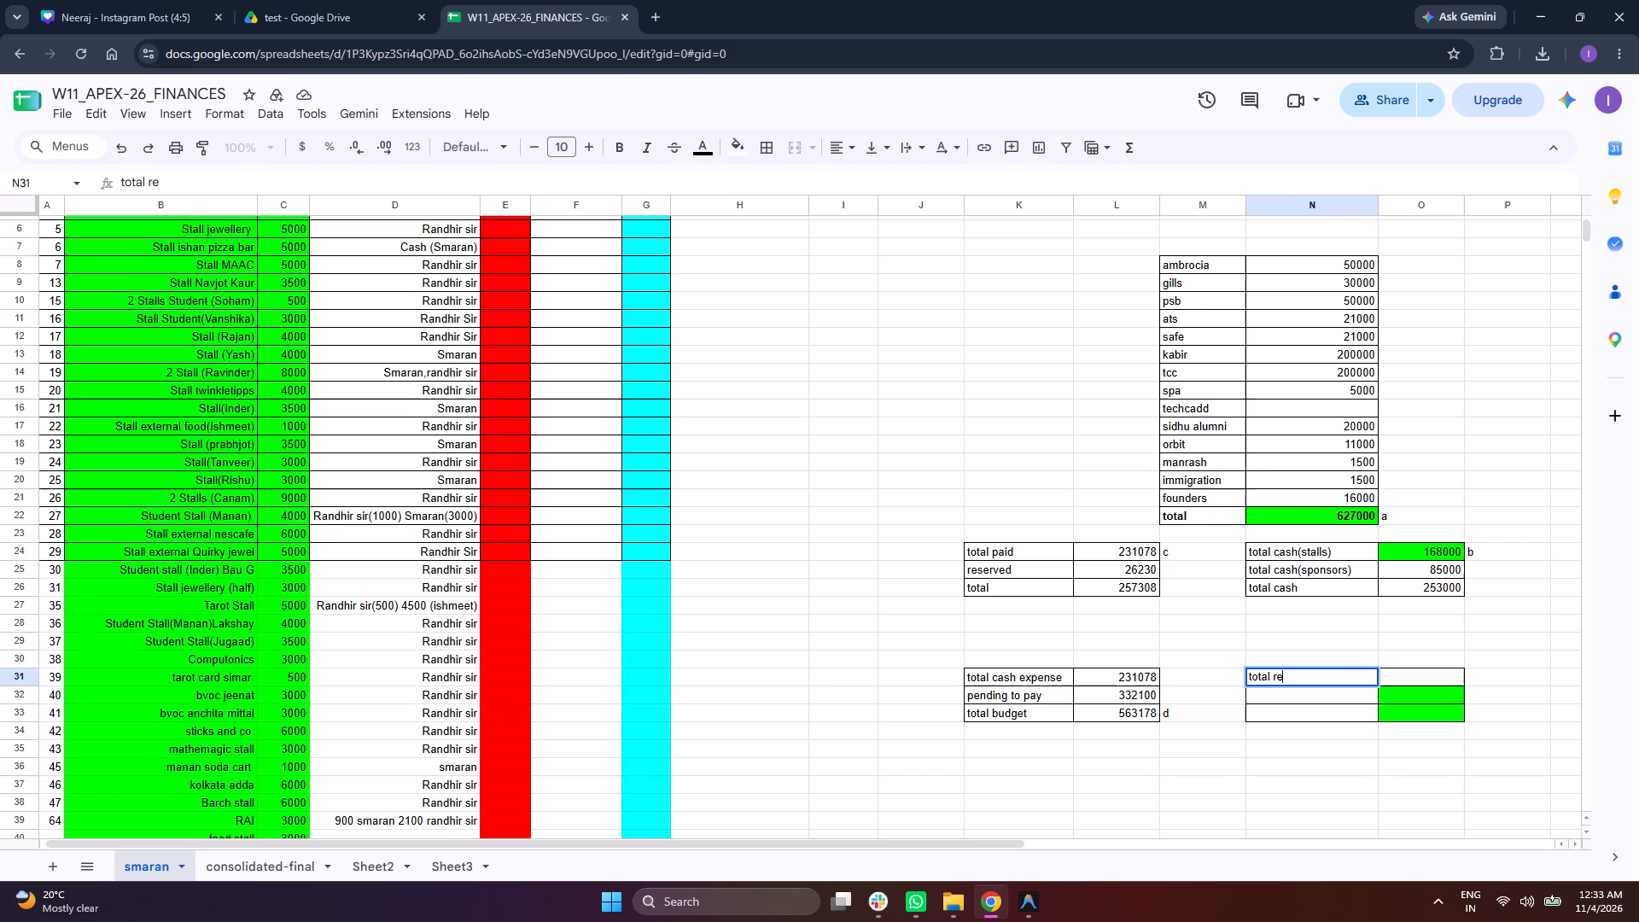
key("BackSpace")
key("BackSpace")
type("collection")
key("Return")
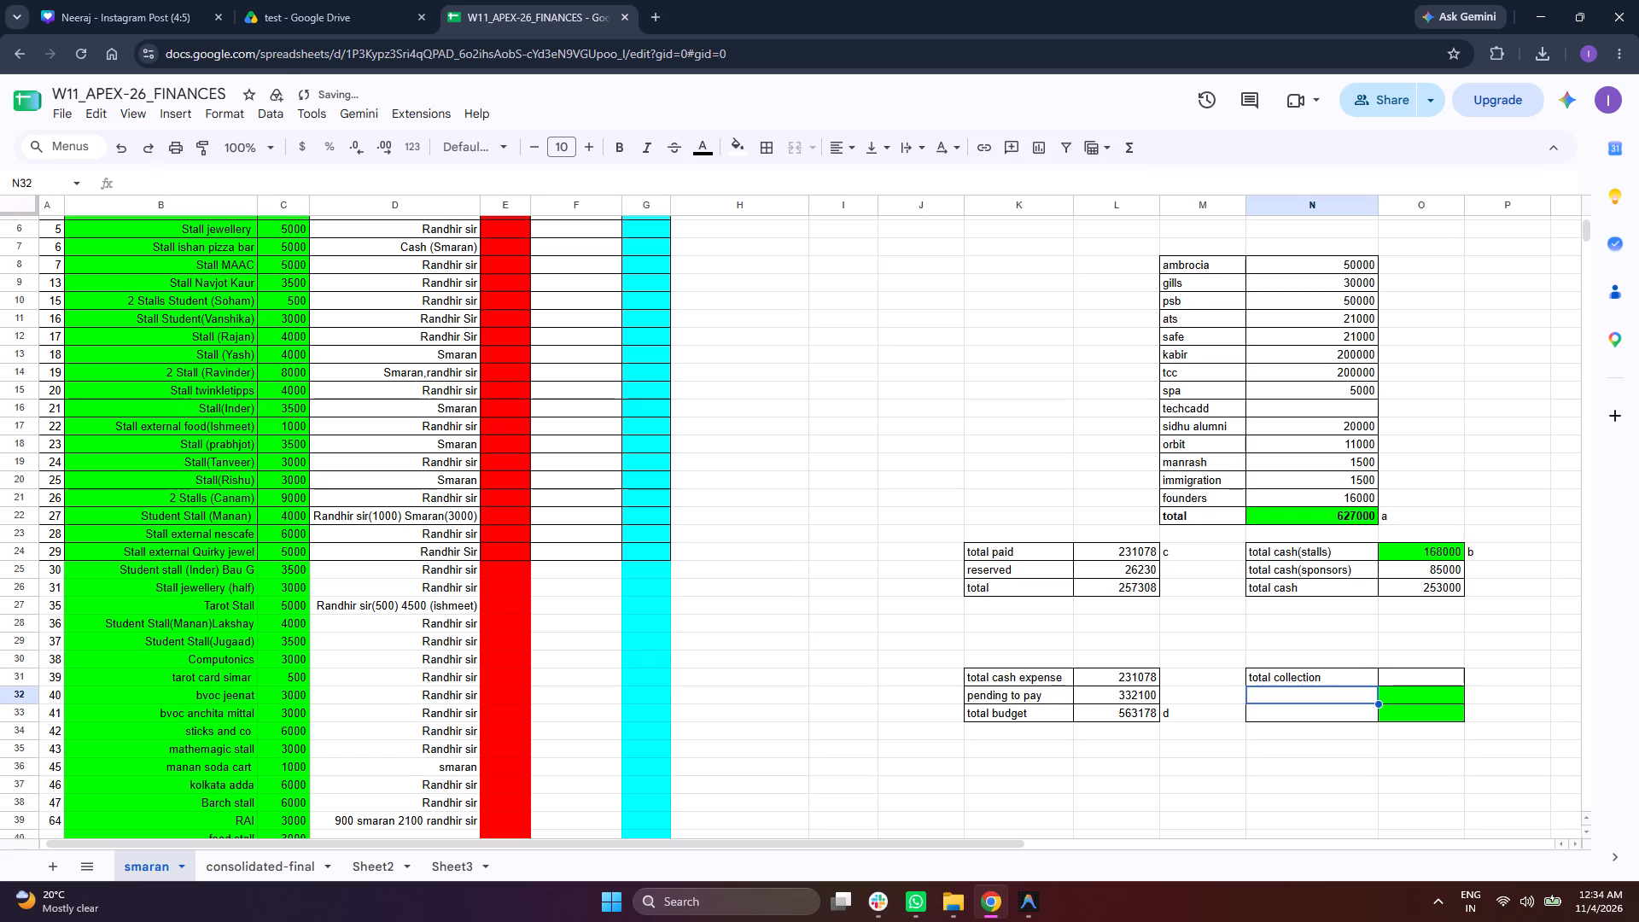
Enter the text a+b in O31 beside the total collection label.
left_click(1391, 675)
key("equal")
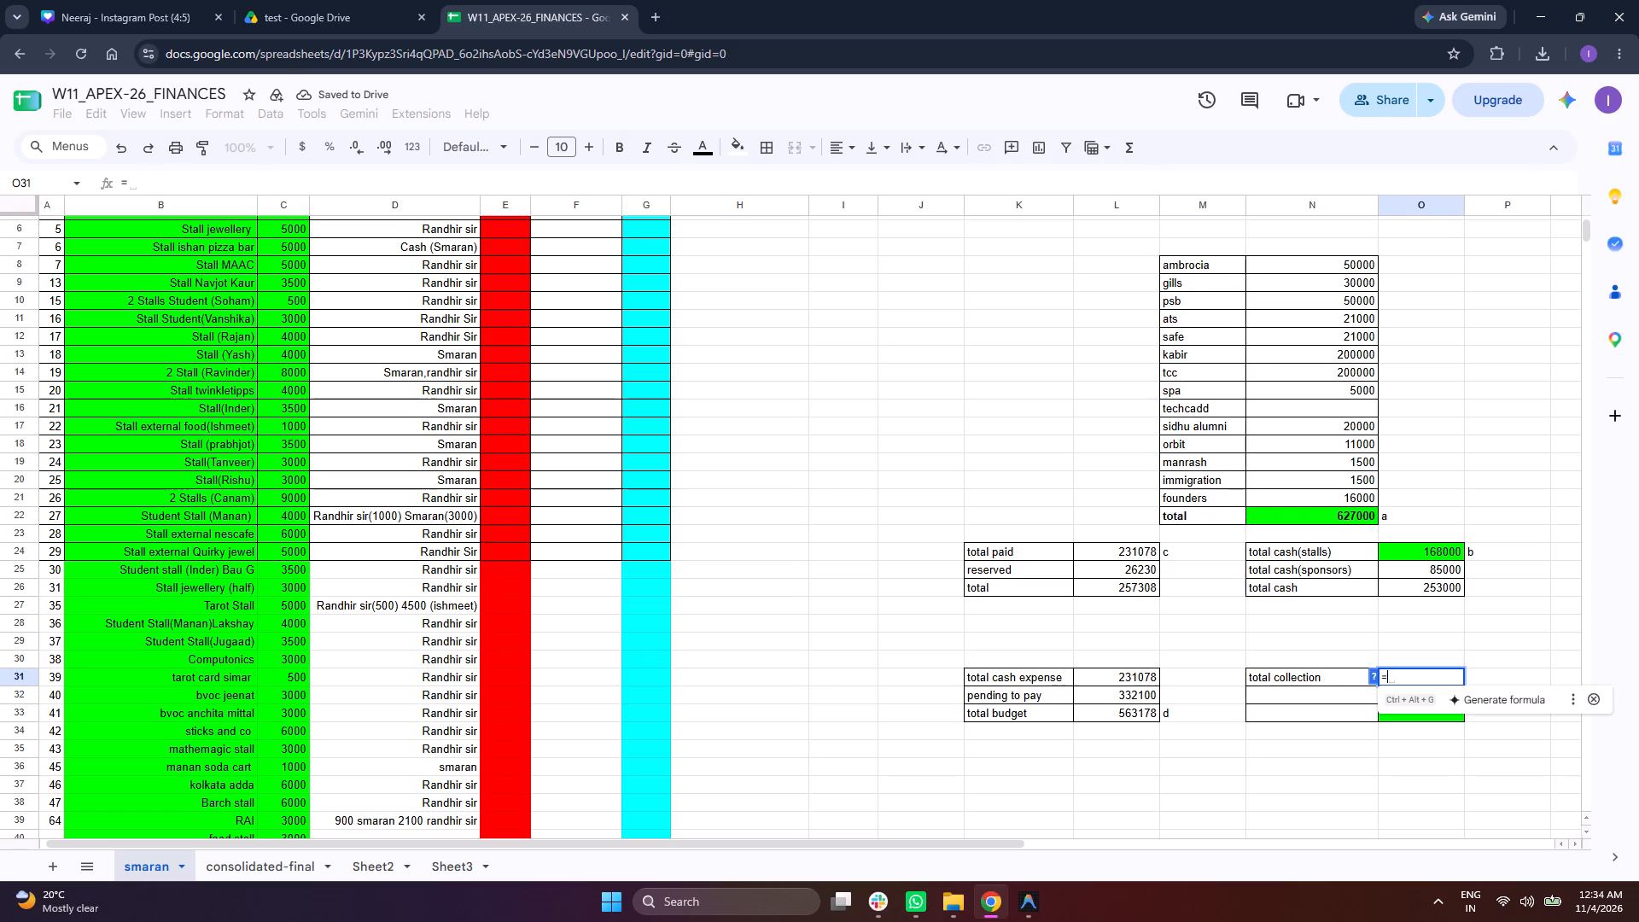
left_click(1362, 516)
key("BackSpace")
key("BackSpace")
key("BackSpace")
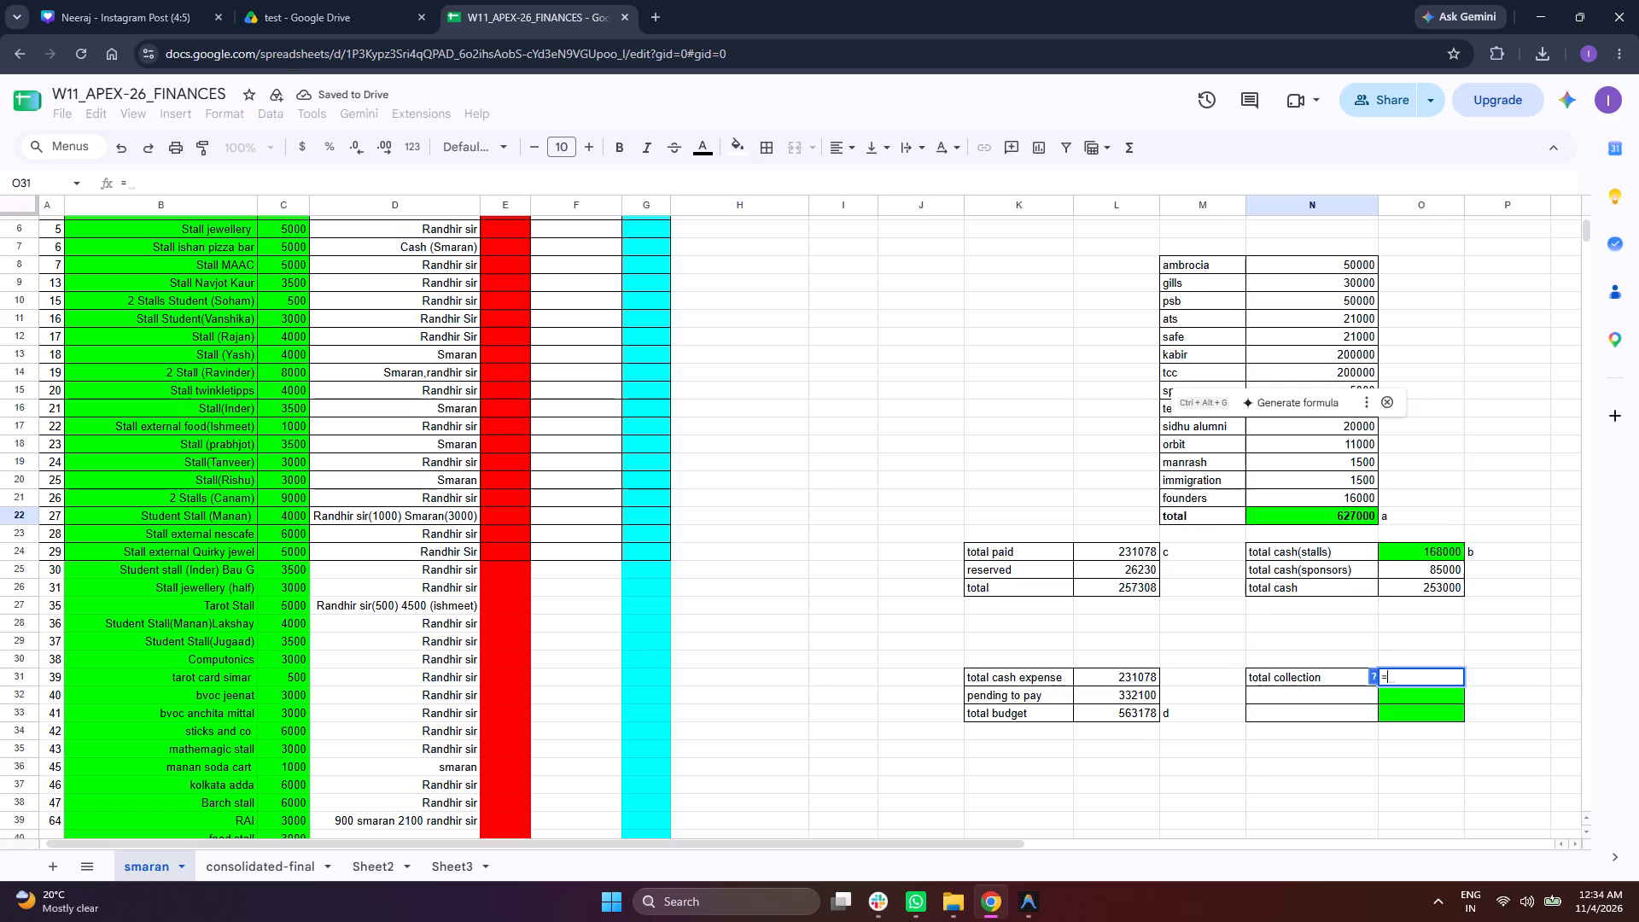
key("BackSpace")
type("a=")
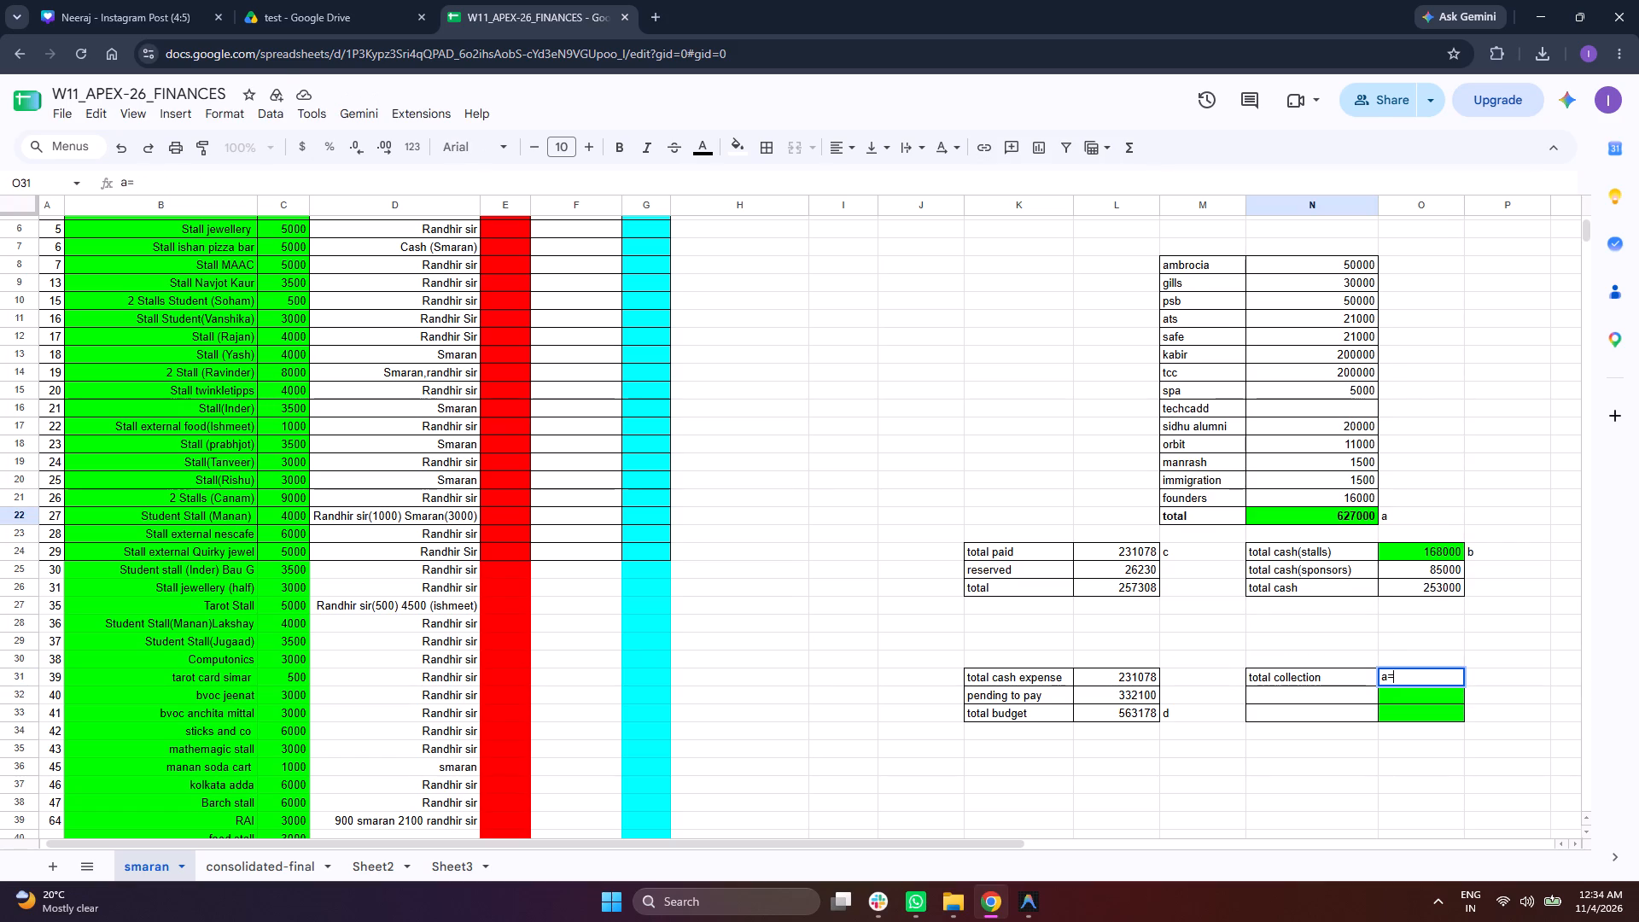
key("BackSpace")
key("plus")
key("n")
key("BackSpace")
key("b")
key("Return")
Calculate the total collection in O32 with the formula =N22+O24.
key("equal")
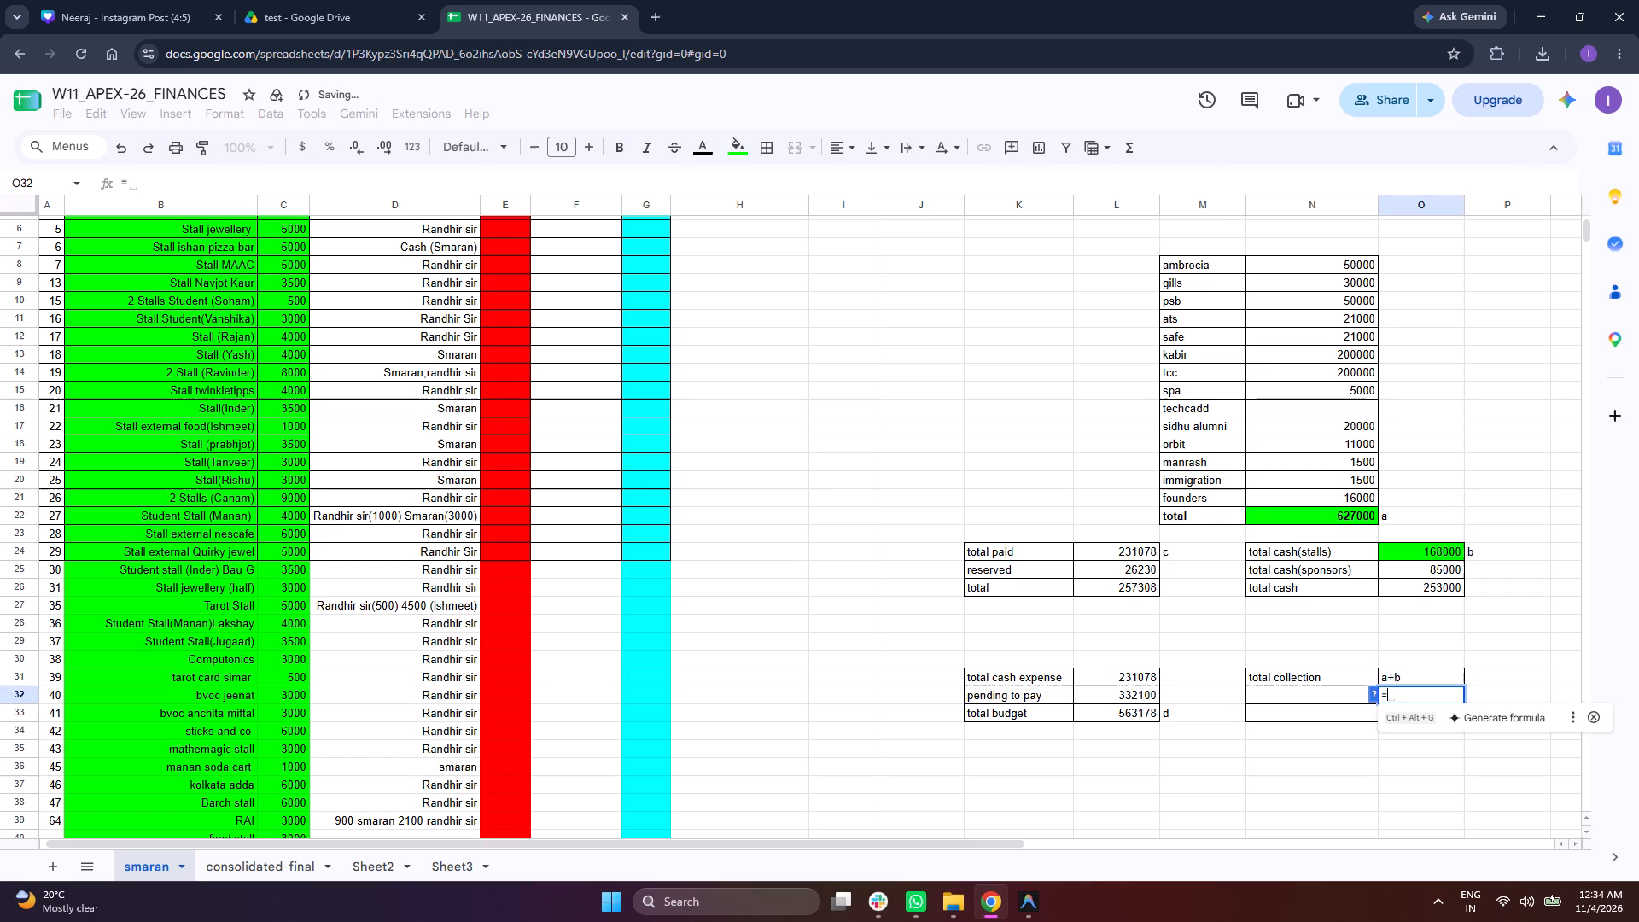
left_click(1346, 512)
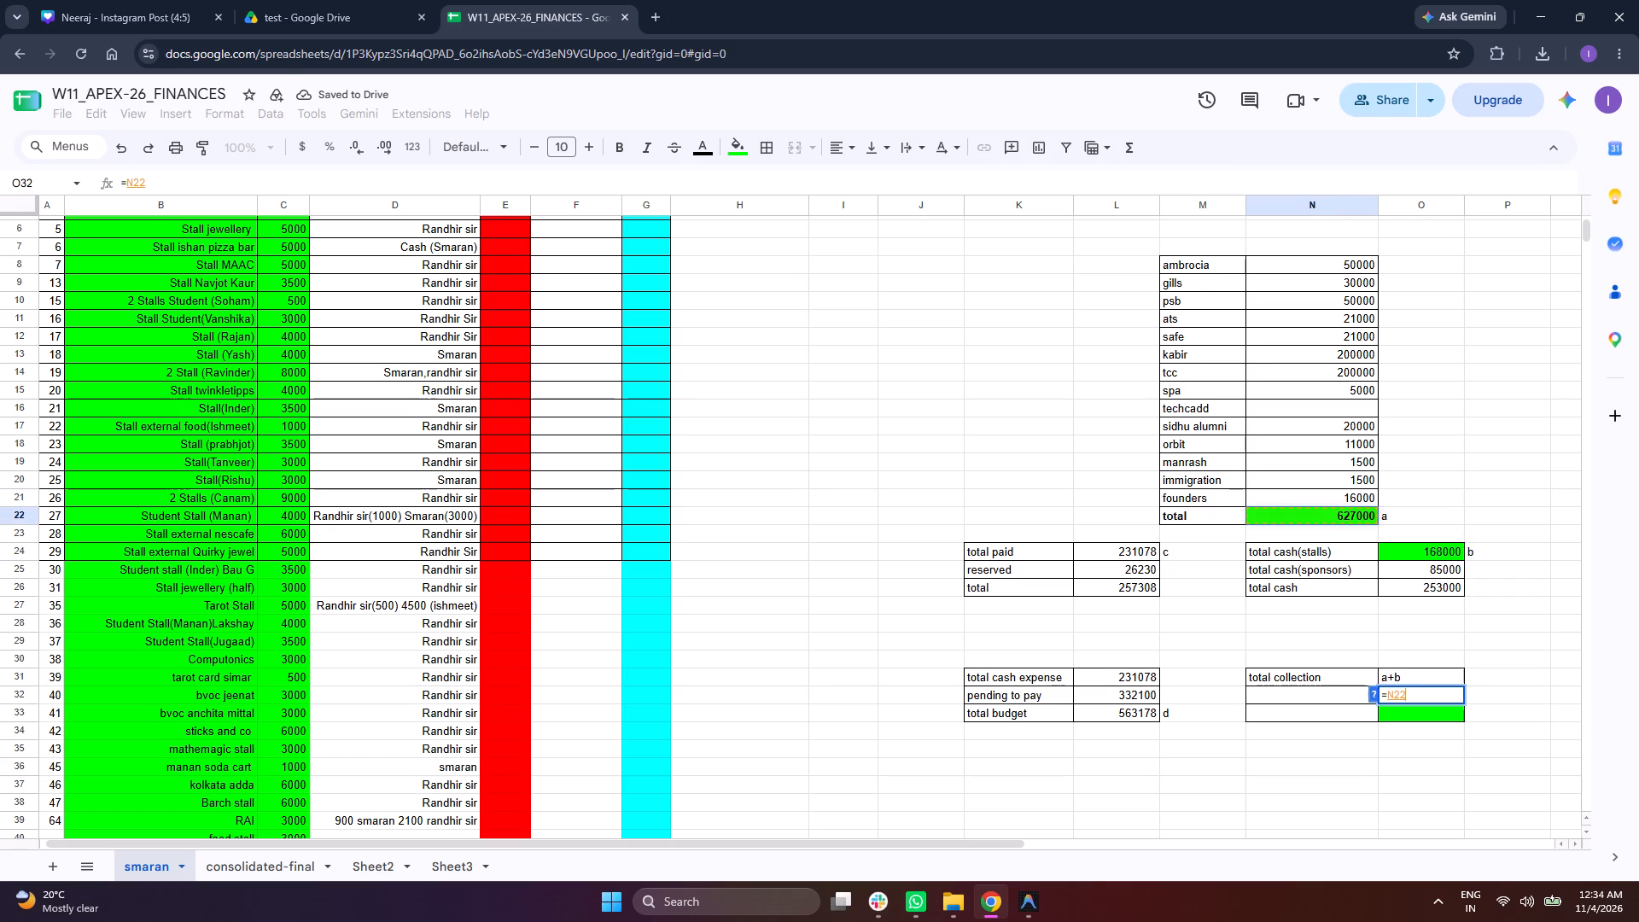
key("plus")
left_click(1434, 549)
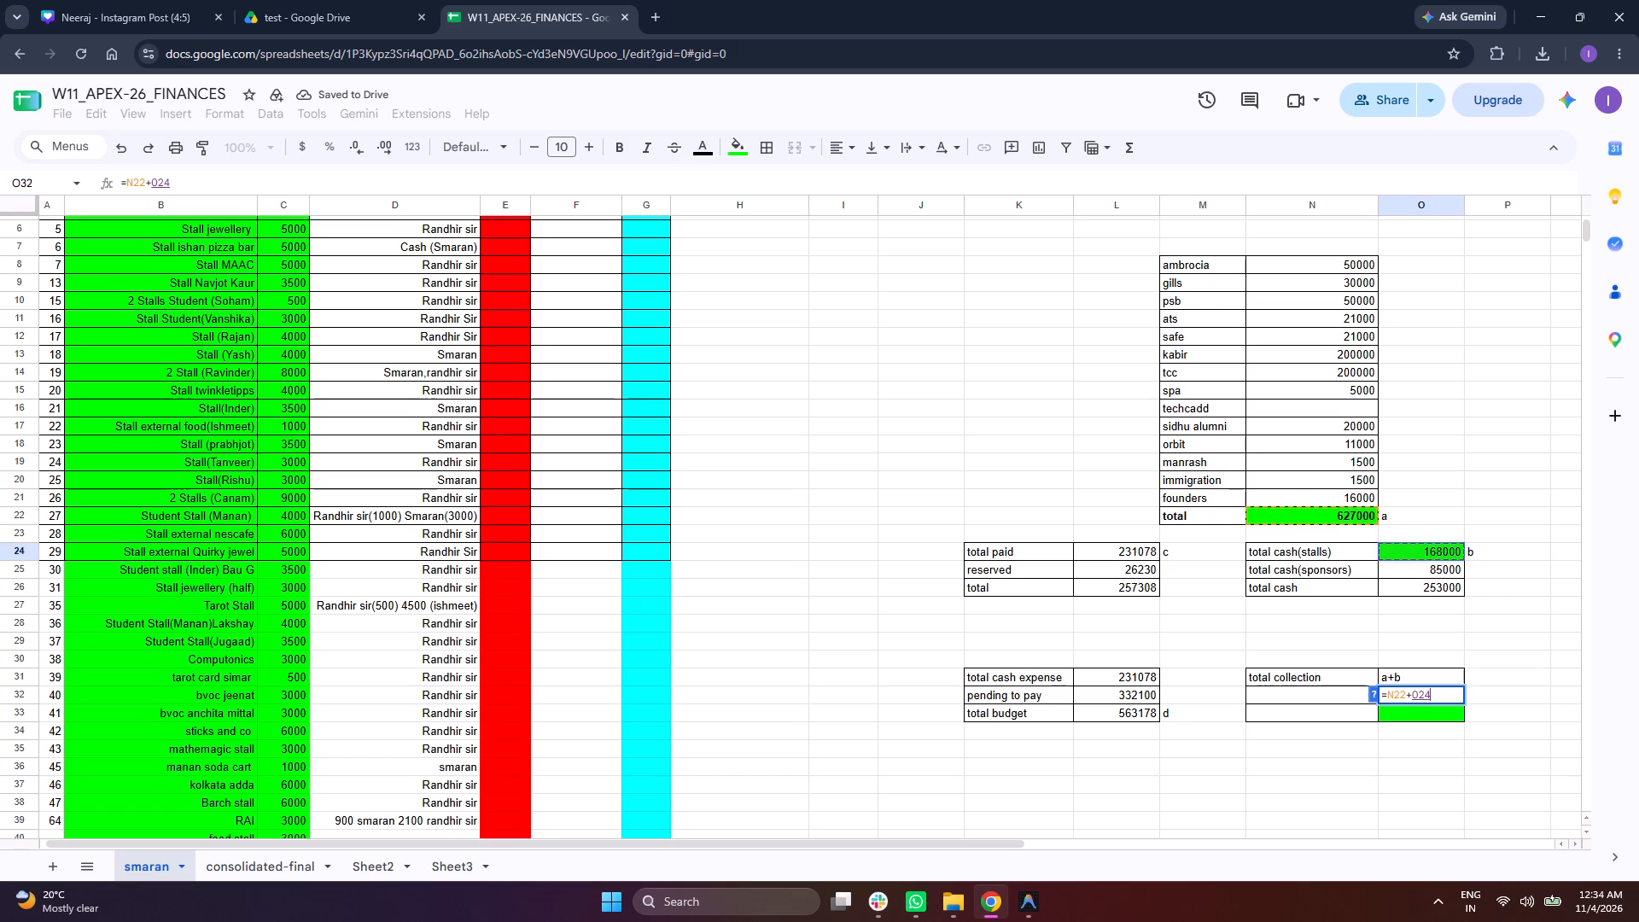
key("Return")
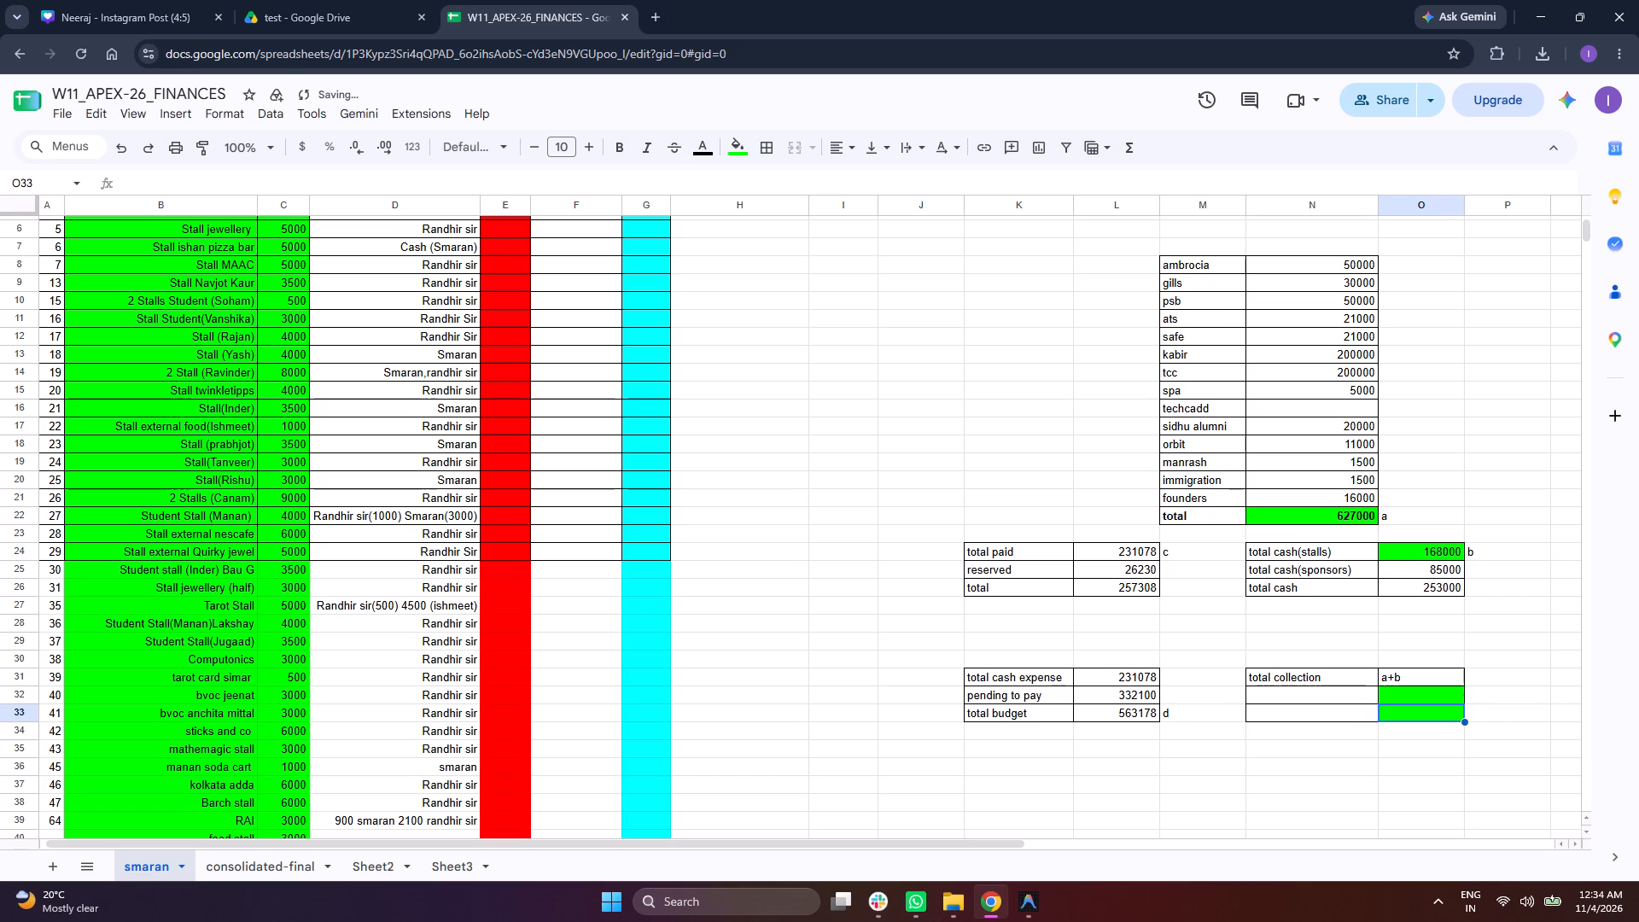
Enter the label "total expenses" in N33, the last row of the total collection table.
left_click(1298, 707)
key("y")
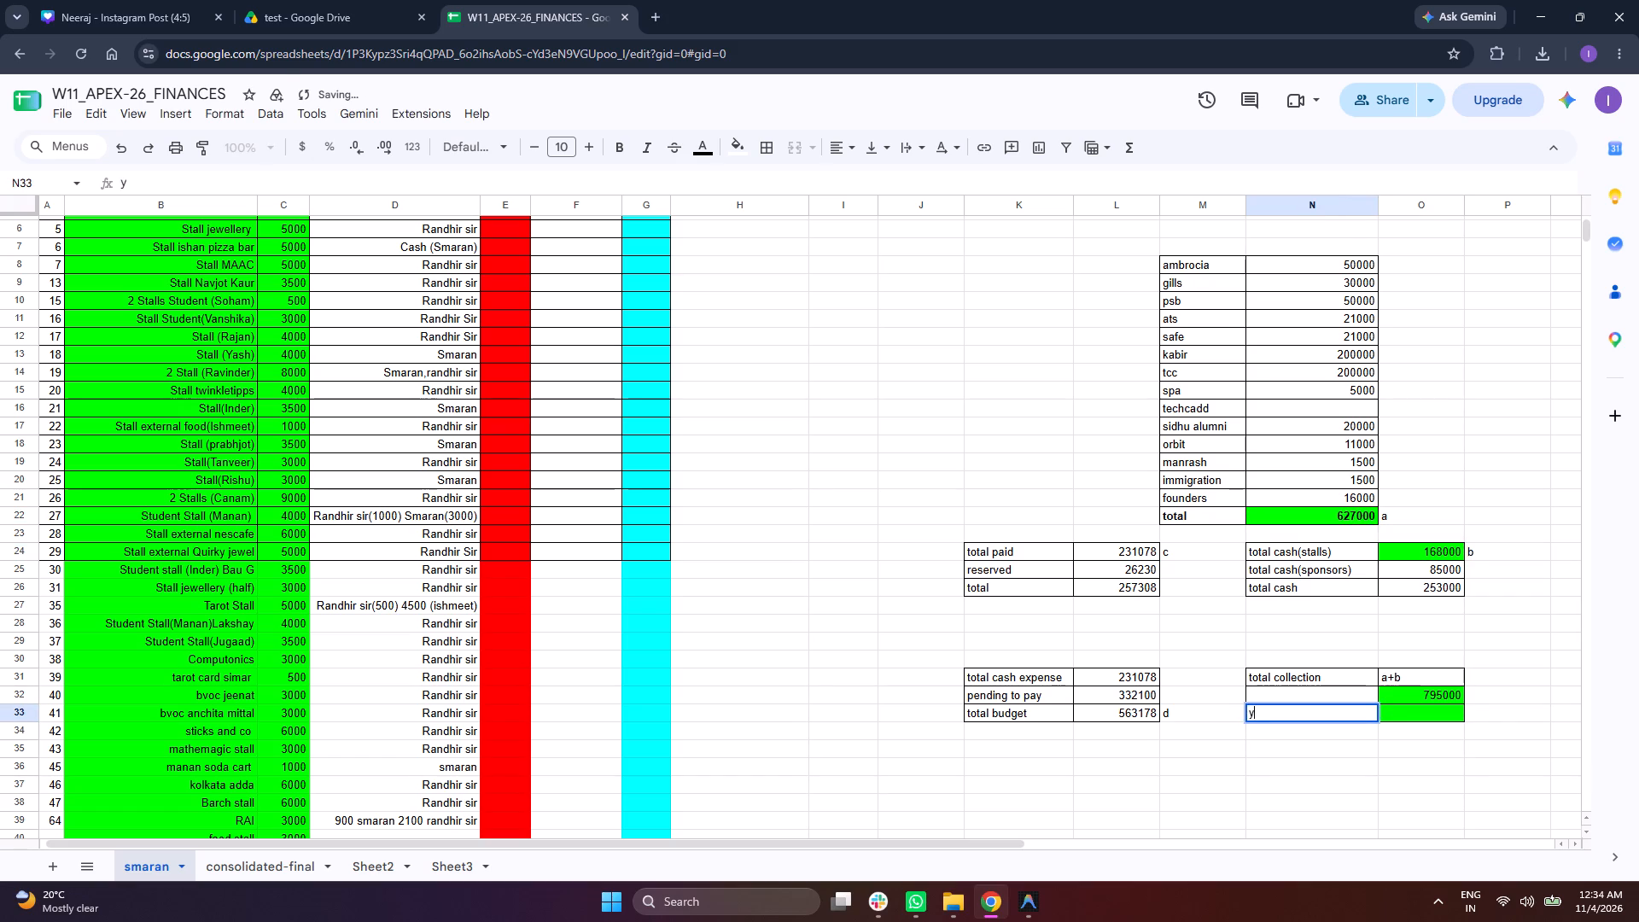
key("BackSpace")
type("to")
type("tal")
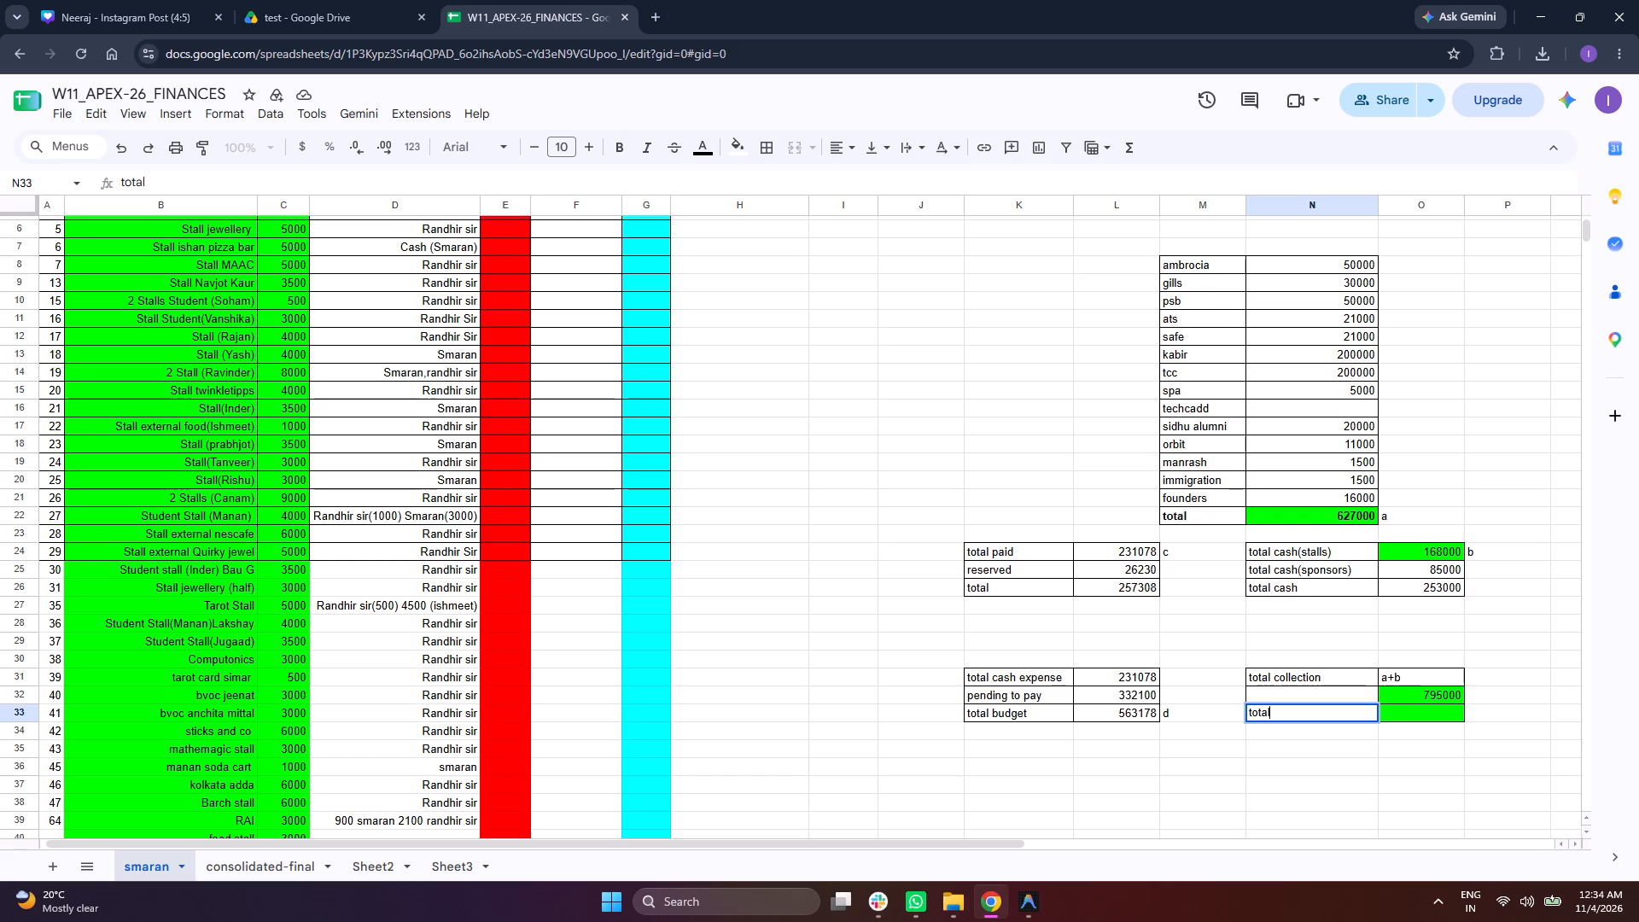
key("space")
type("expenses")
key("Return")
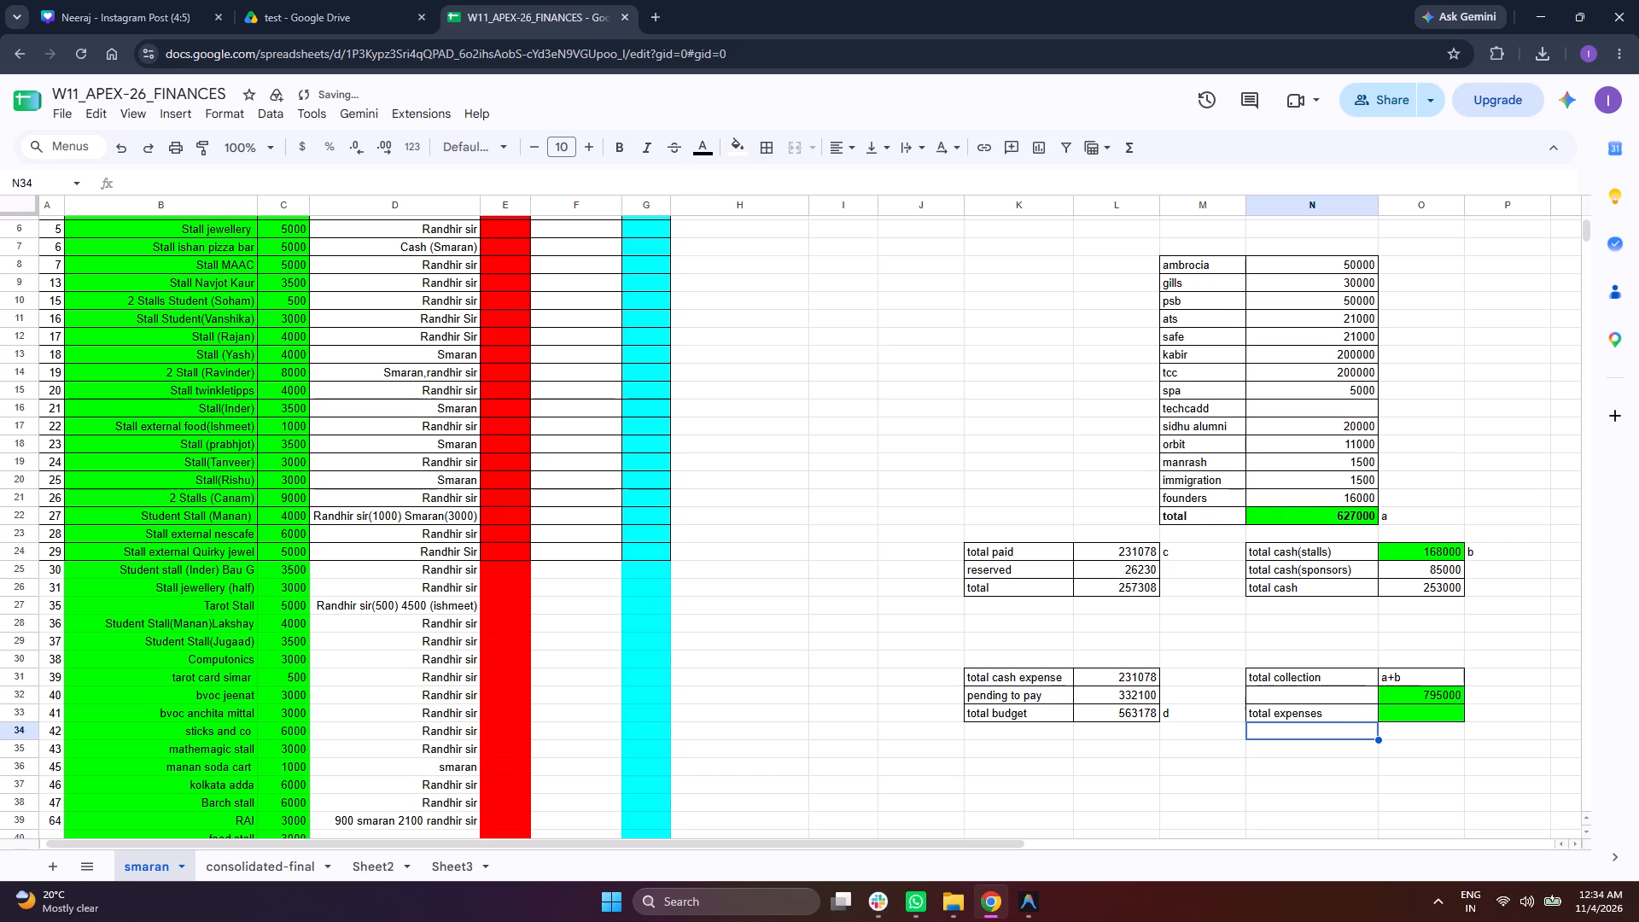
Clear the letter c beside total paid in M24 and the letter d beside total budget in M33.
left_click(1197, 551)
key("BackSpace")
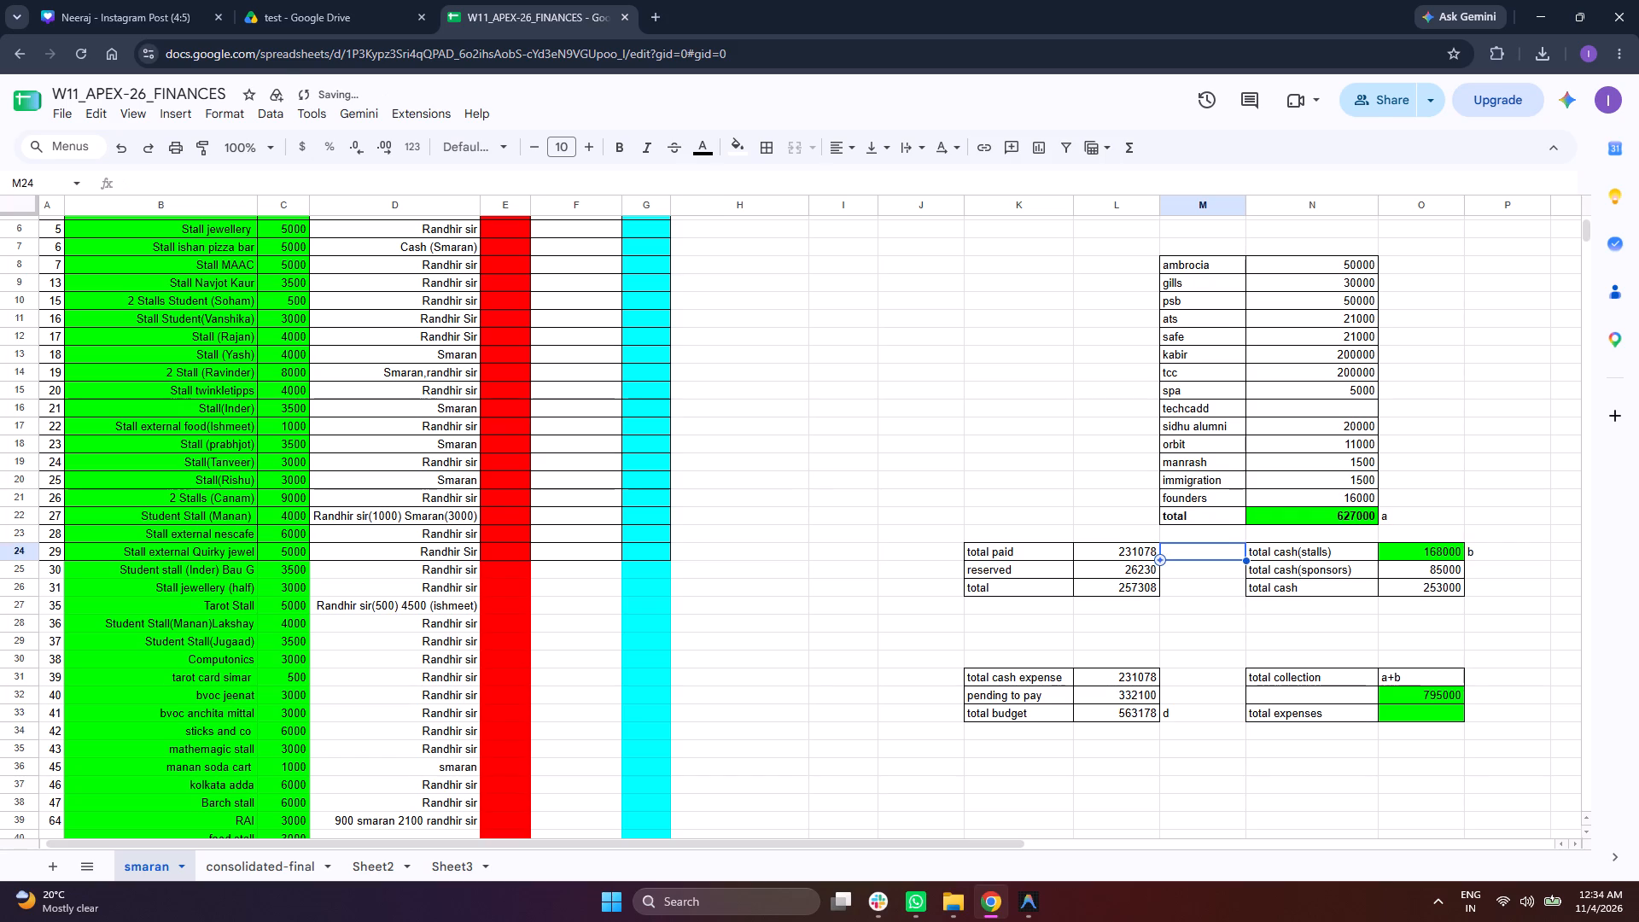
left_click(1187, 717)
key("BackSpace")
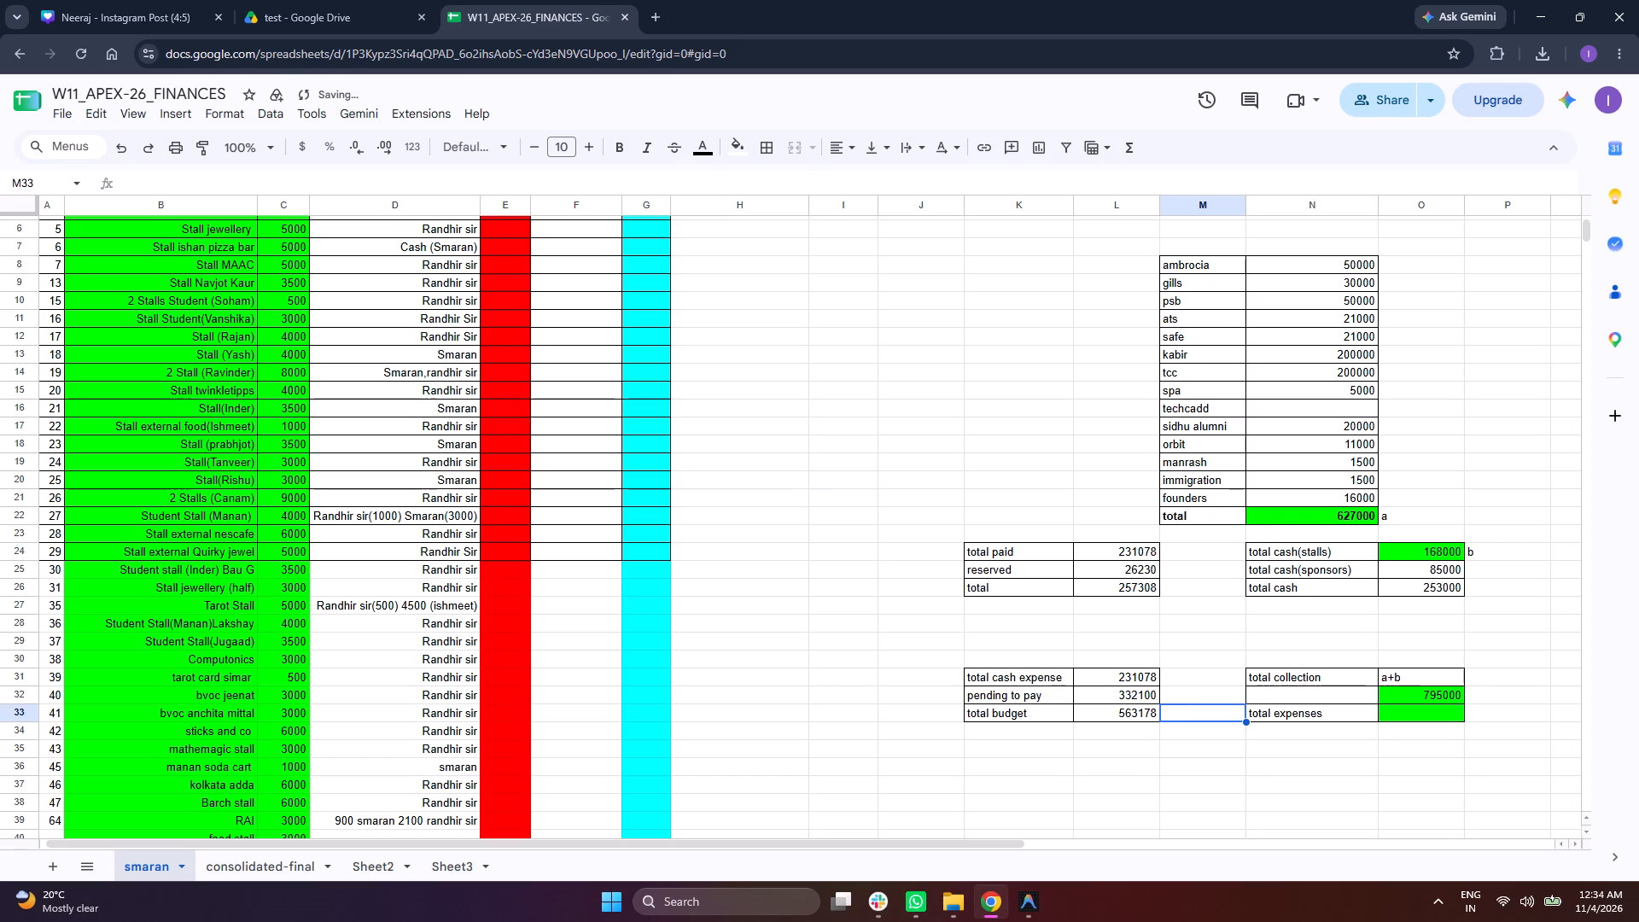
left_click(1187, 575)
left_click(1178, 715)
Mark the total budget amount with the letter c in M33 and the reserved amount with d in M25.
key("c")
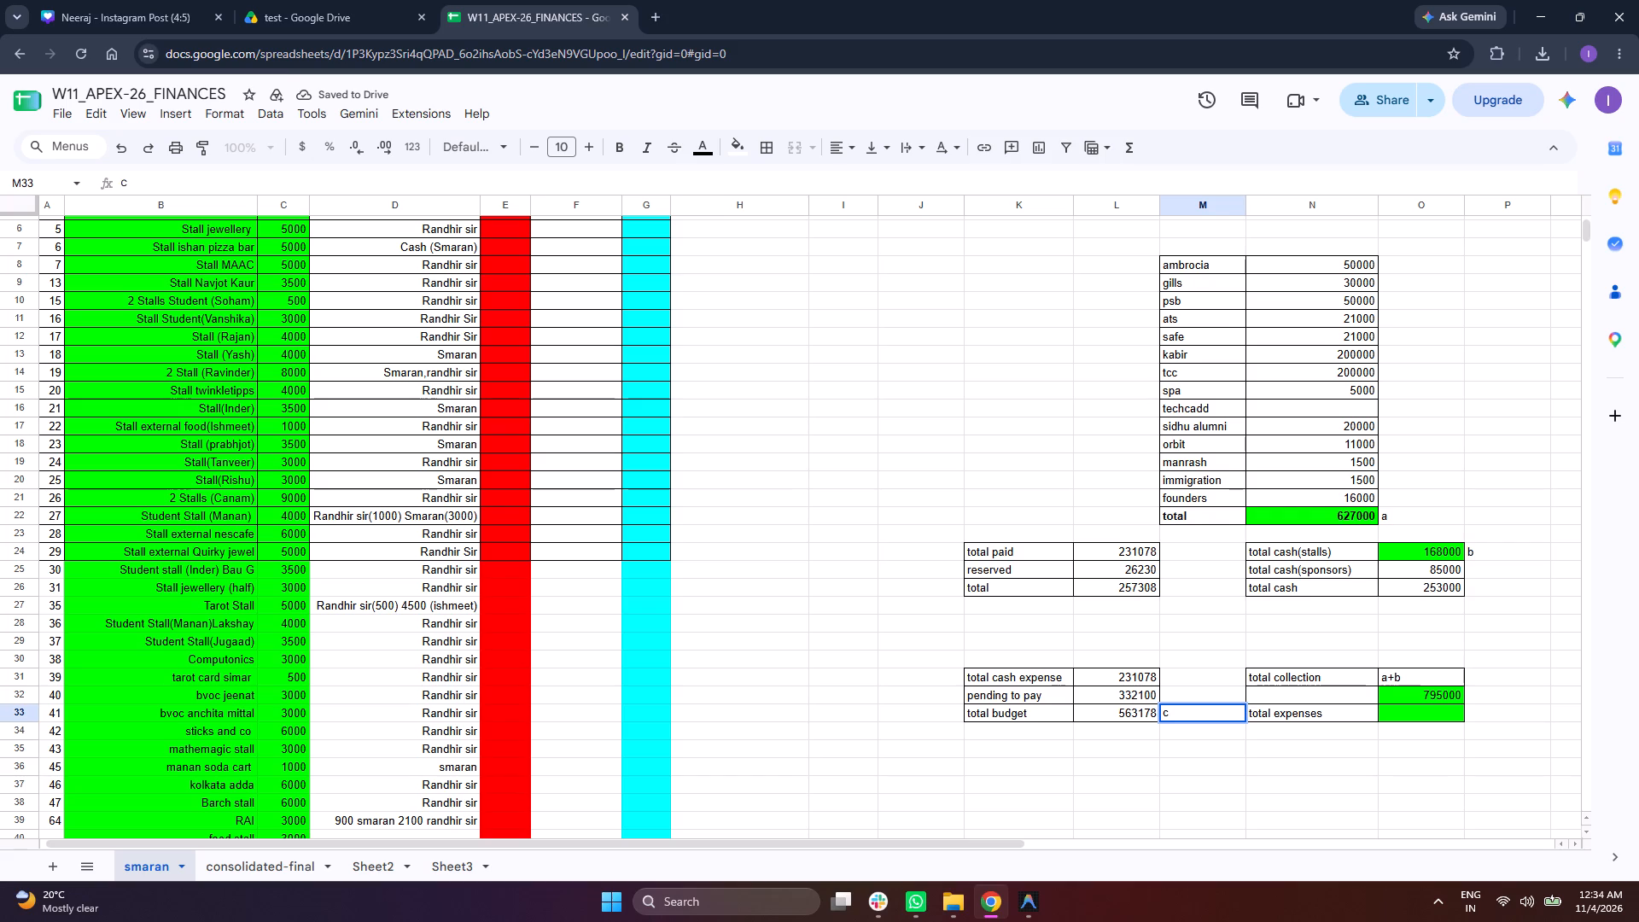
left_click(1183, 742)
left_click(1185, 569)
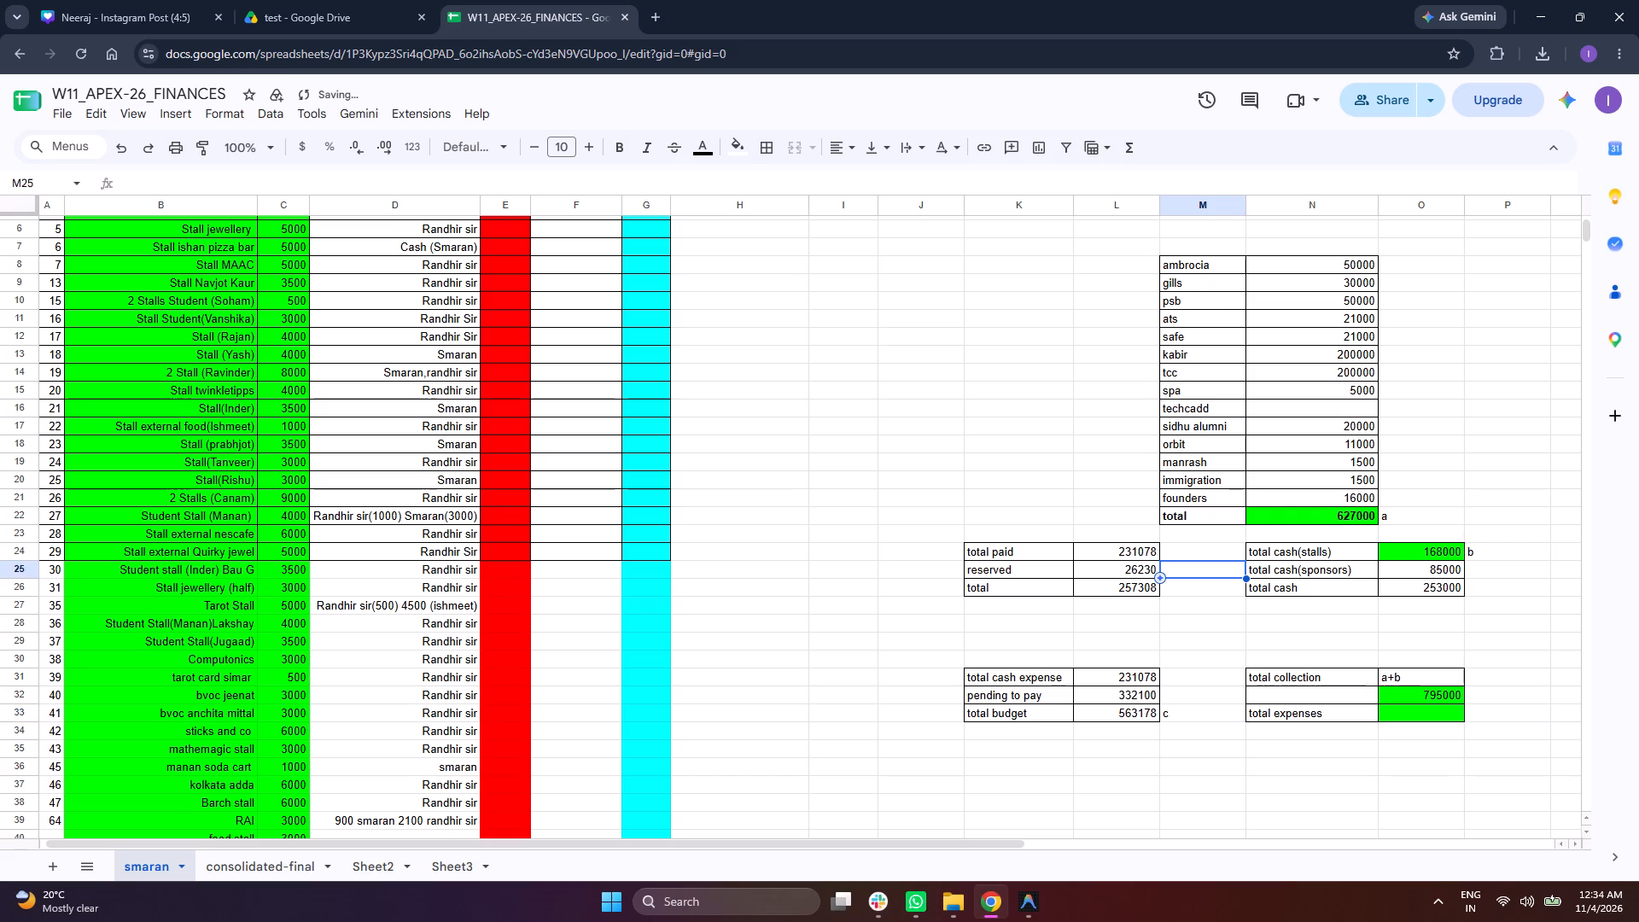
key("d")
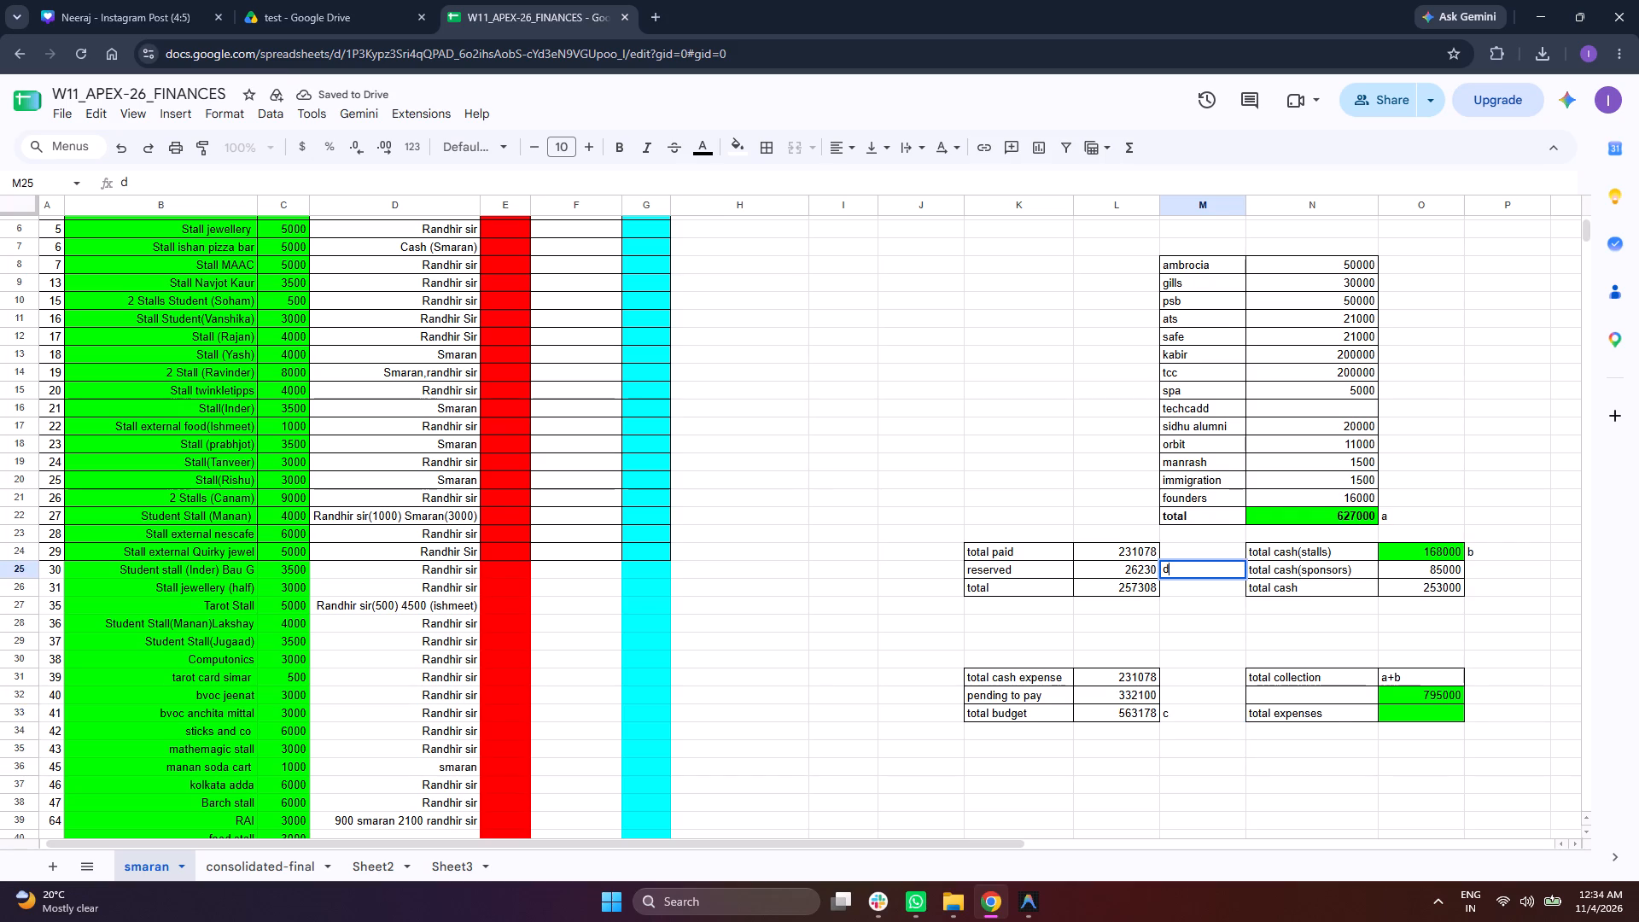
Enter the text c+d in O33 beside the total expenses label.
left_click(1404, 717)
key("c")
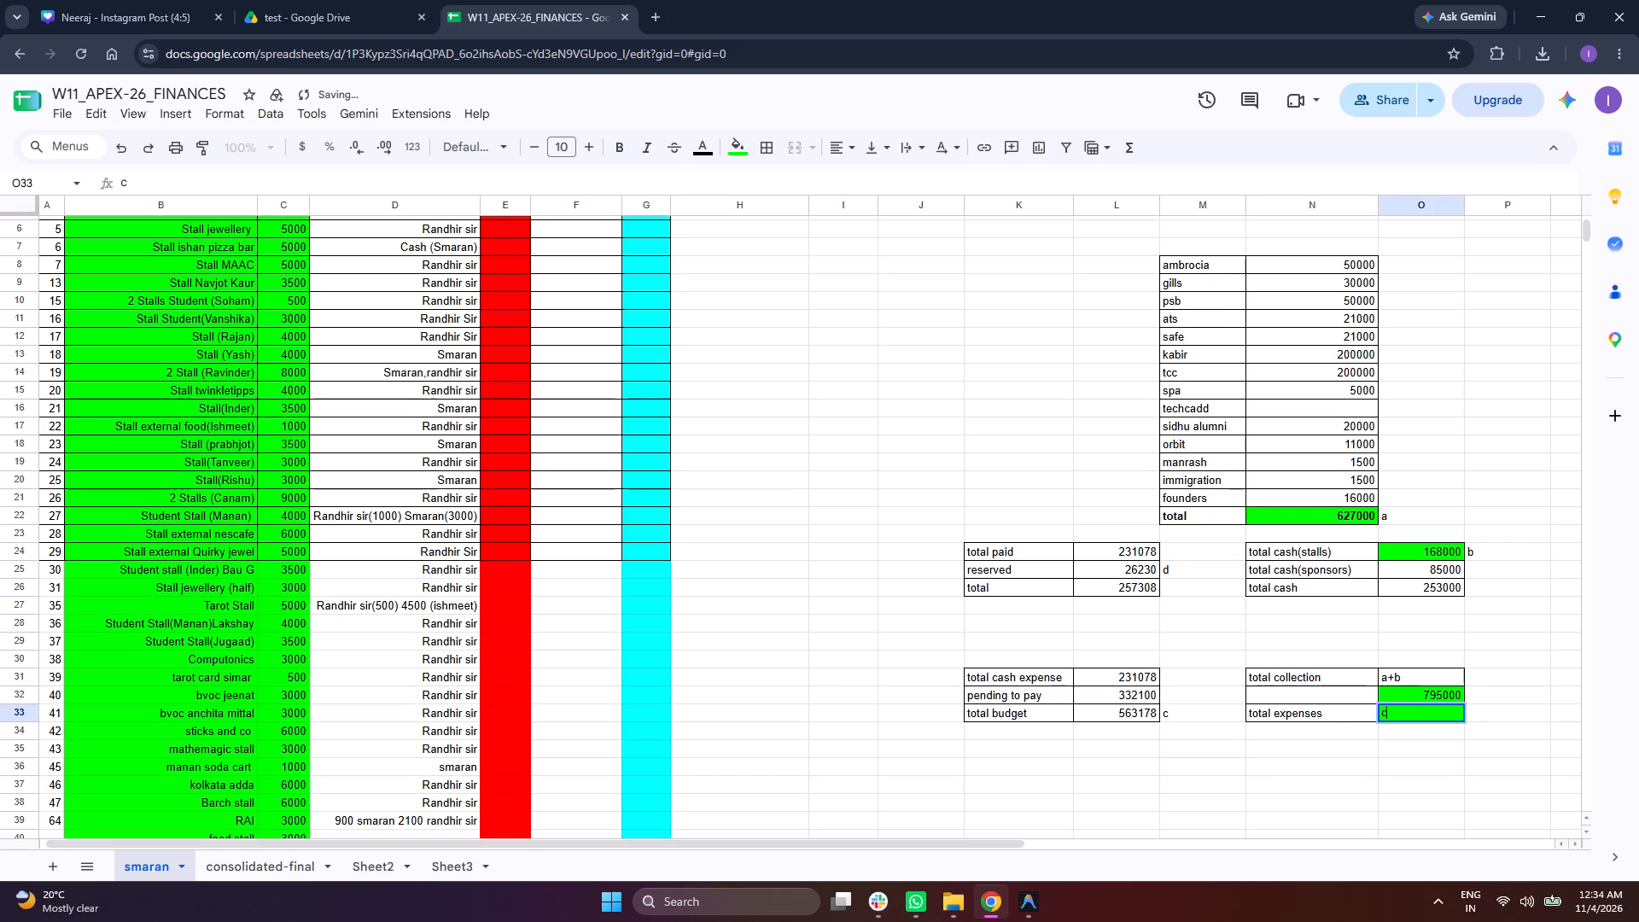
key("shift+plus")
key("d")
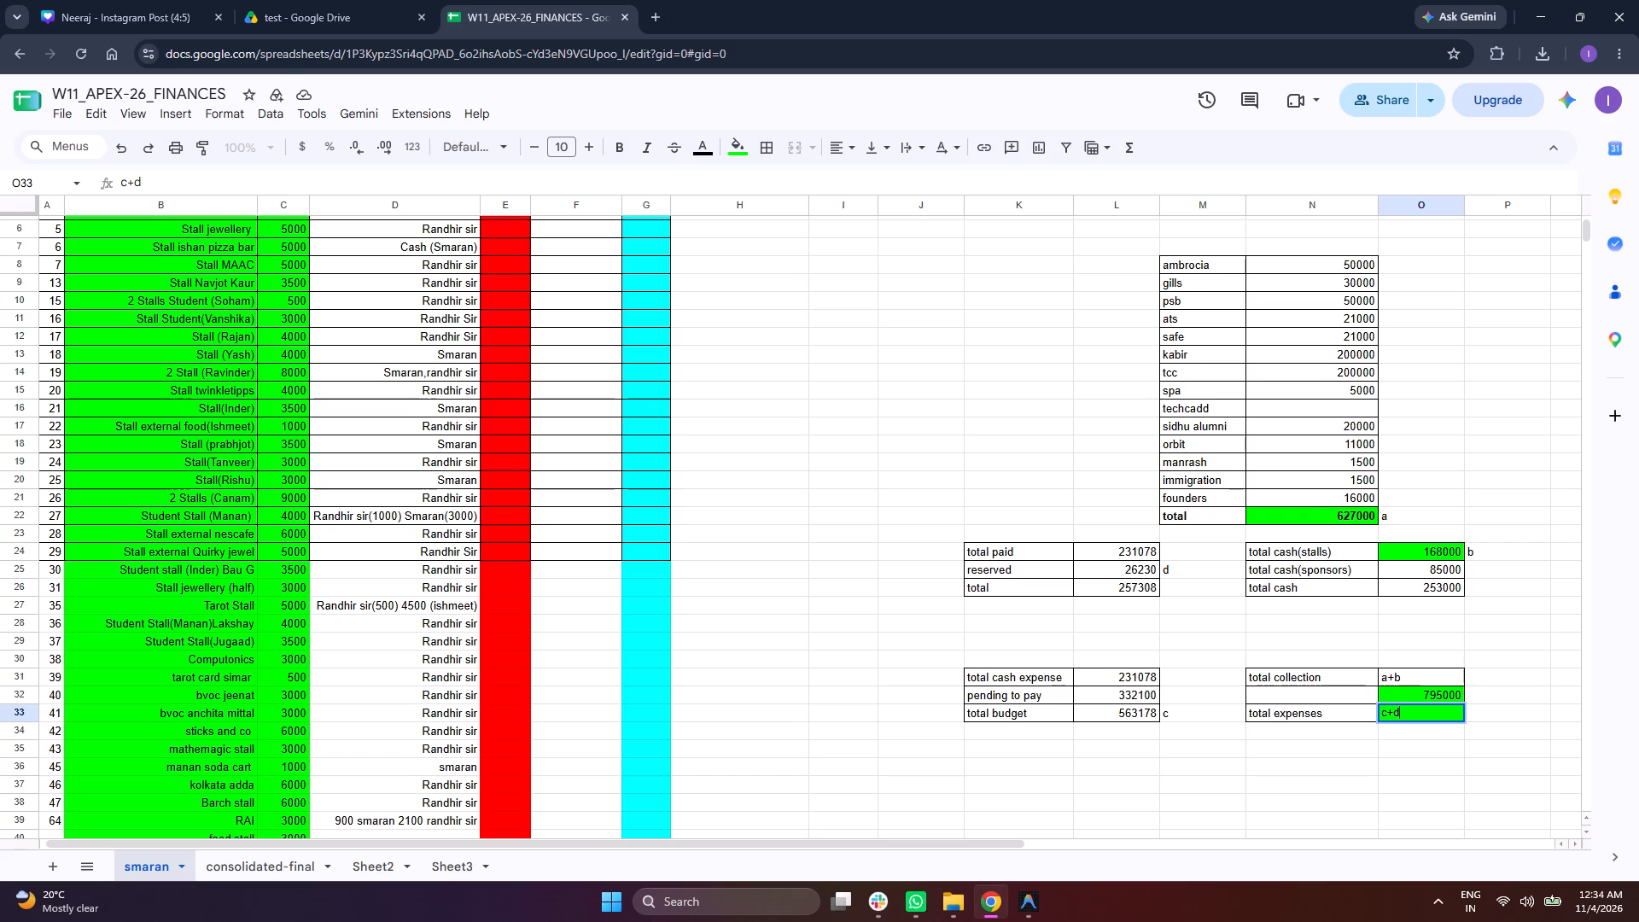
key("Return")
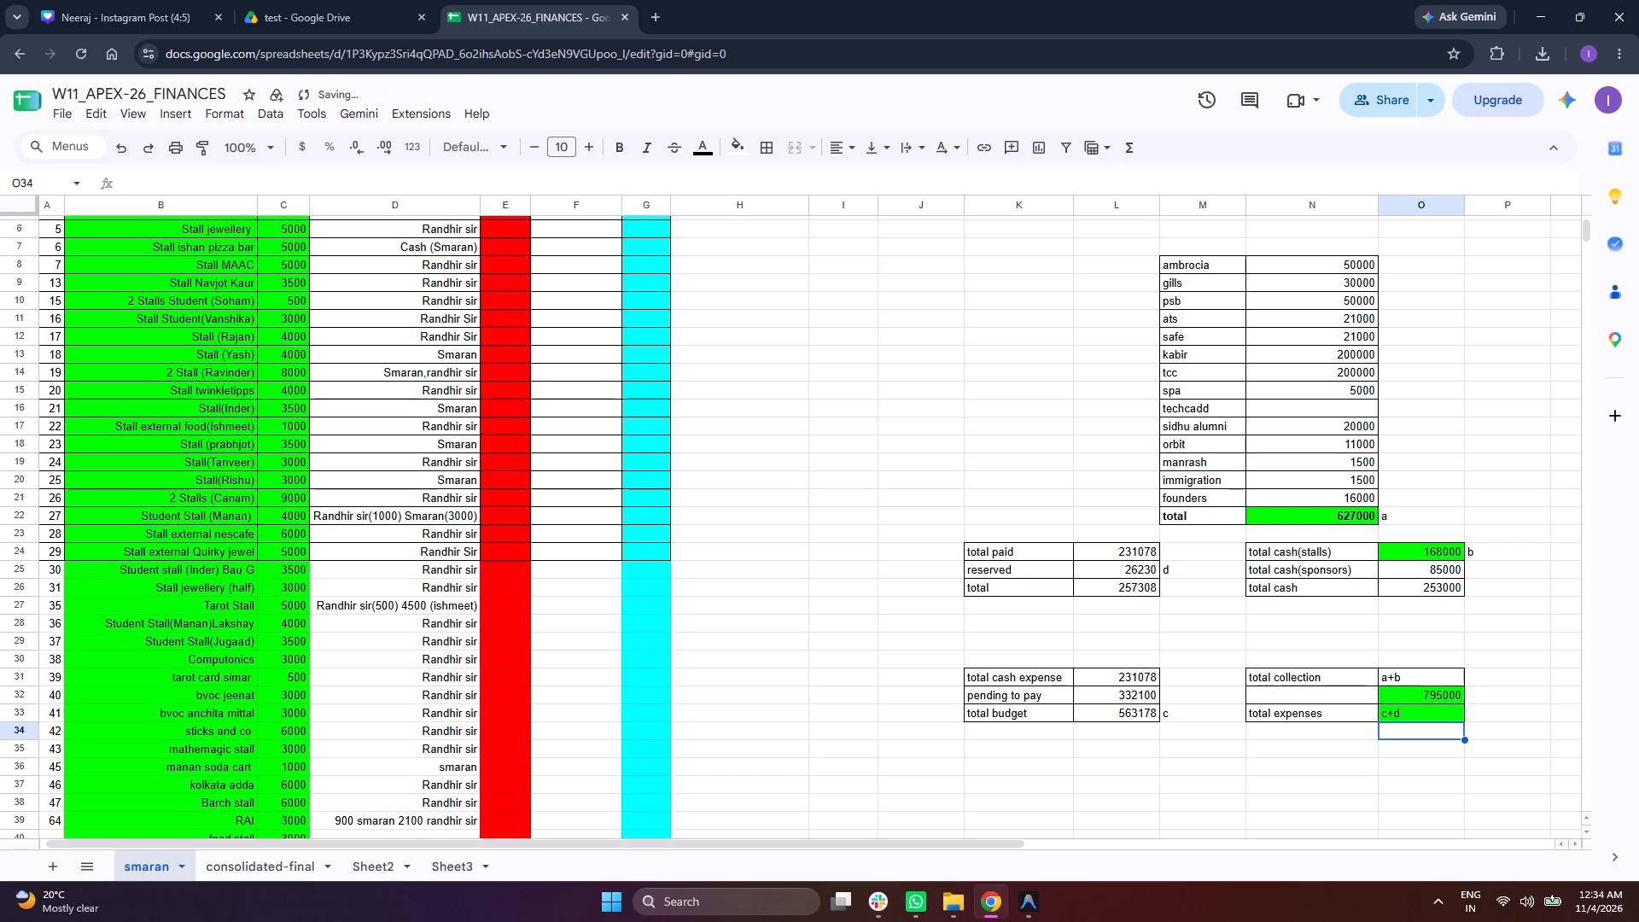
Calculate the total expenses in O34 with the formula =L33+L25.
key("equal")
left_click(1118, 712)
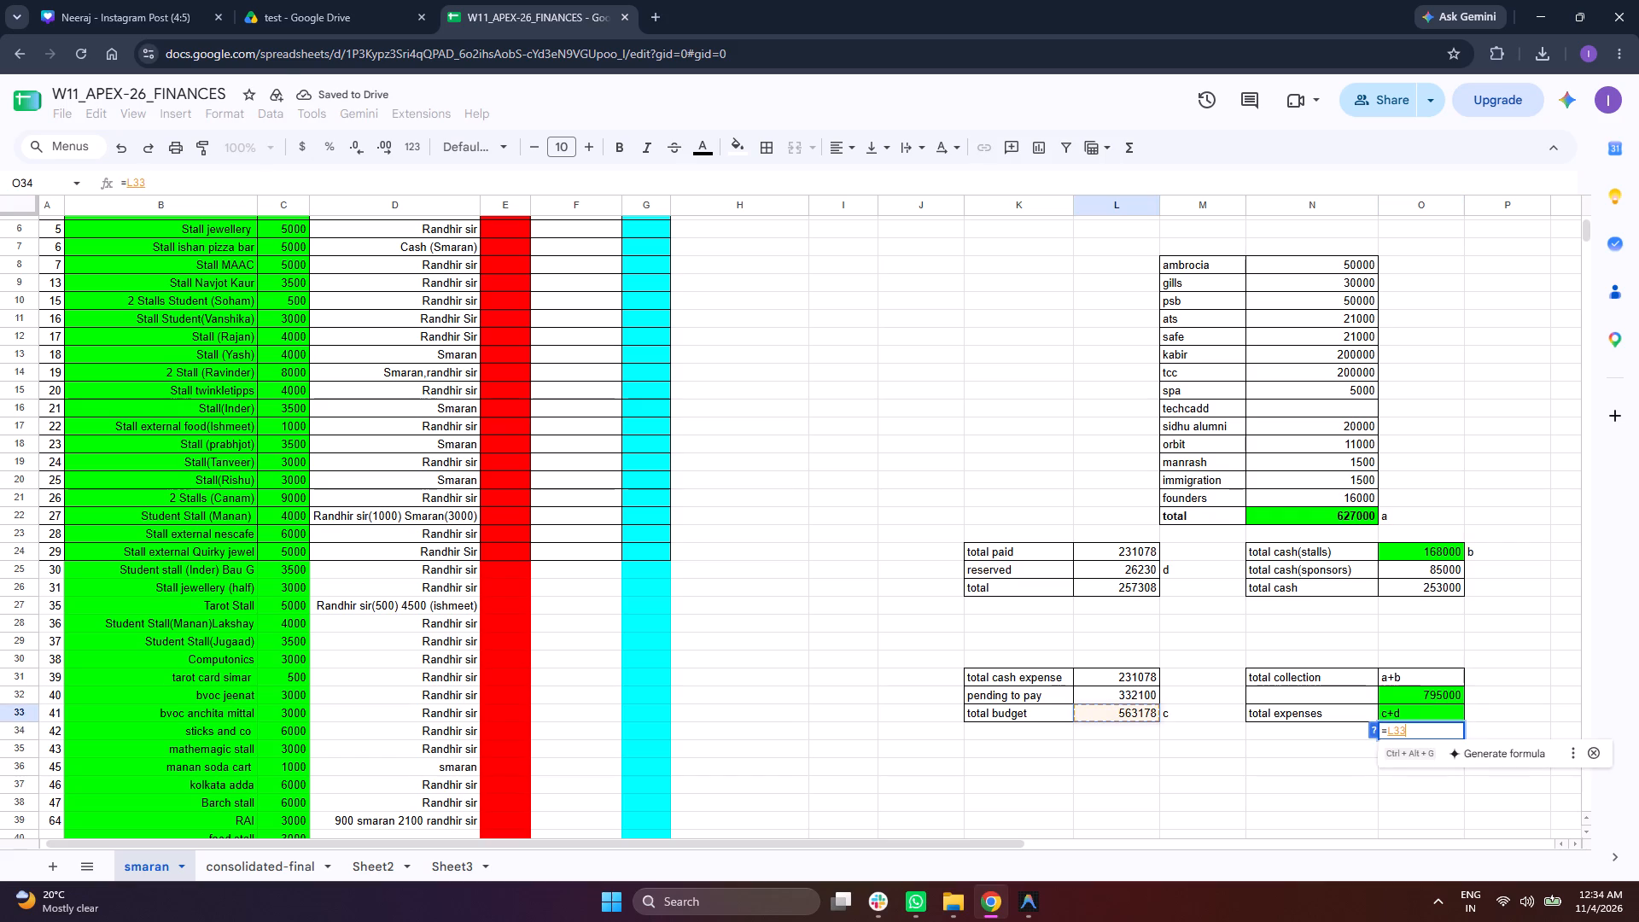
key("plus")
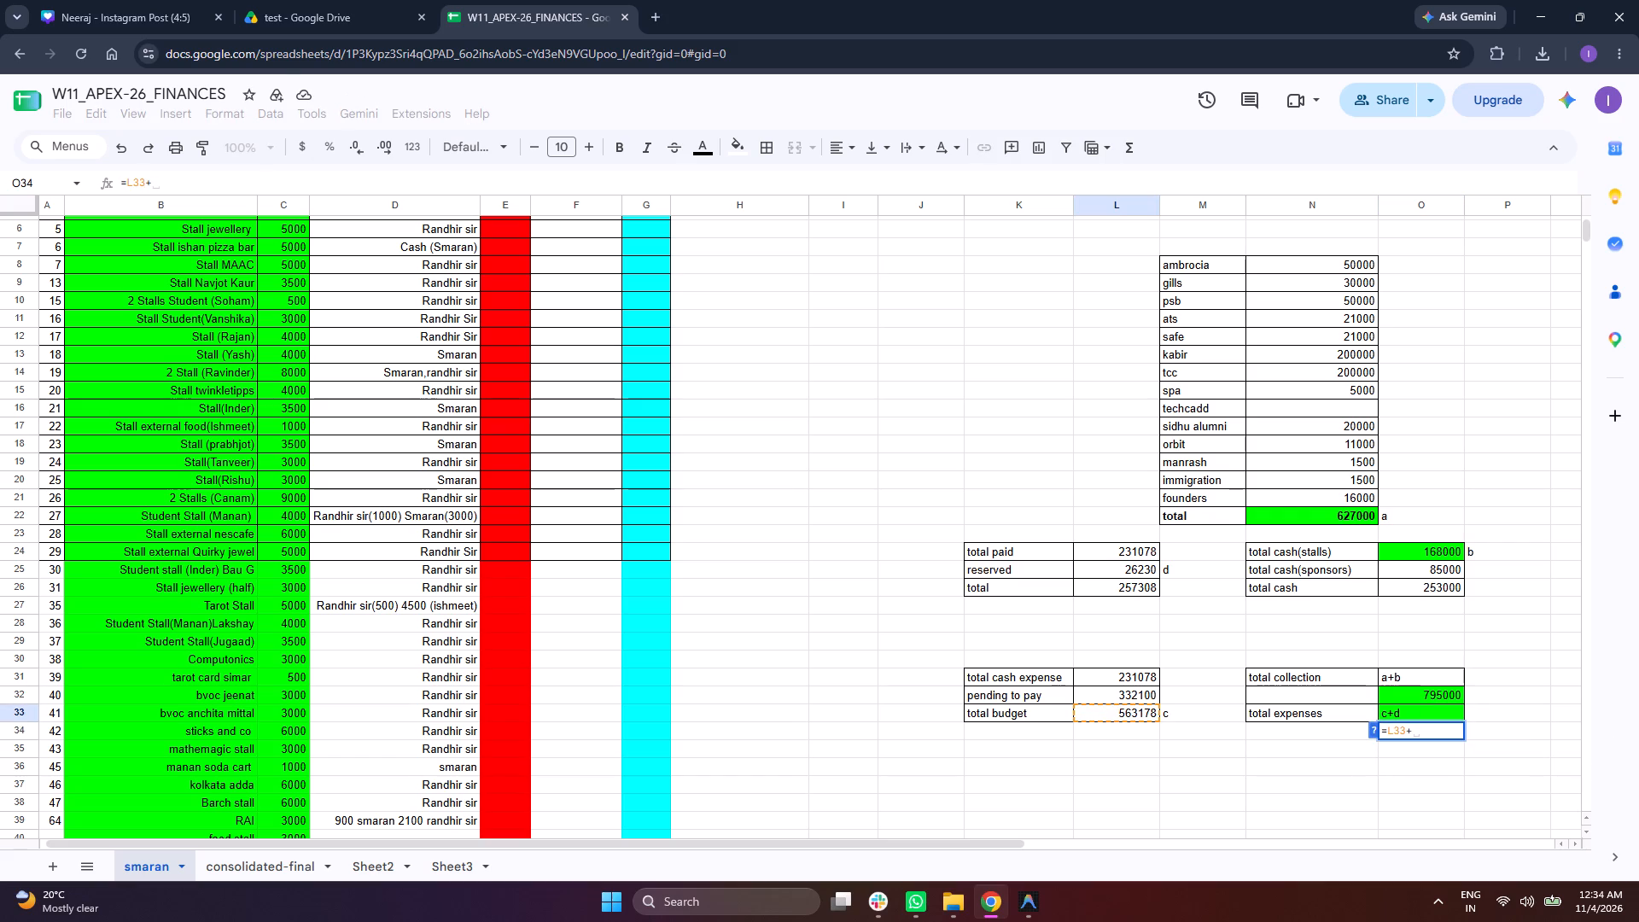
left_click(1133, 569)
key("Return")
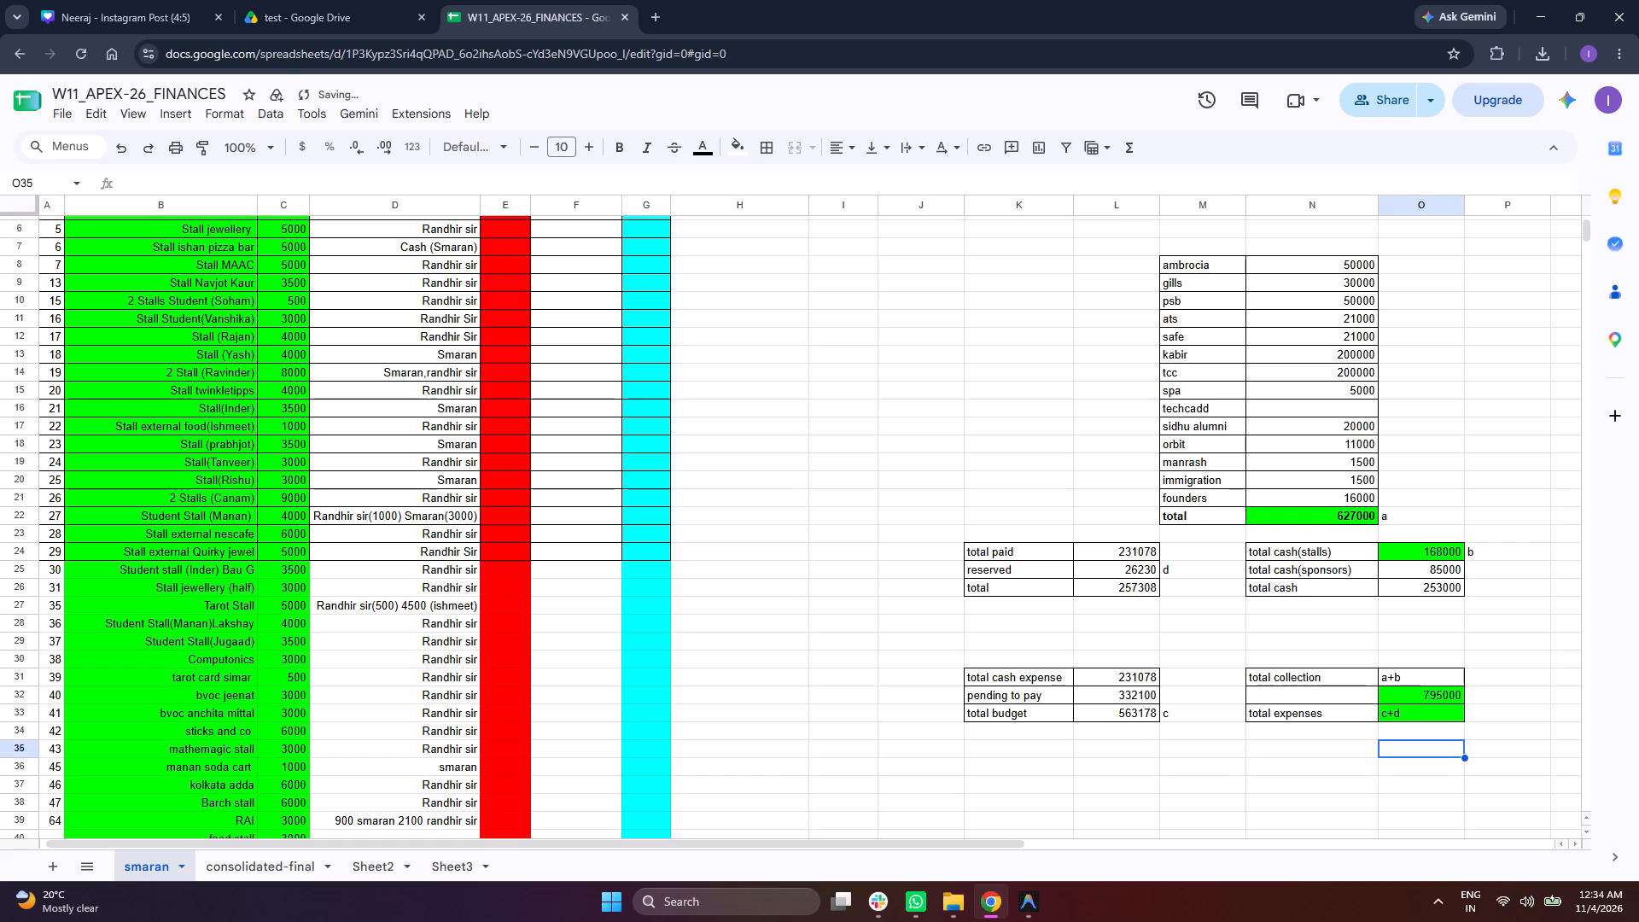
Apply all borders to N34:O34, the row holding the total expenses amount.
left_click_drag(1314, 727, 1394, 727)
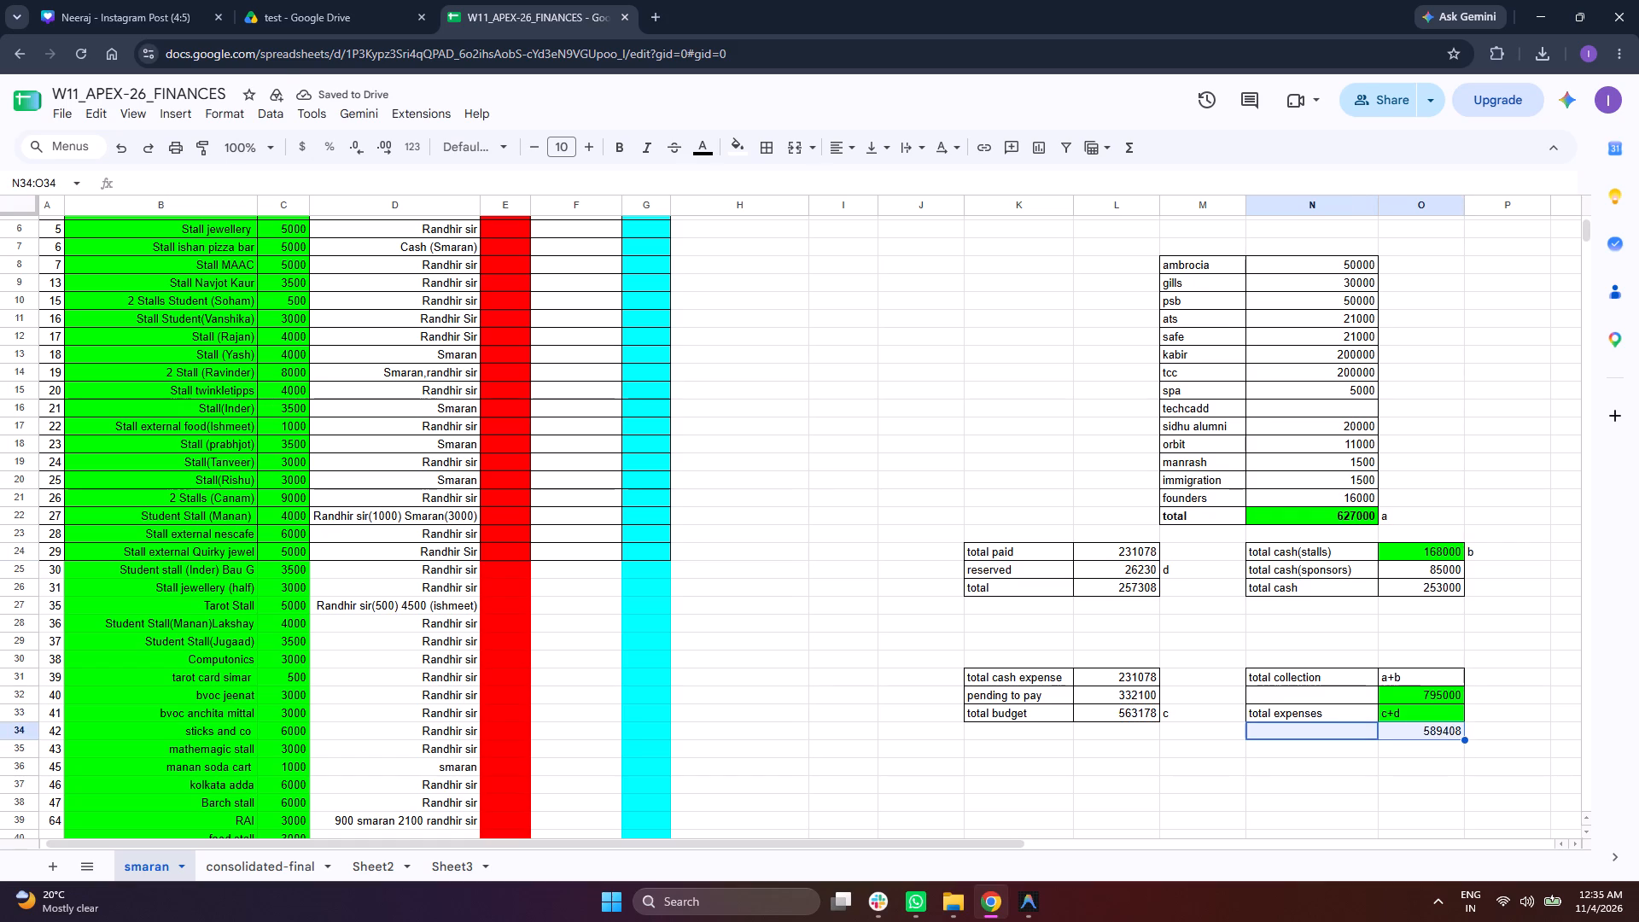
left_click(761, 149)
left_click(780, 191)
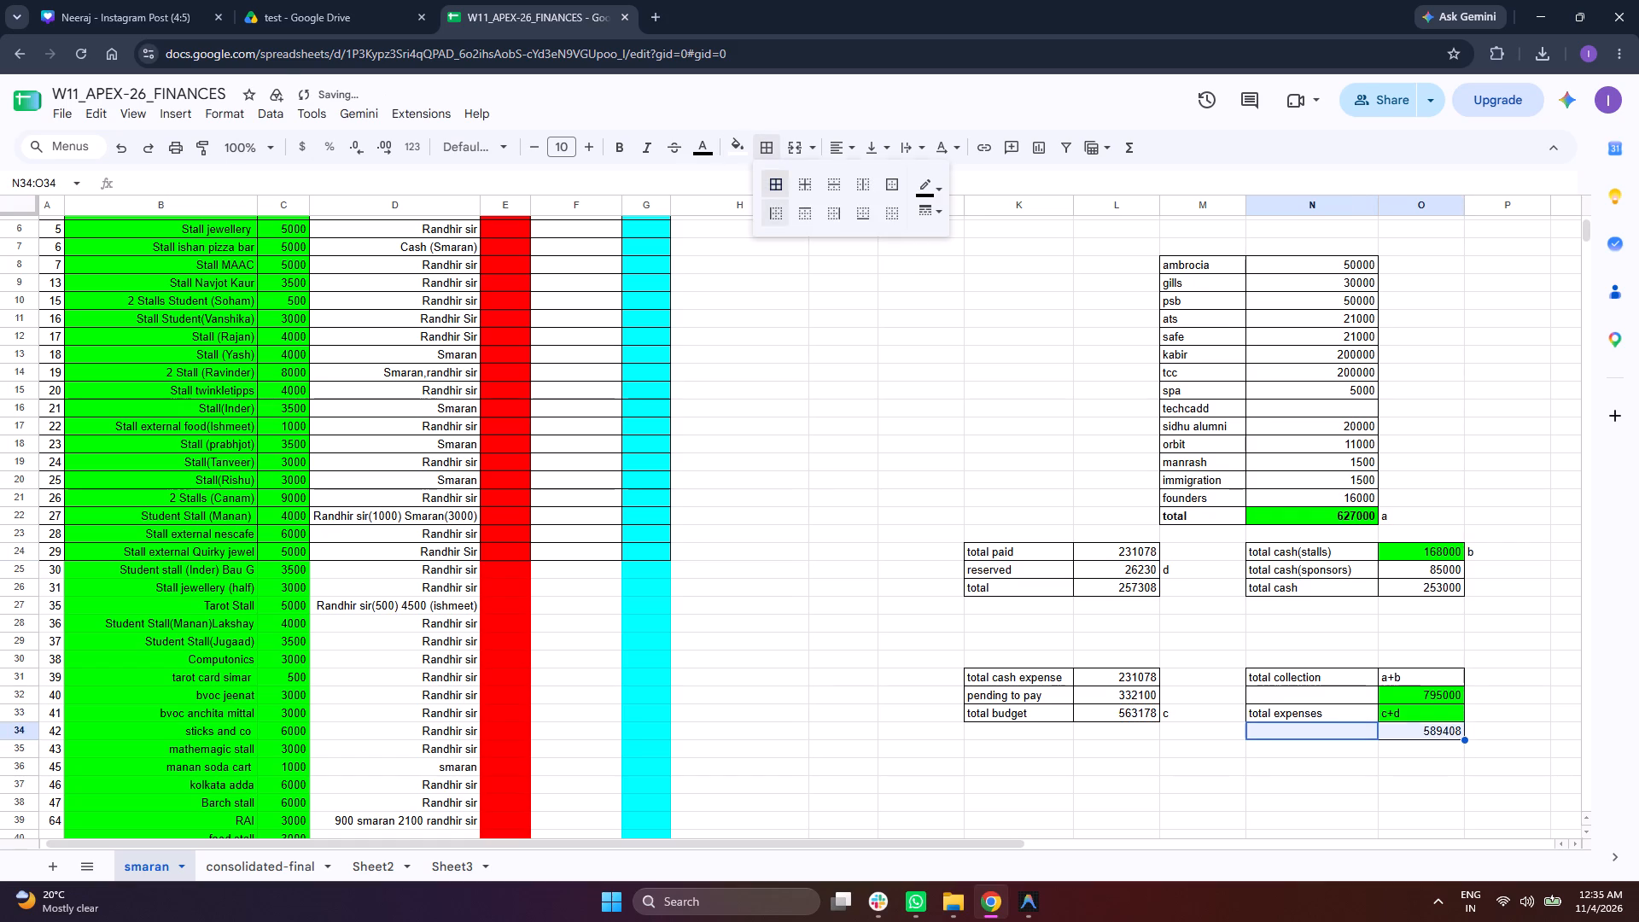
left_click(1105, 440)
Enter the label "total saved" in N35, below the total expenses rows.
scroll(1339, 749, "down", 2)
left_click(1304, 575)
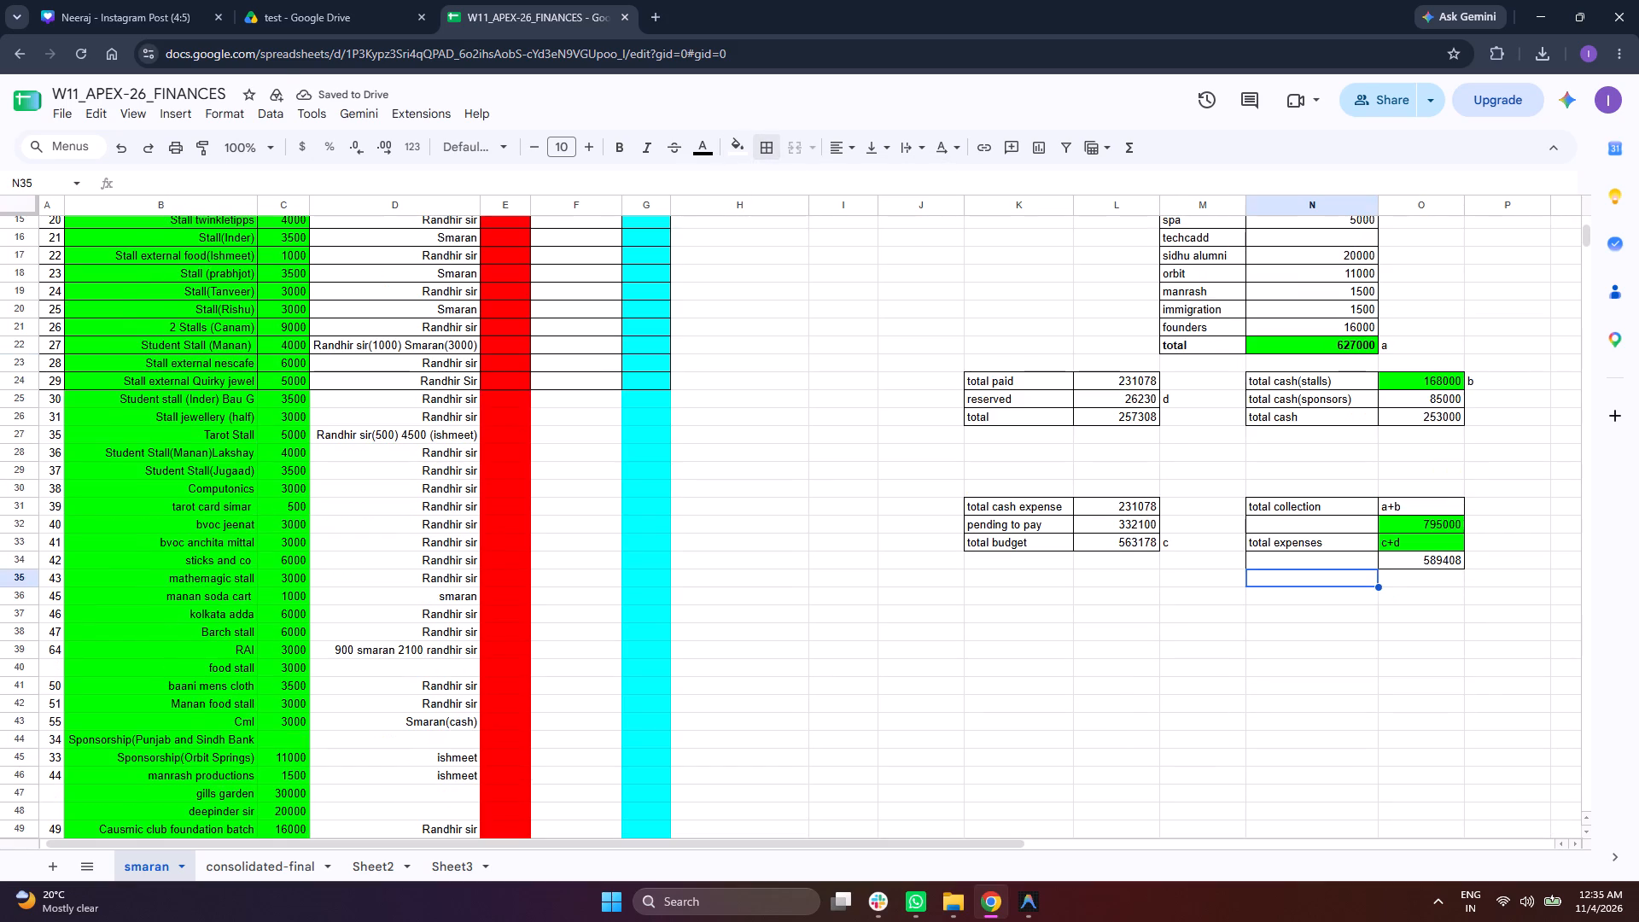
type("total")
key("space")
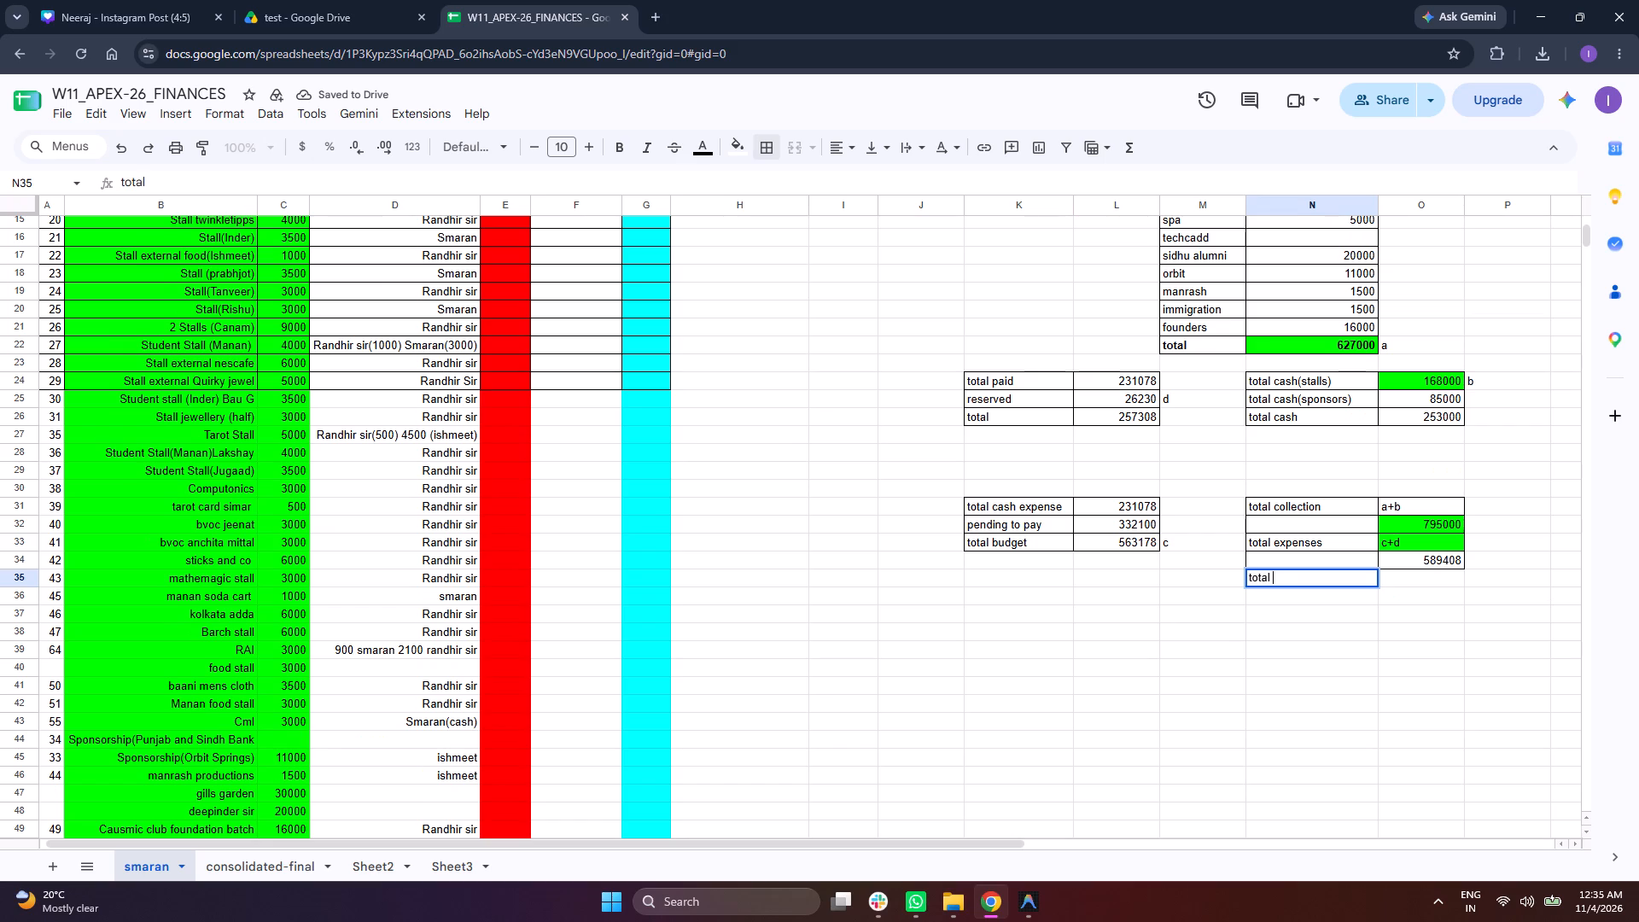
type("sa")
type("ved")
key("Return")
Mark the total collection amount with the letter e in P32 and the total expenses amount with f in P34.
left_click(1444, 575)
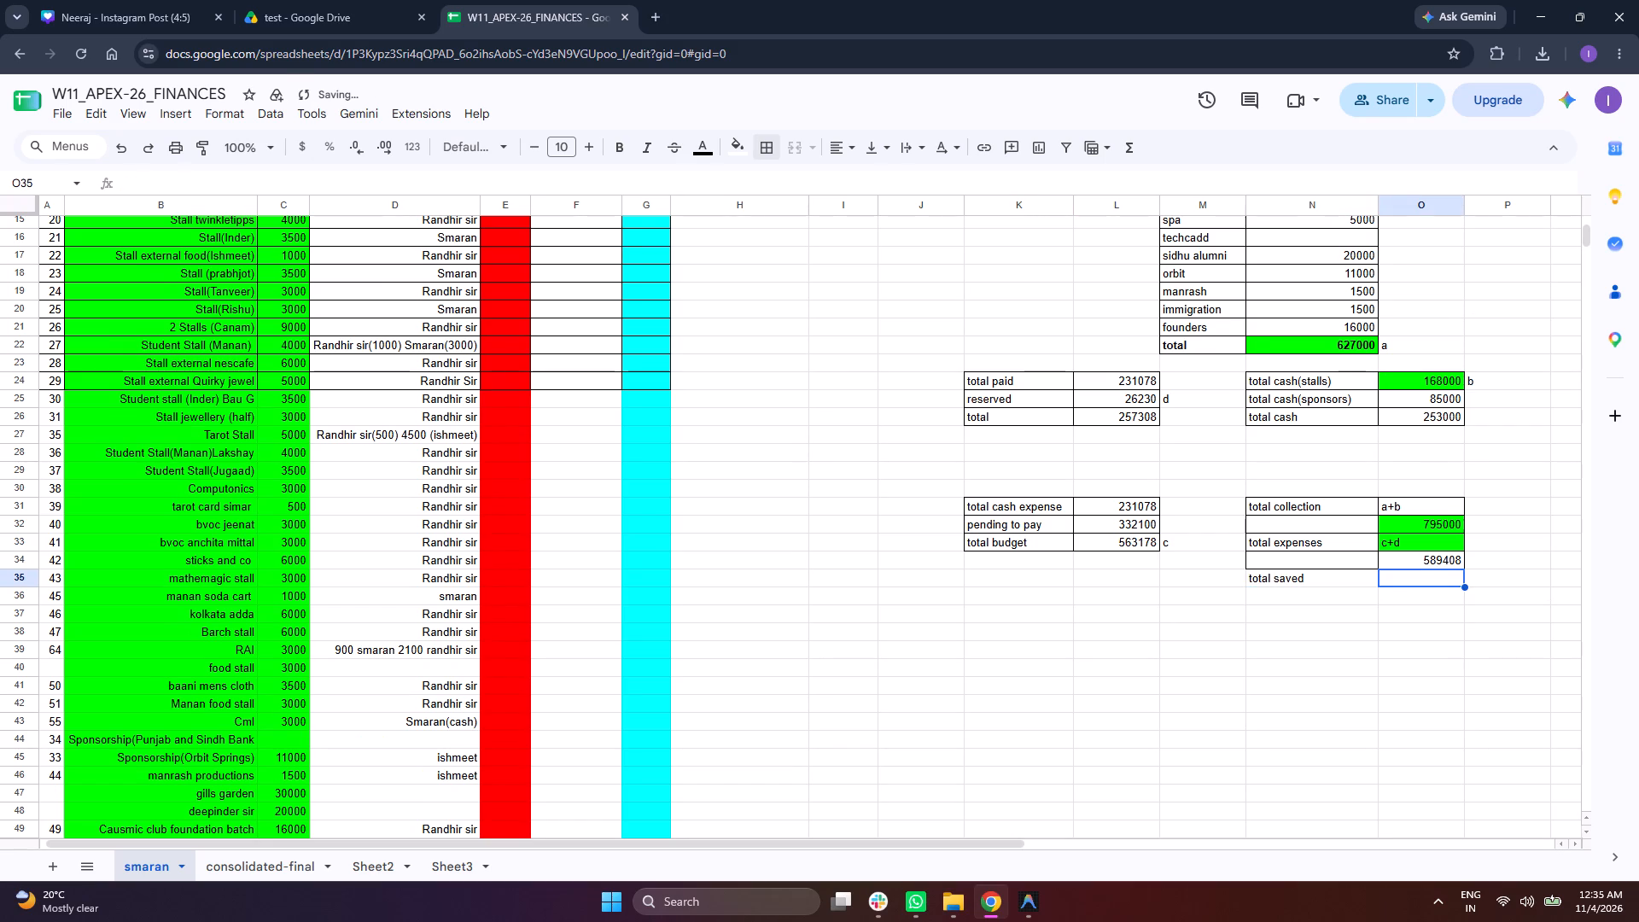
left_click(1484, 519)
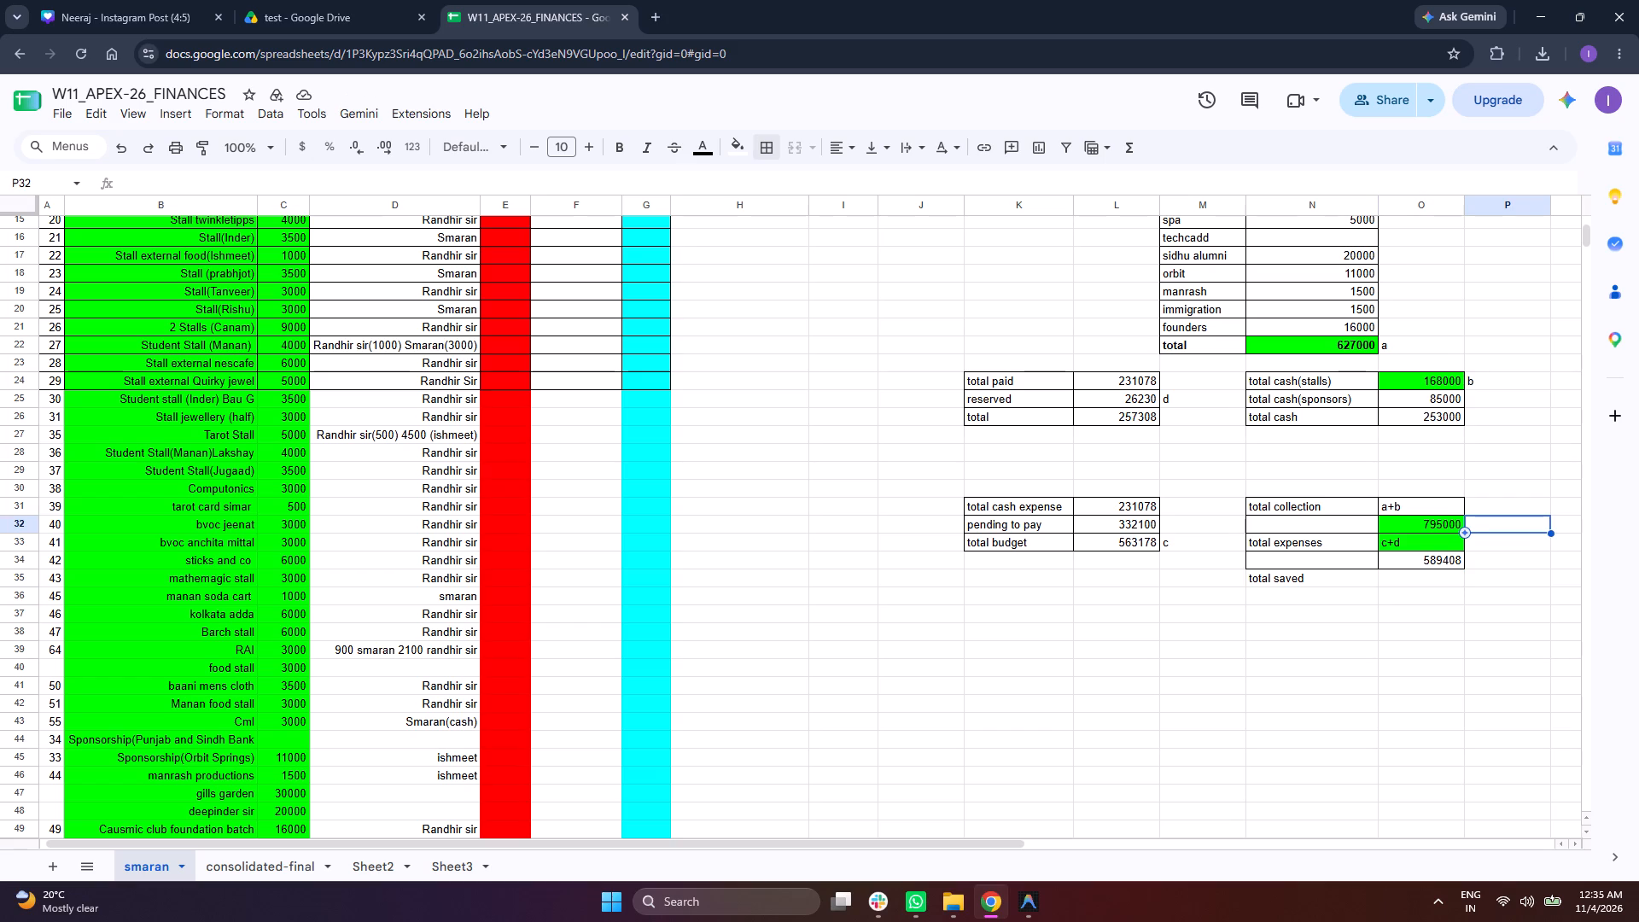
key("e")
left_click(1498, 557)
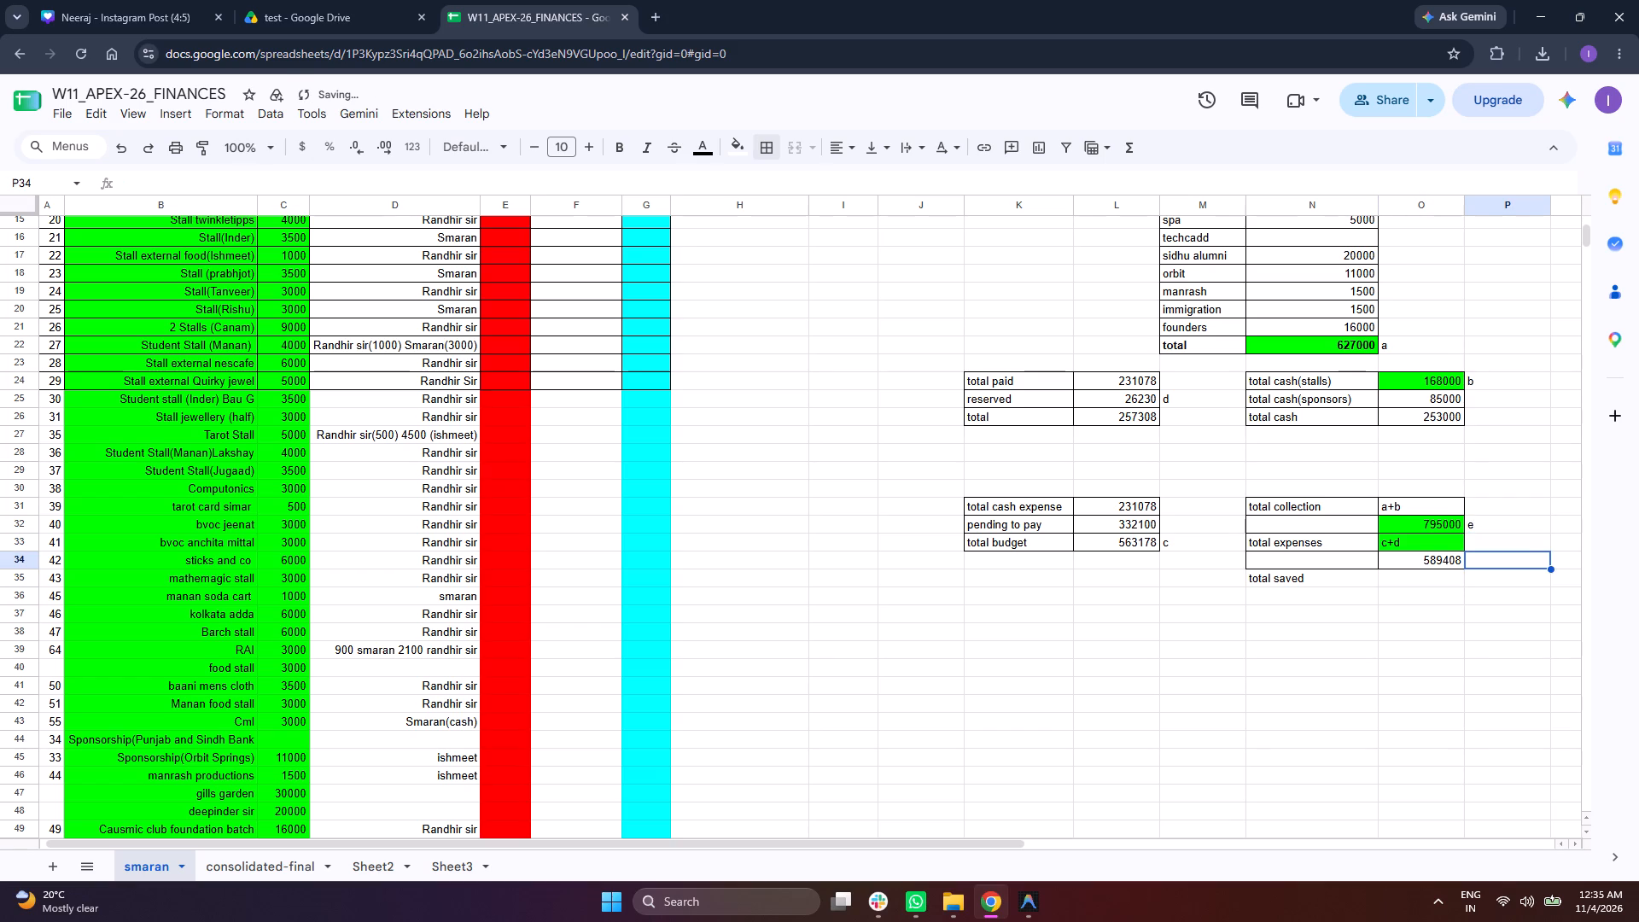
key("f")
Enter the text e-f in O35 beside the total saved label.
left_click(1457, 584)
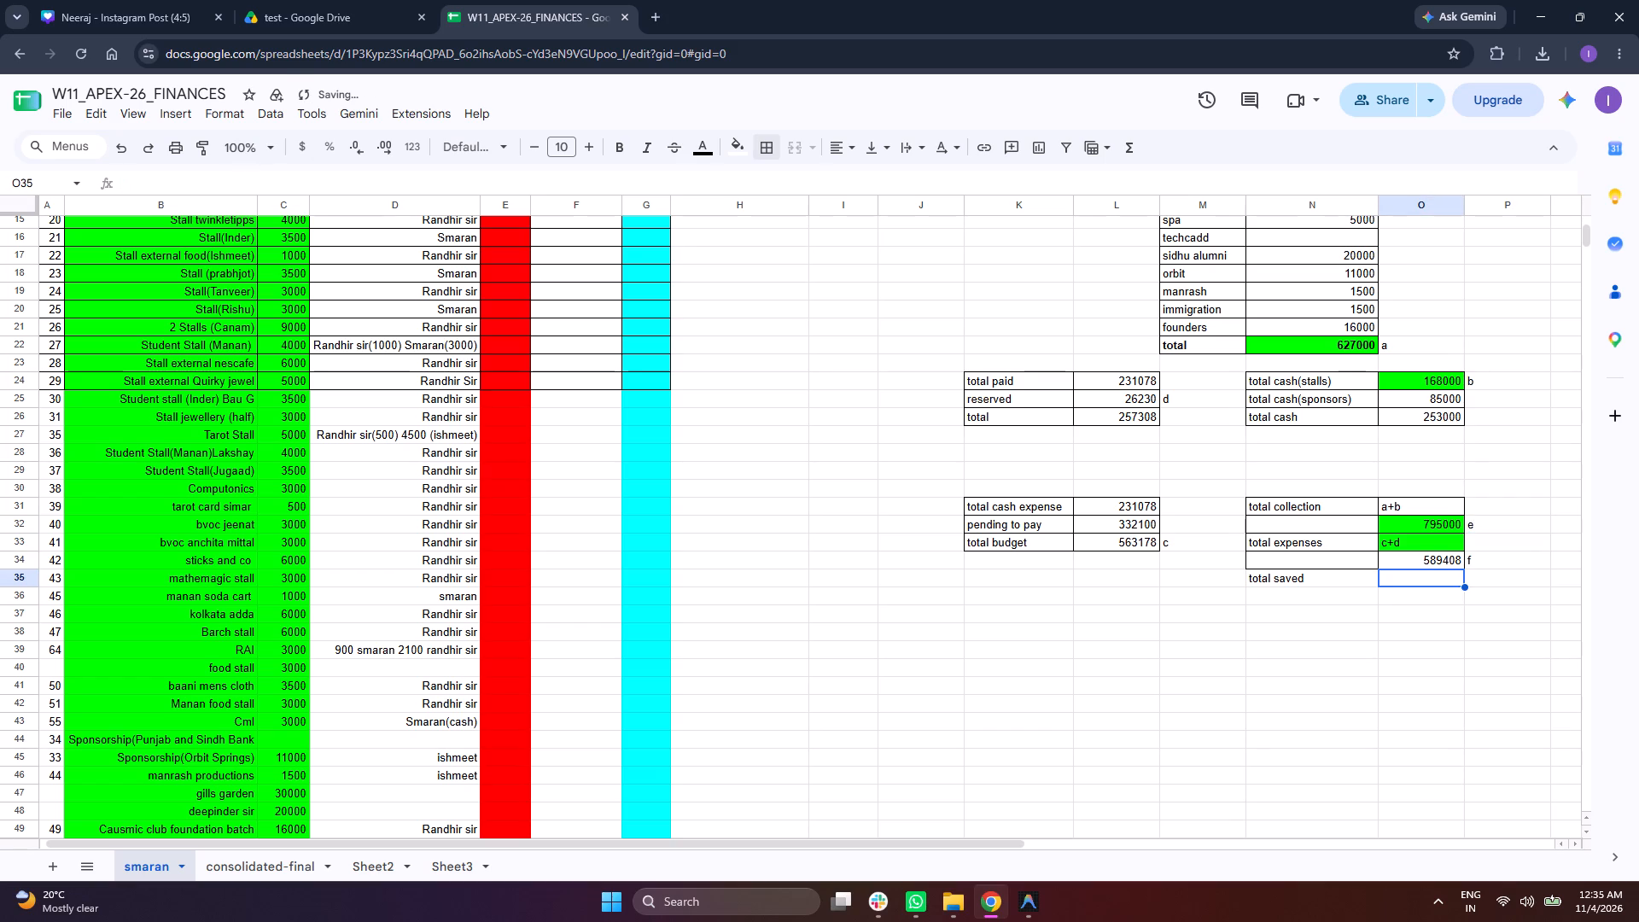
type("e-")
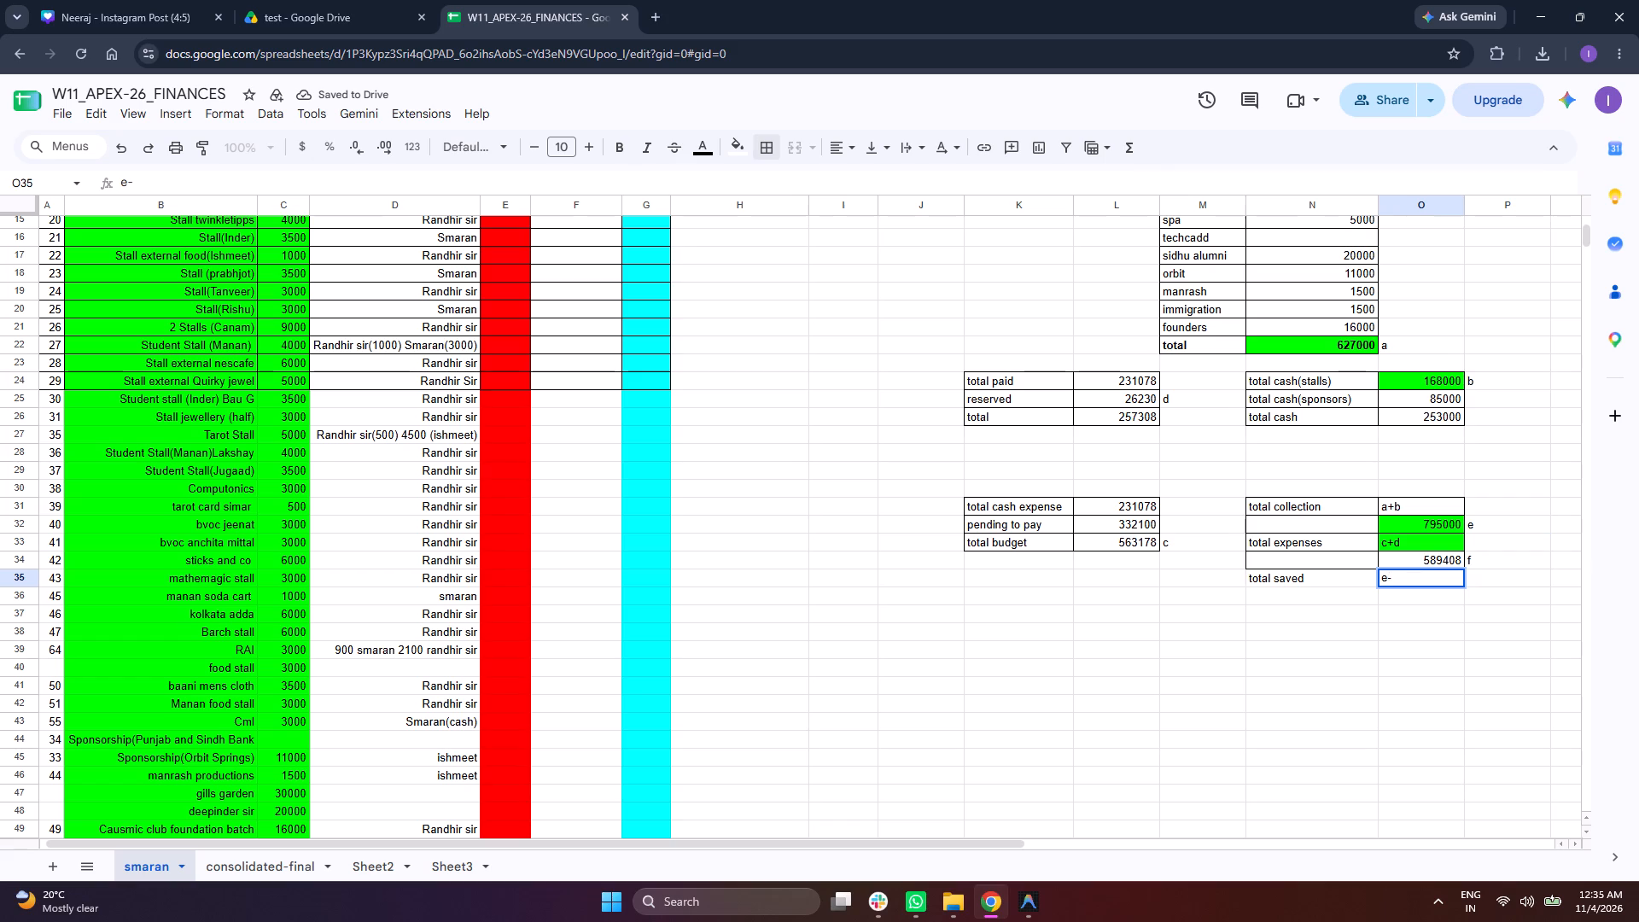
key("f")
key("Return")
Calculate the total saved in O36 with the formula =O32-O34.
key("equal")
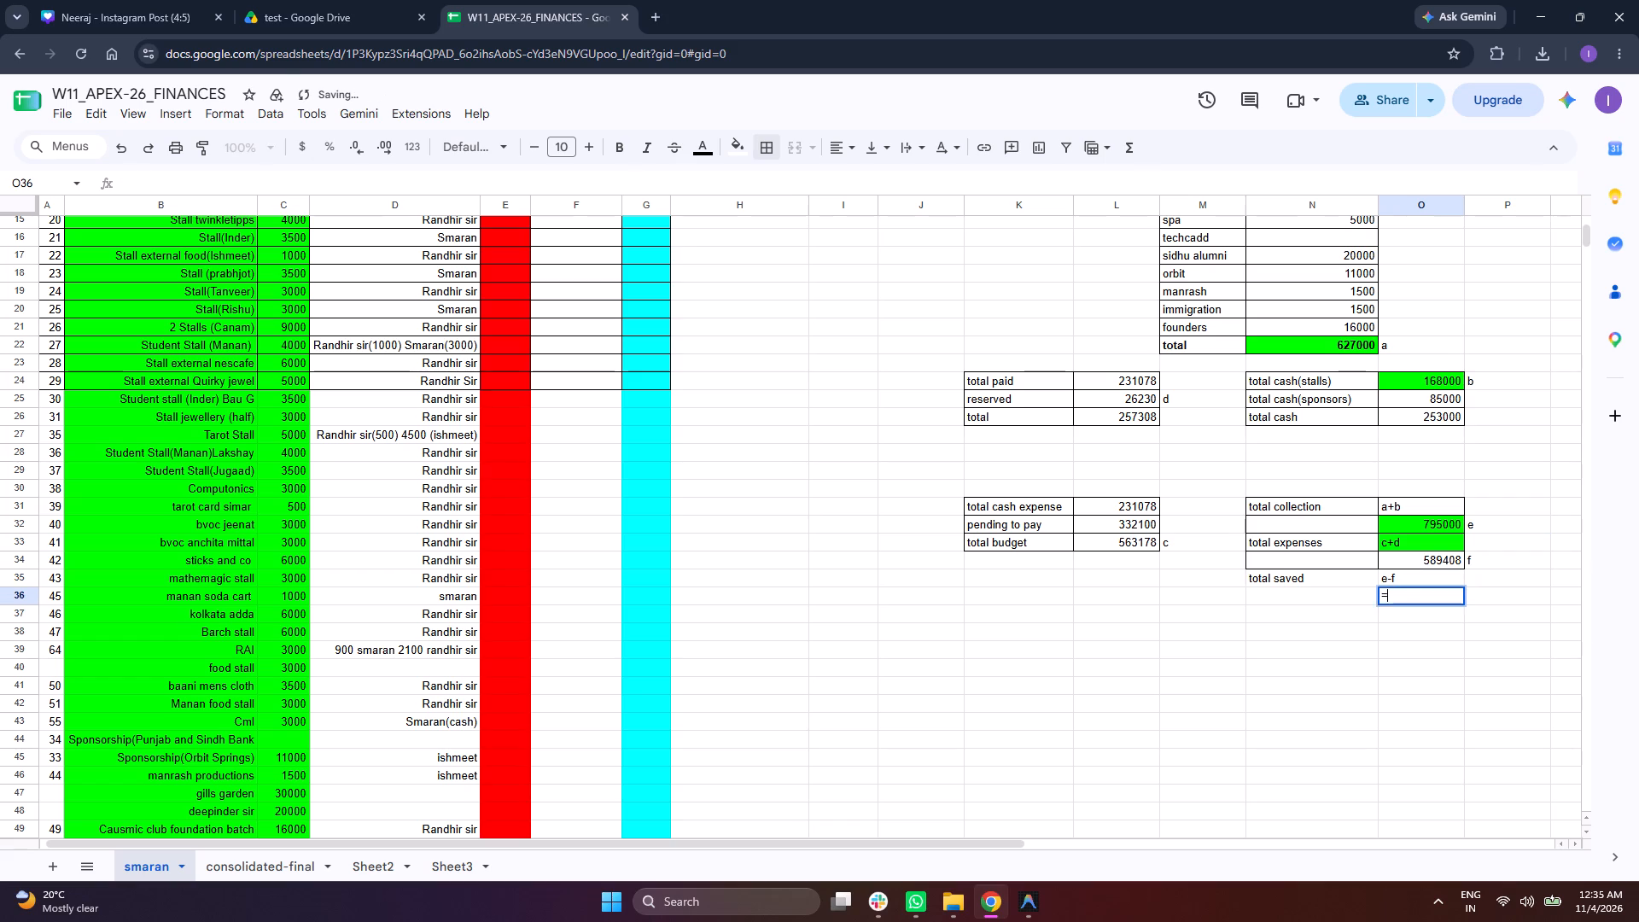
left_click(1449, 524)
key("minus")
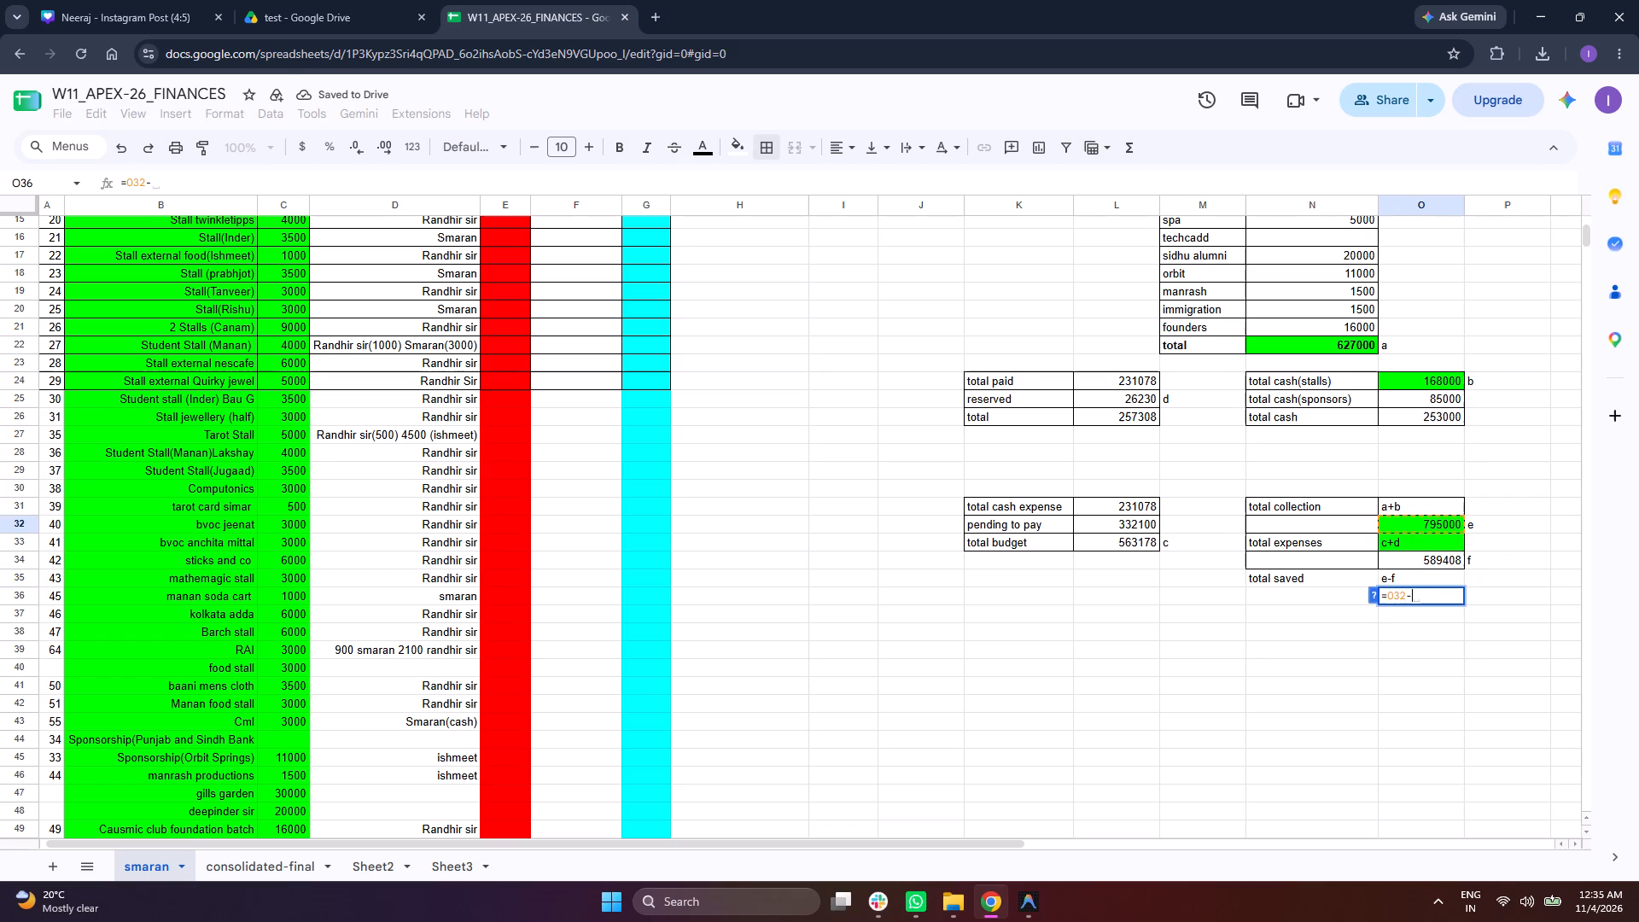
left_click(1435, 557)
key("Return")
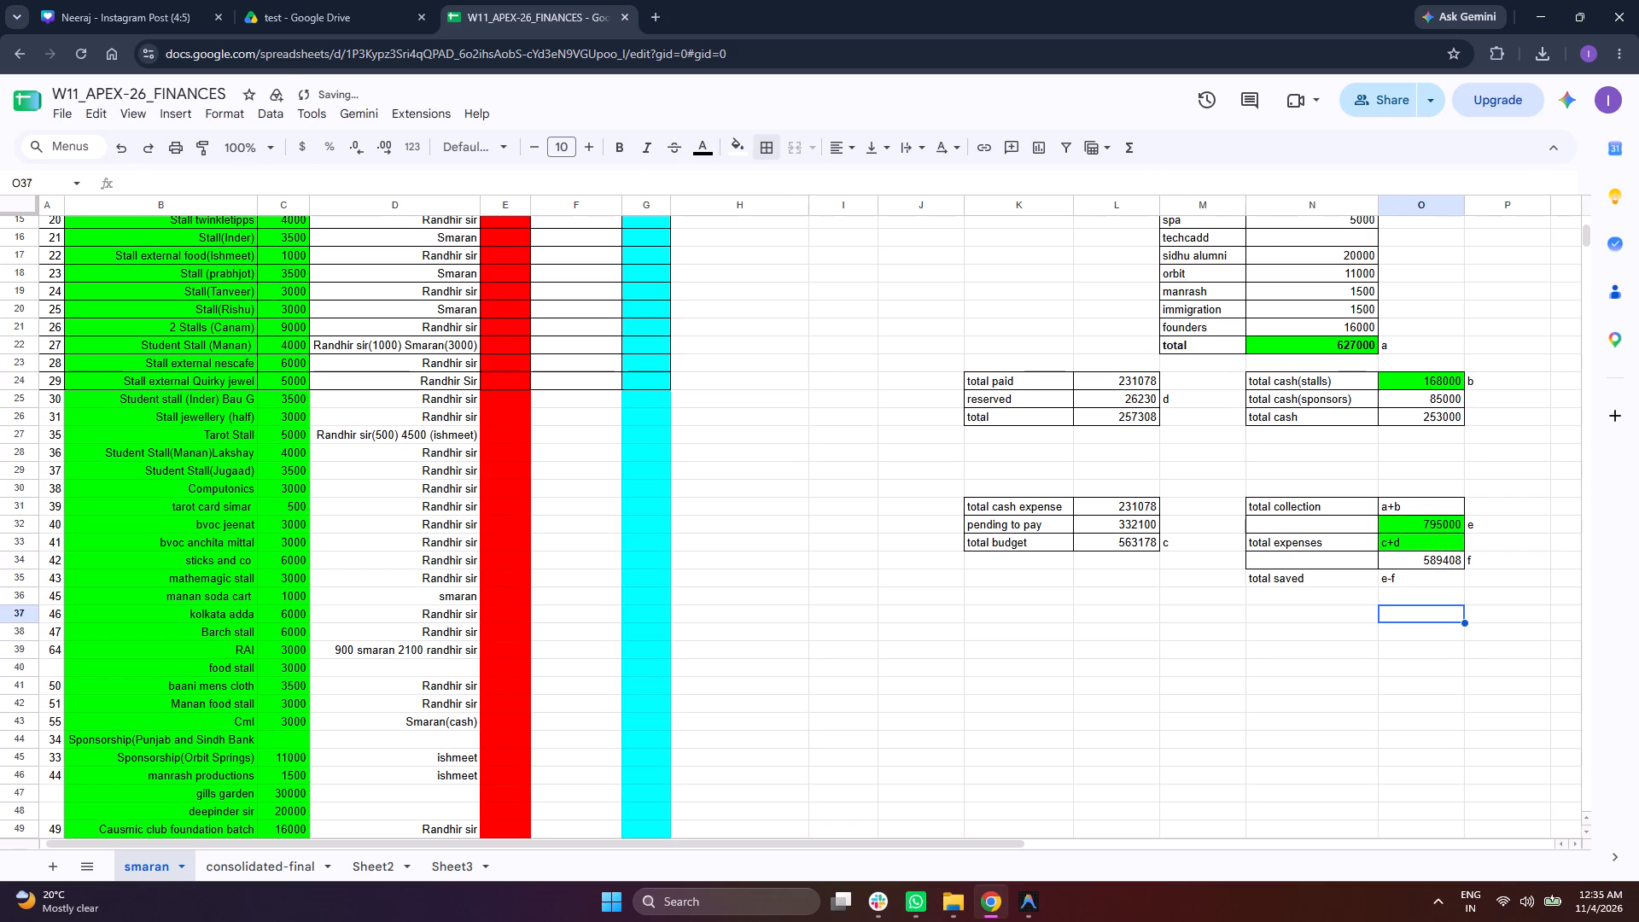
Apply all borders to the total saved rows, N35:O36.
left_click(1300, 639)
left_click_drag(1309, 575, 1326, 581)
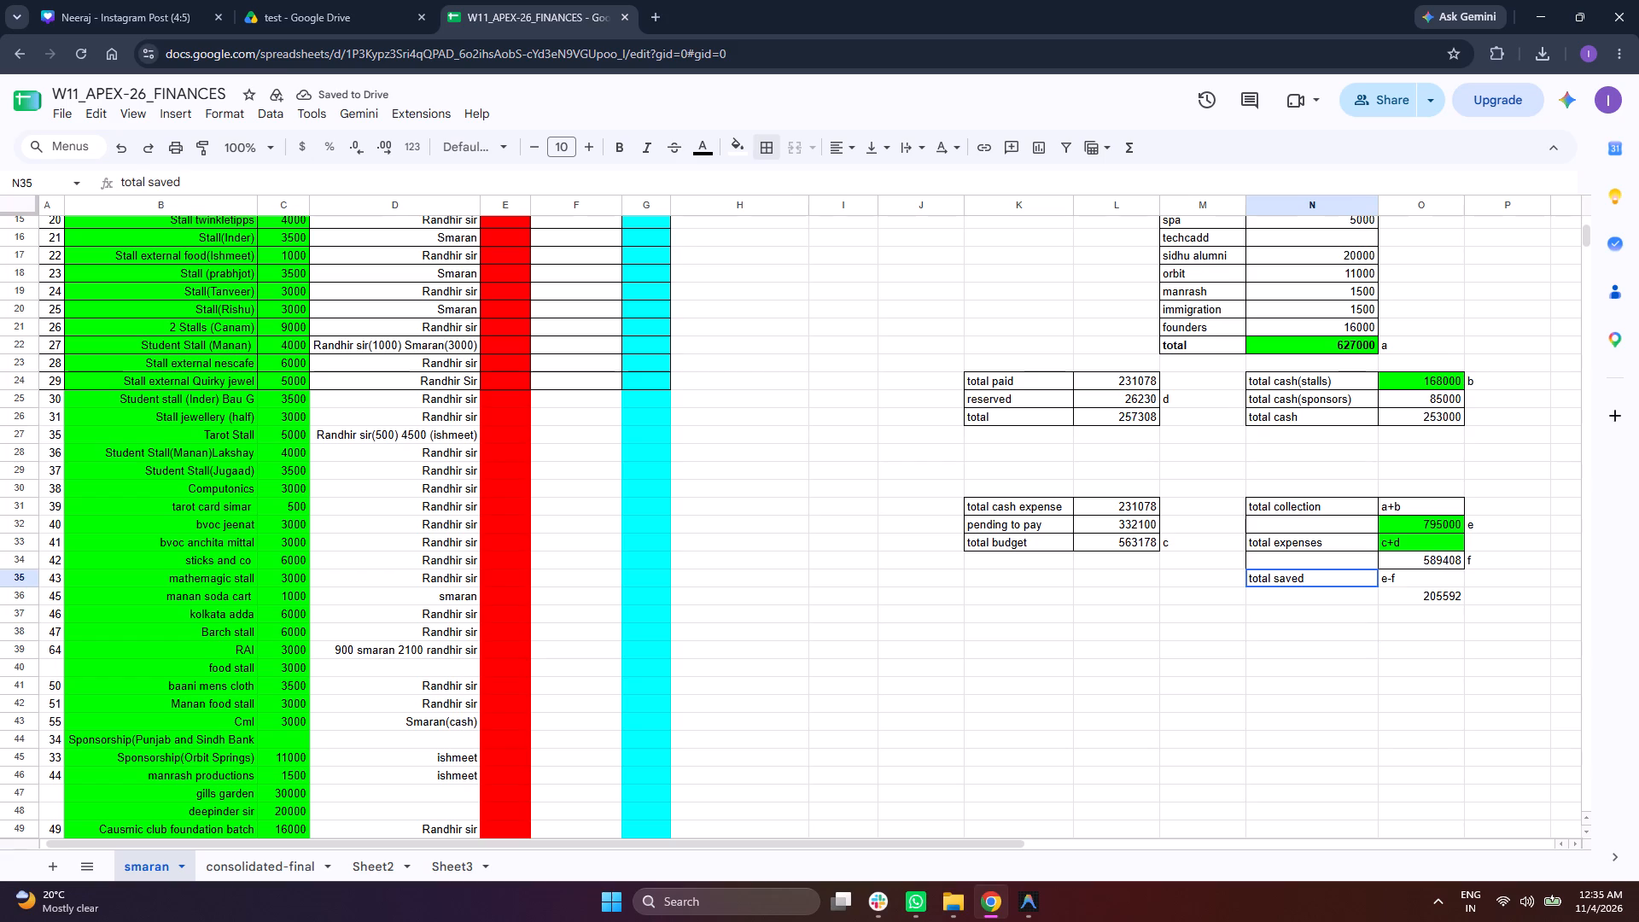
left_click_drag(1326, 581, 1383, 601)
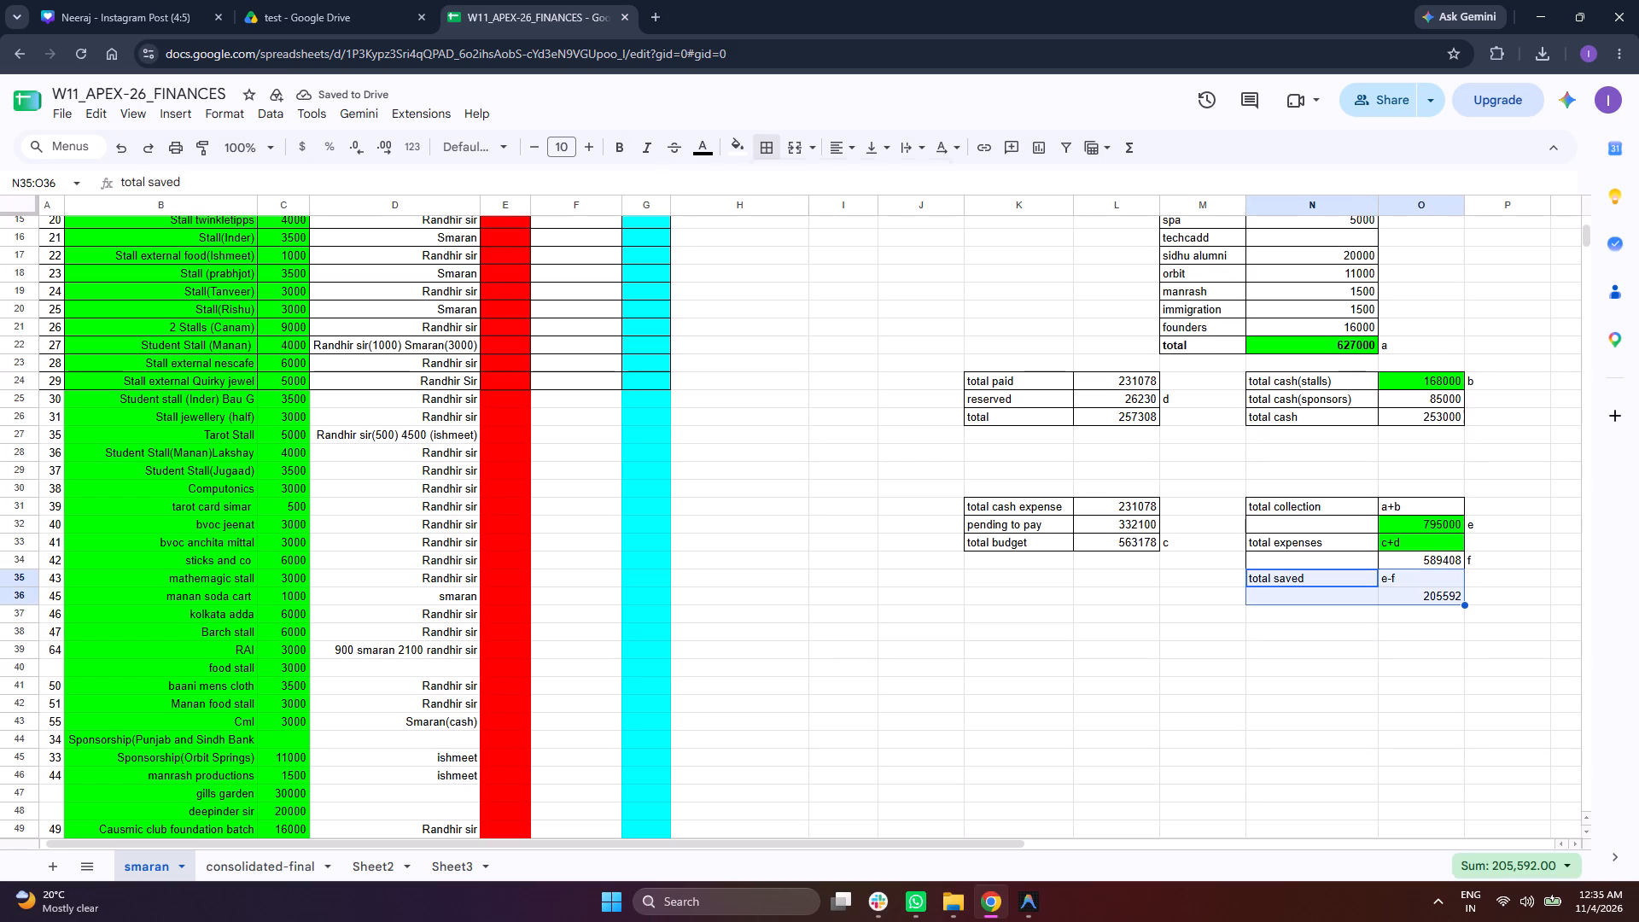
left_click(773, 151)
left_click(785, 178)
left_click(1153, 635)
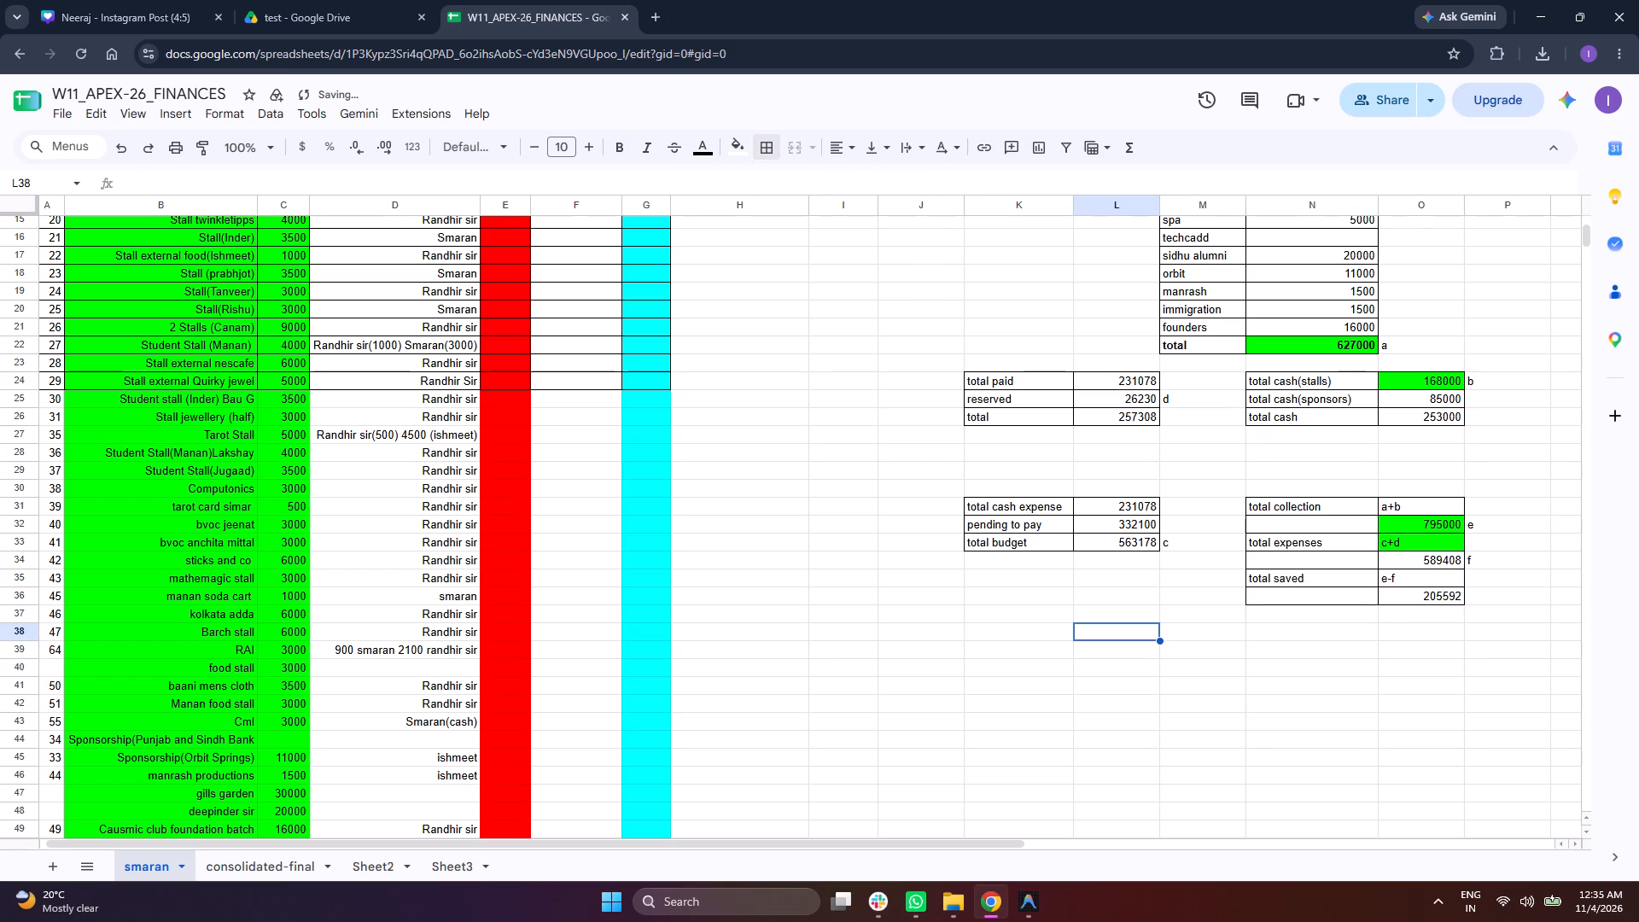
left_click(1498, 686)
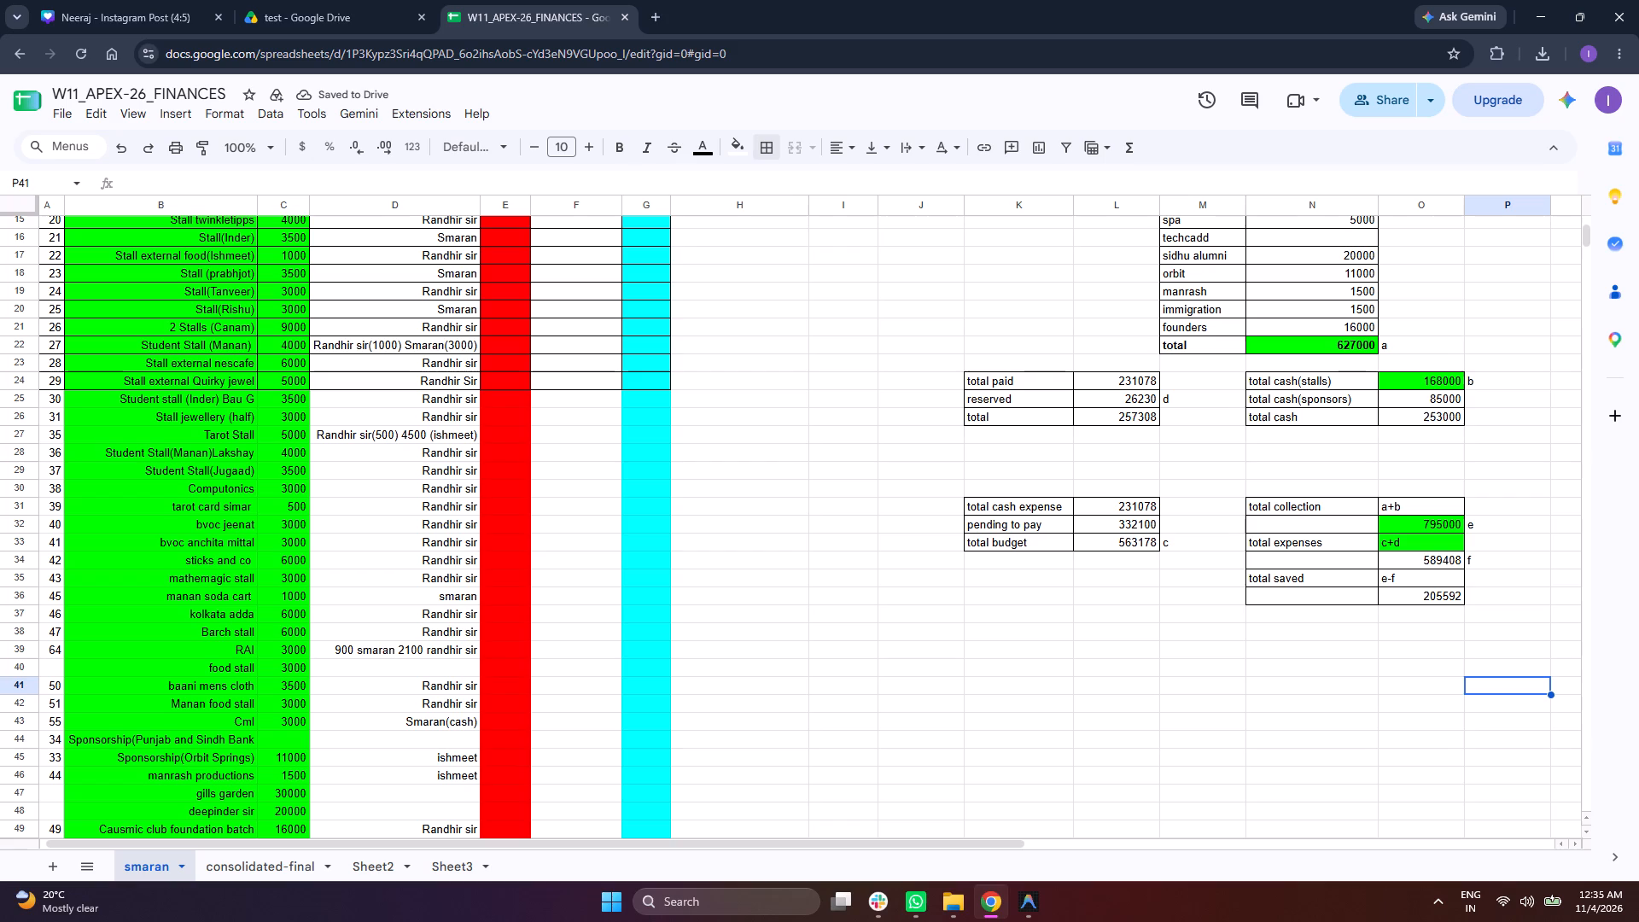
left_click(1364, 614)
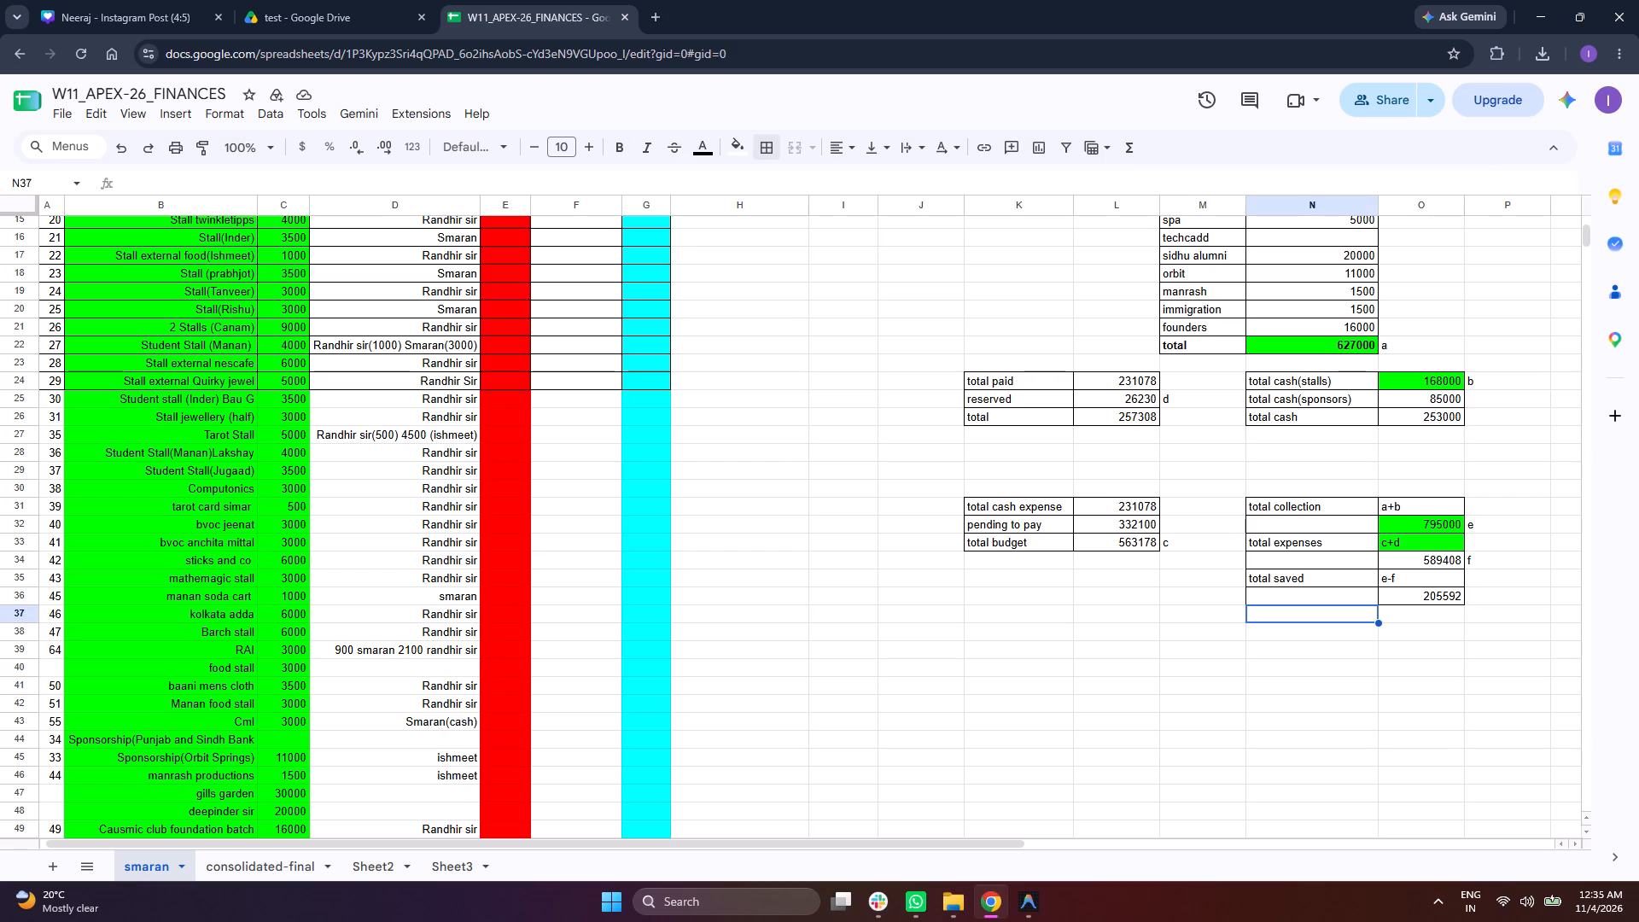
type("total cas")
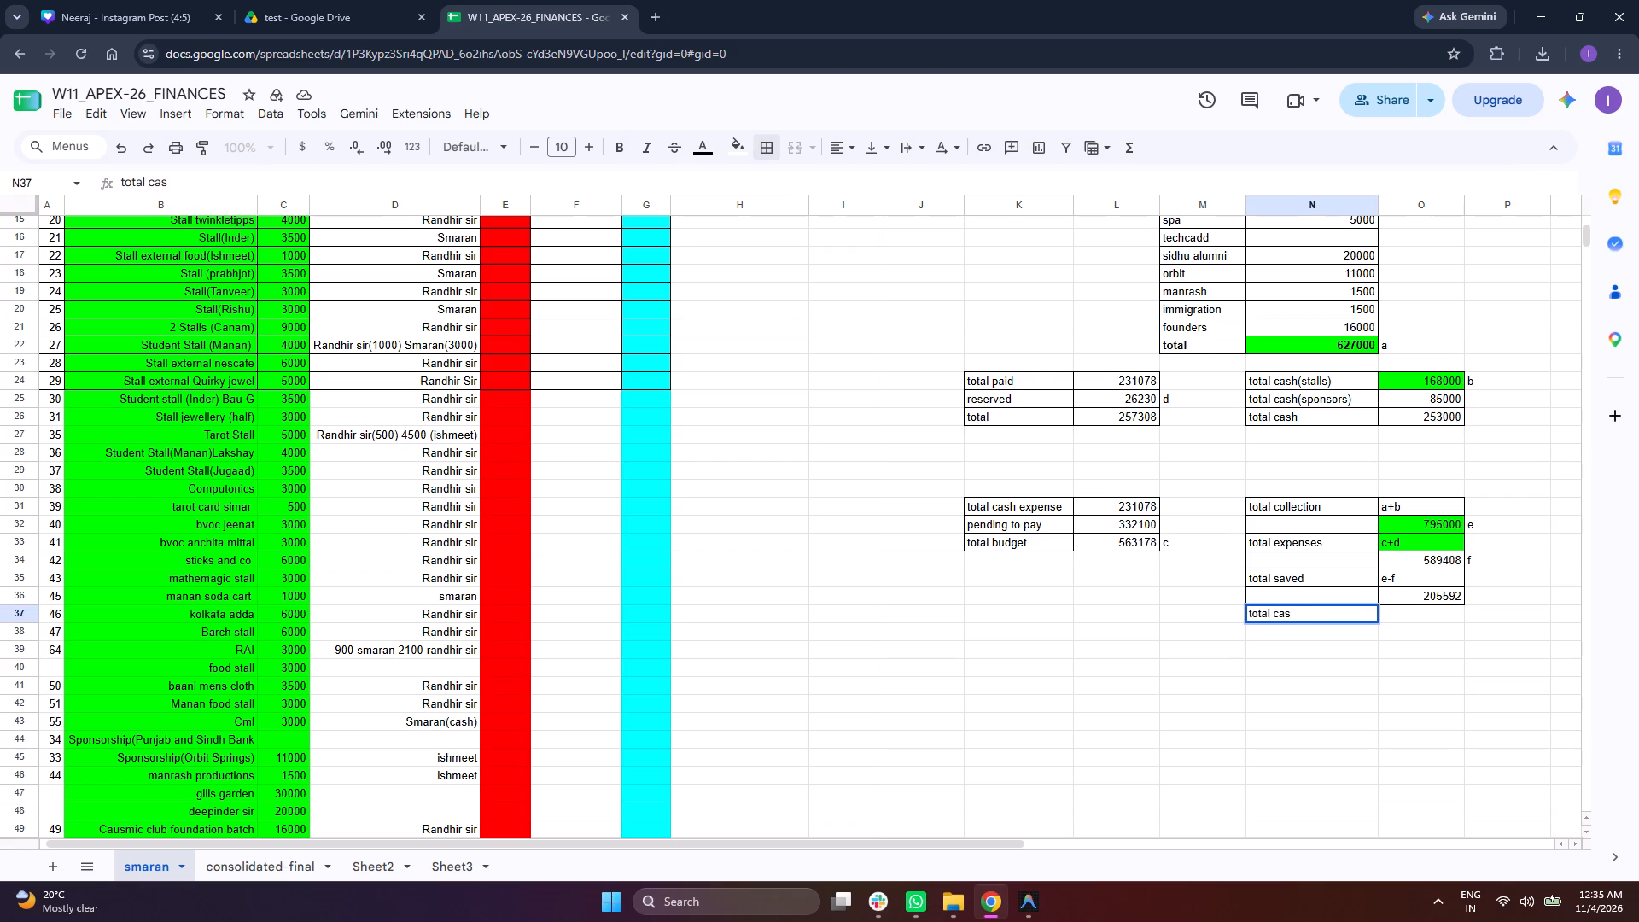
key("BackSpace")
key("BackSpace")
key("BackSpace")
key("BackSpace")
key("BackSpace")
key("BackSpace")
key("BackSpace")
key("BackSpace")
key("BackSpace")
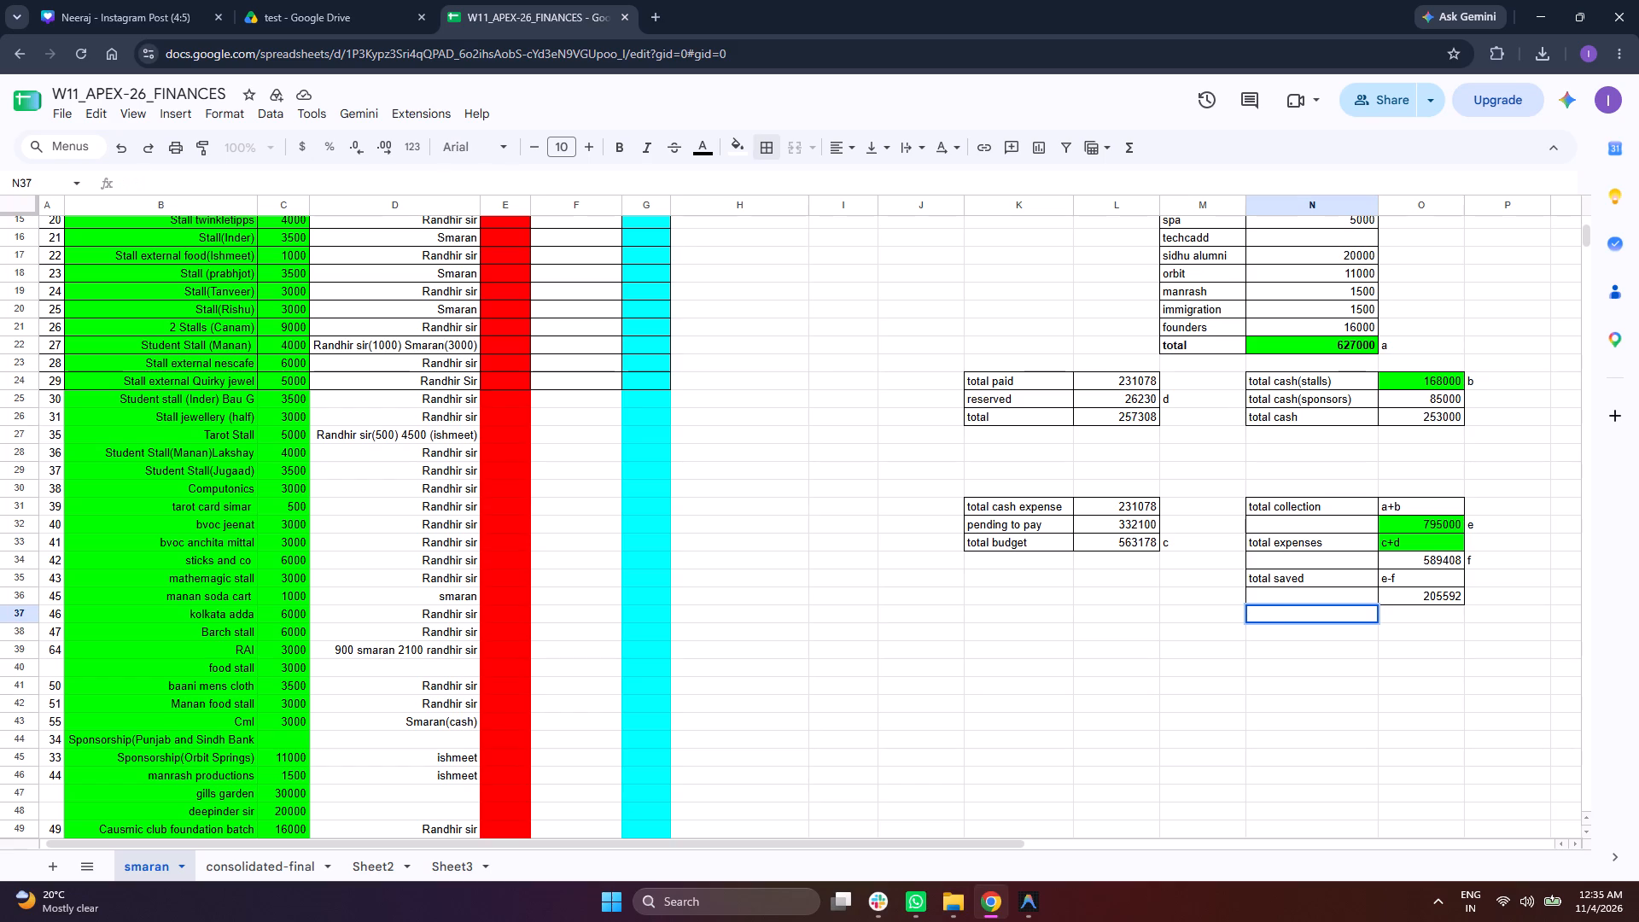
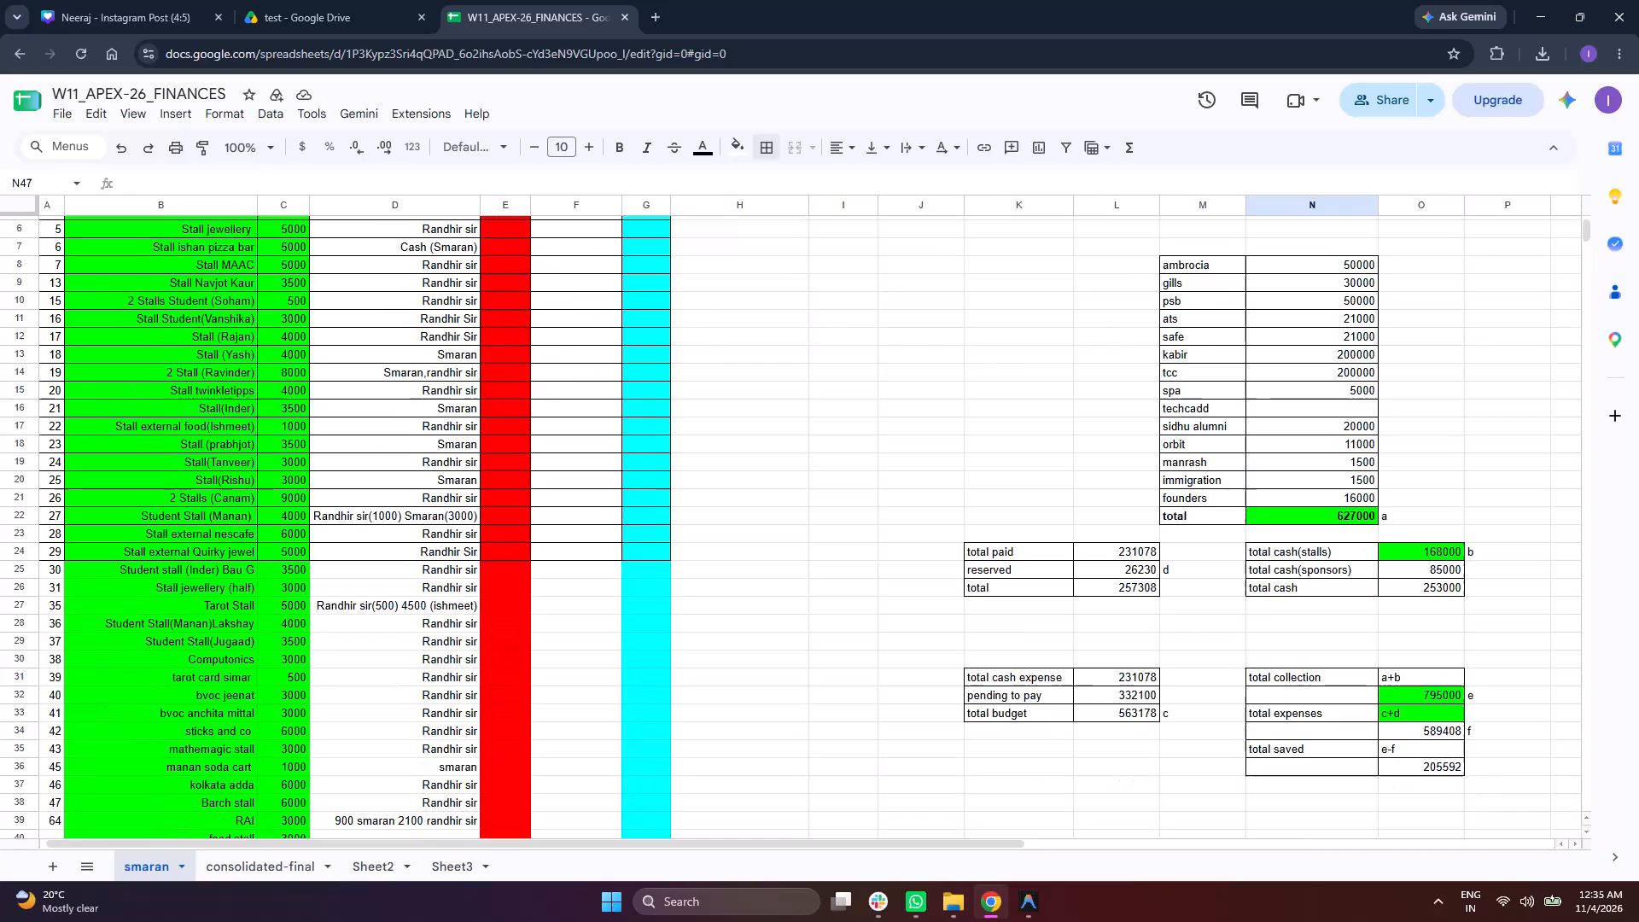
Capture a rectangular screenshot of the sponsor list and all the finance summary tables, covering columns K to P down to row 36.
key("Print")
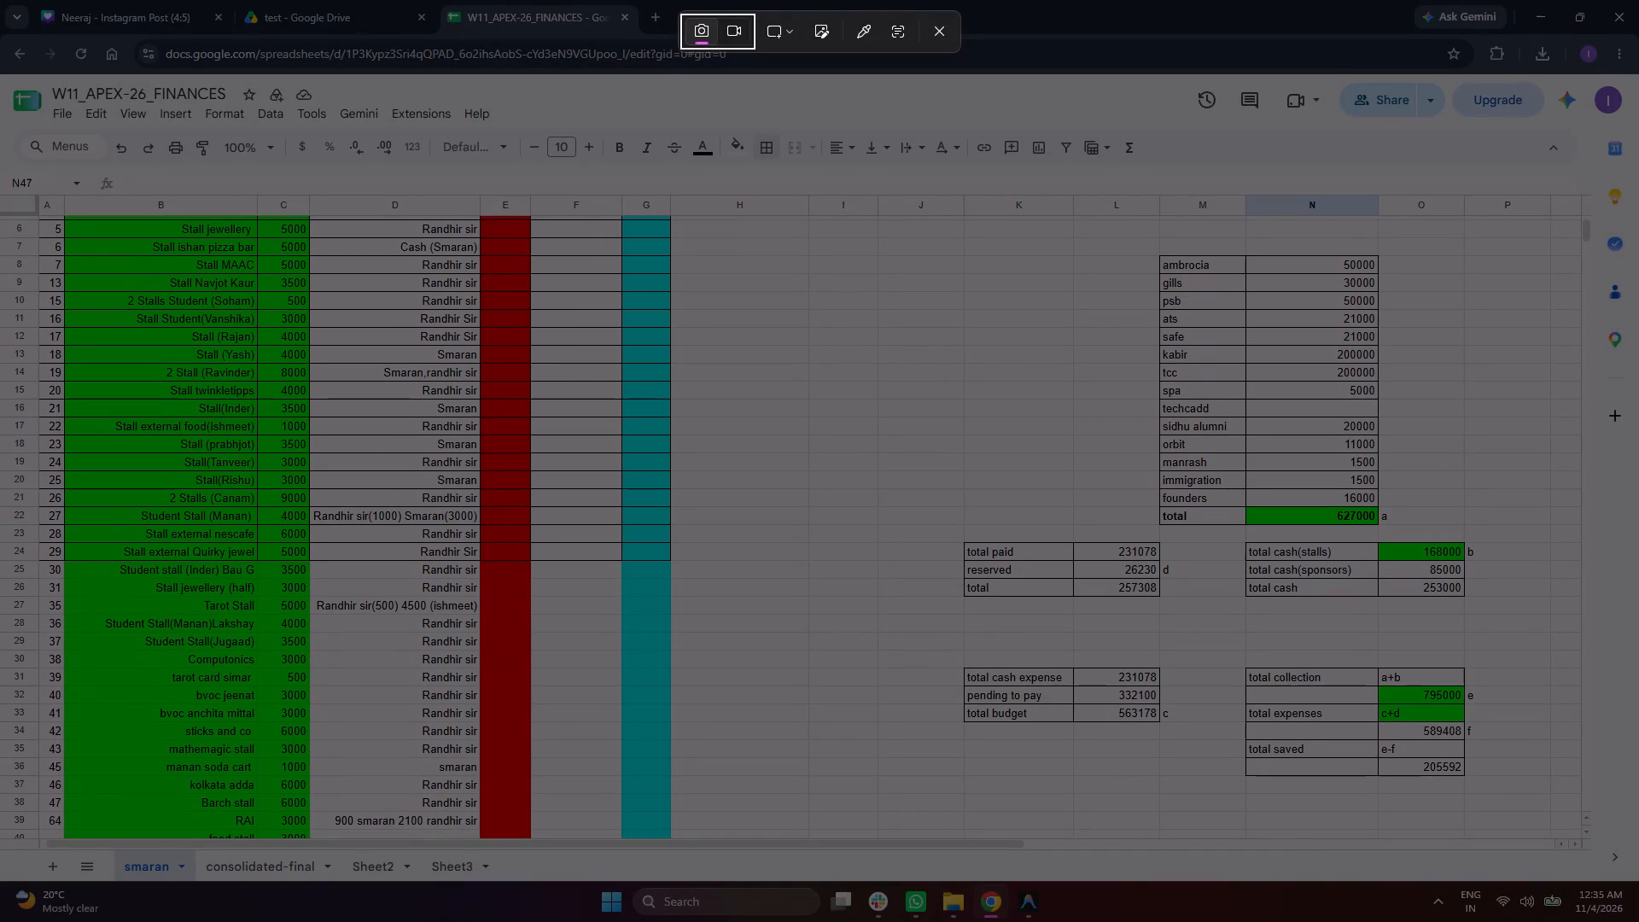
left_click_drag(945, 247, 1500, 785)
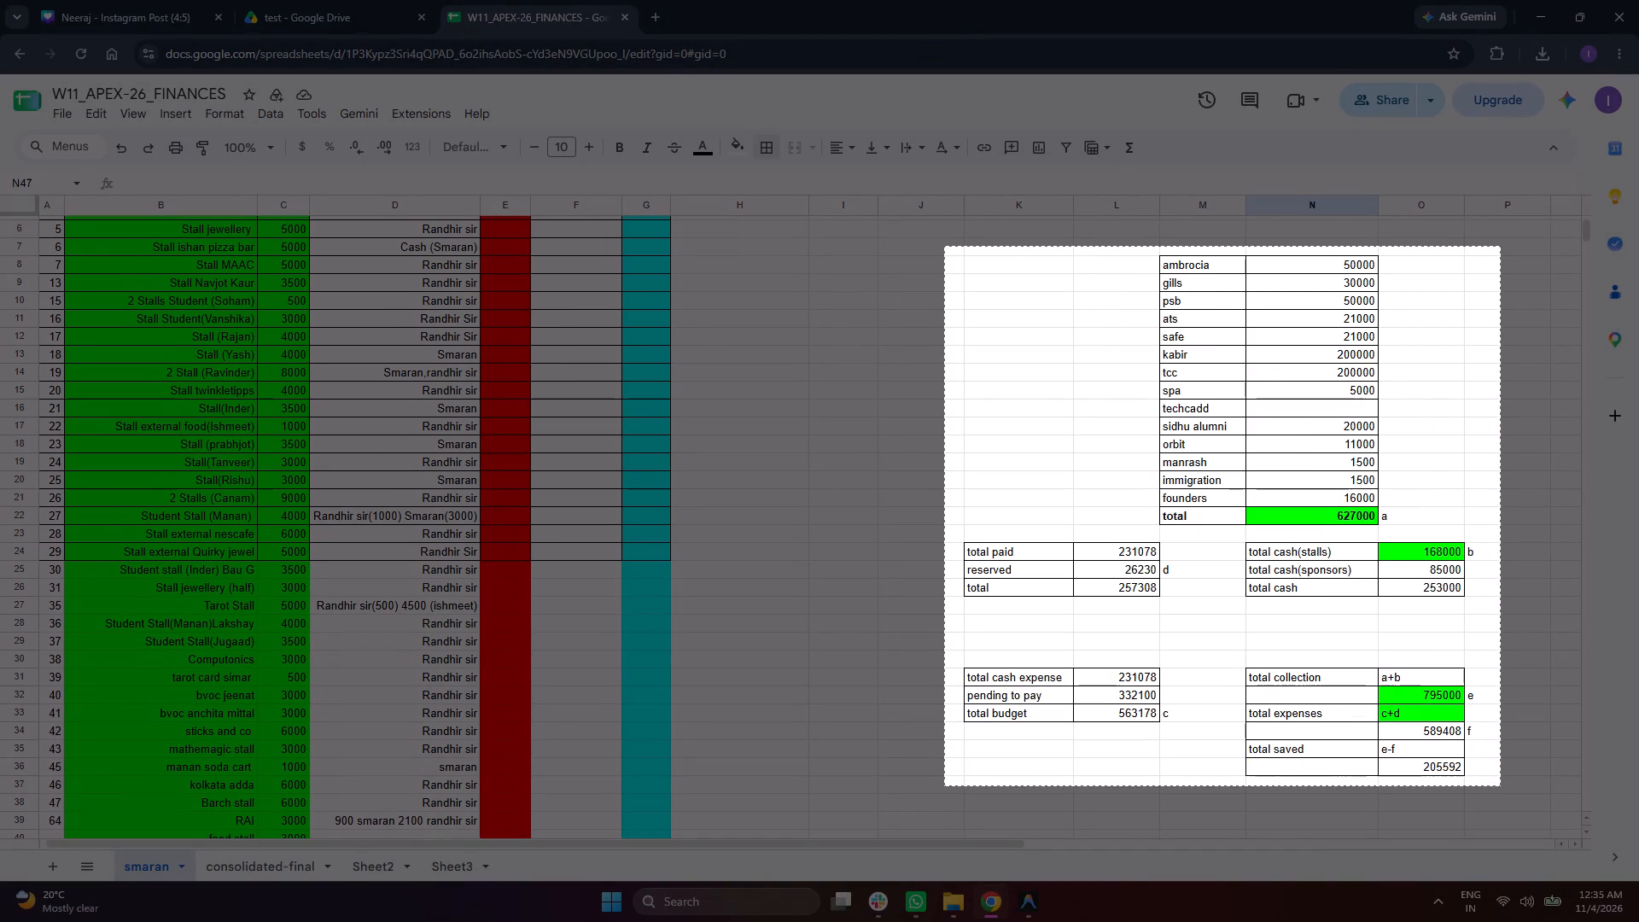
left_click_drag(1500, 785, 1502, 785)
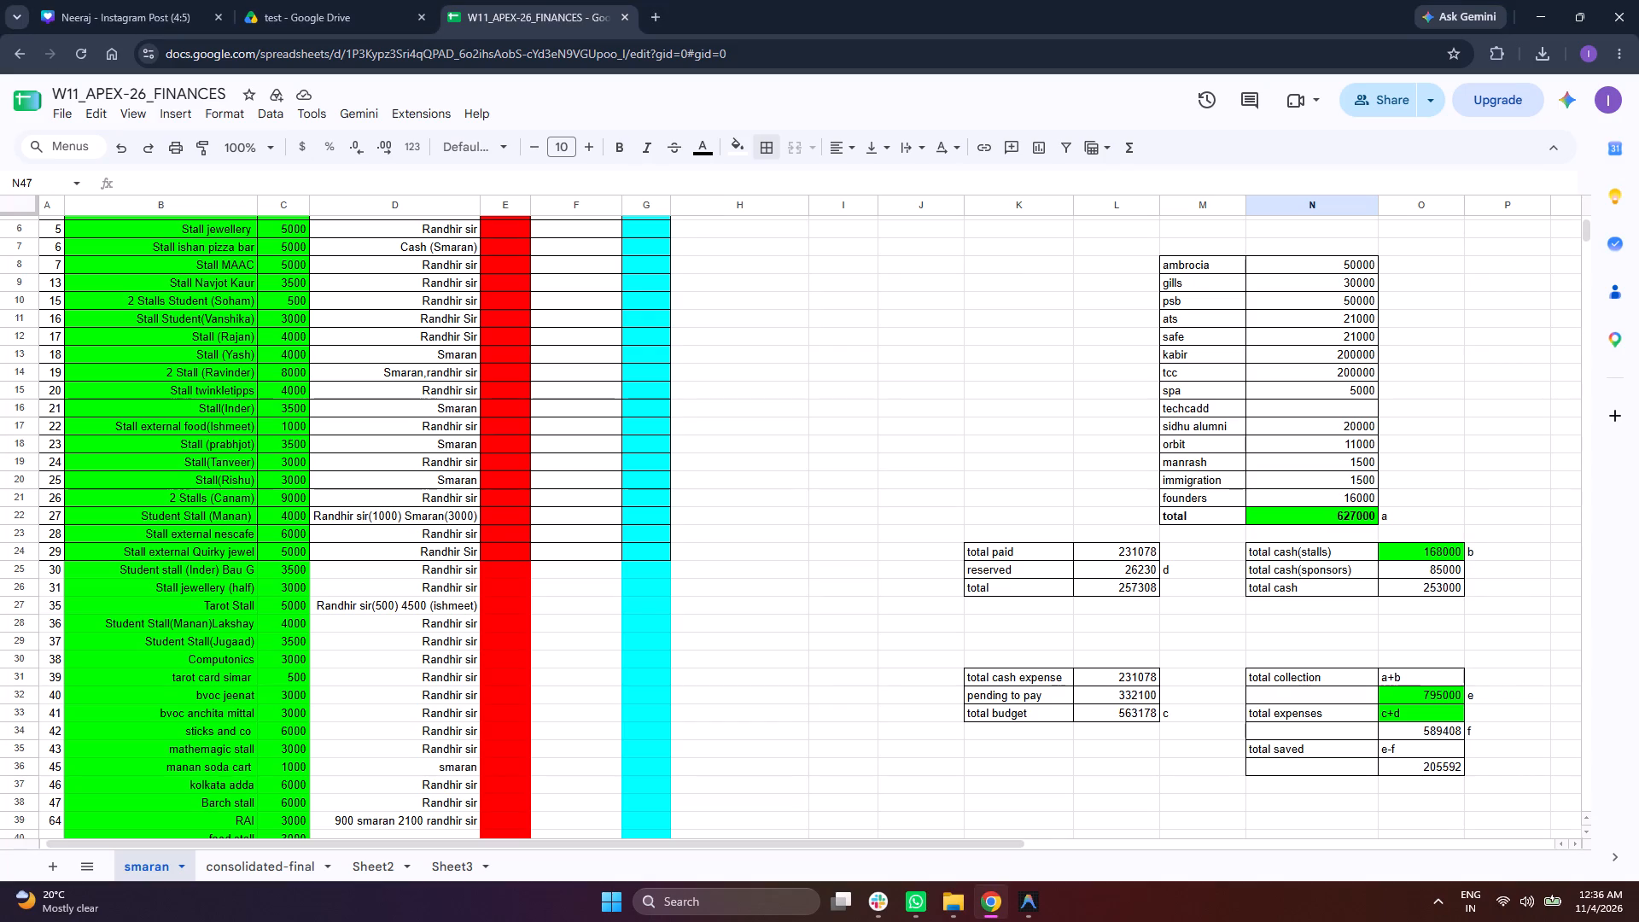
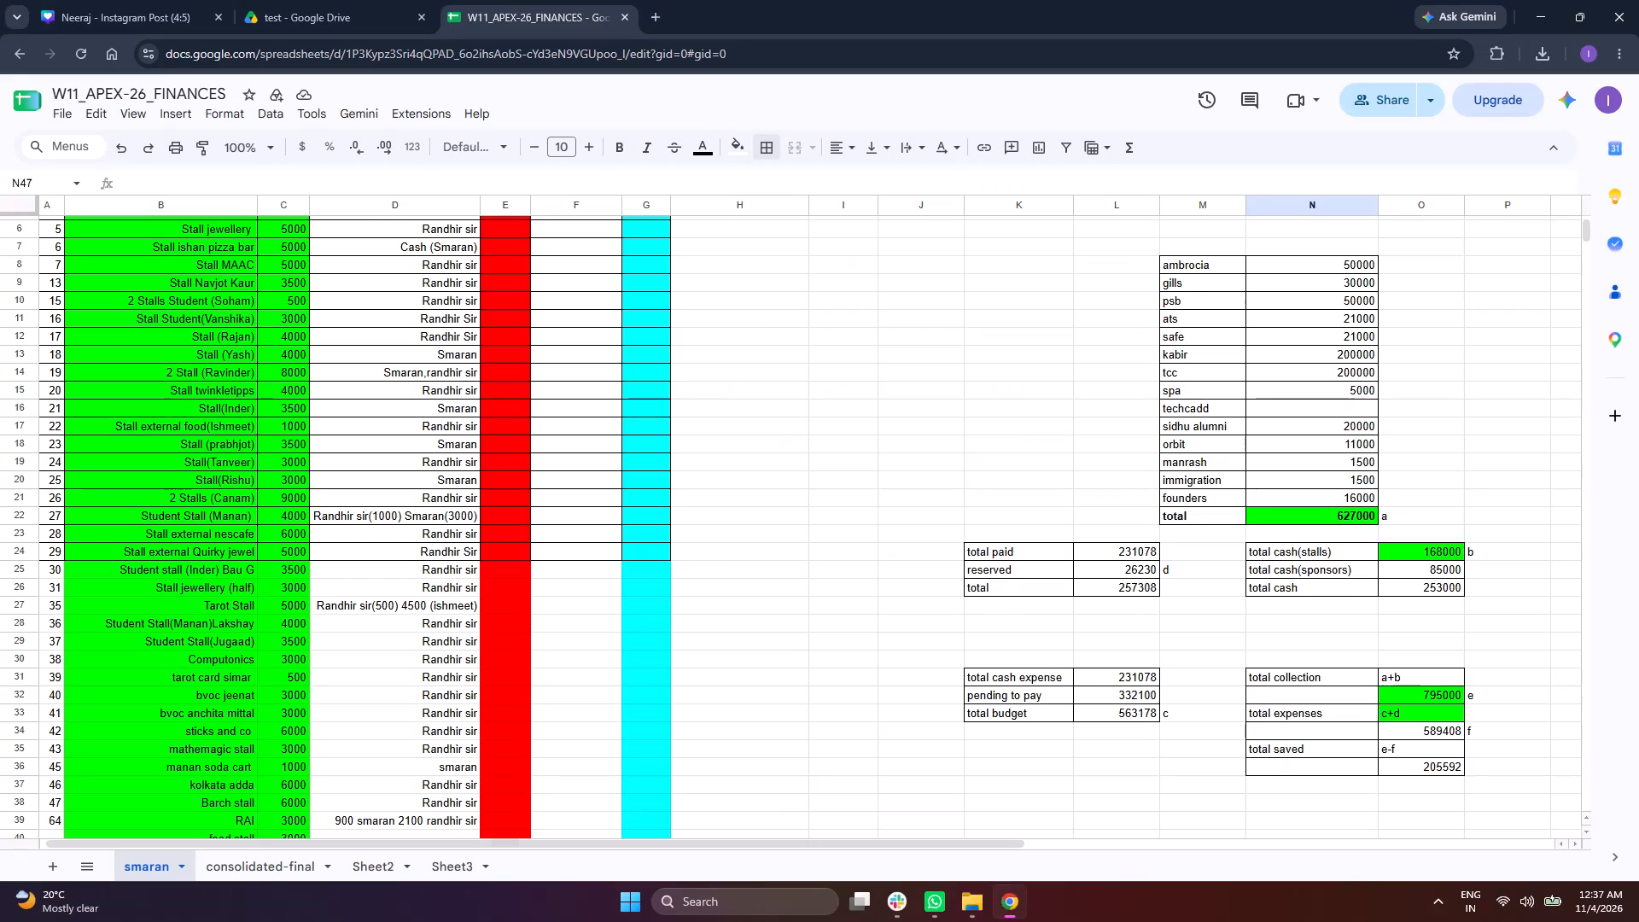
Enter the label "with club from saved" in cell N37, directly below the total saved rows.
left_click(1334, 795)
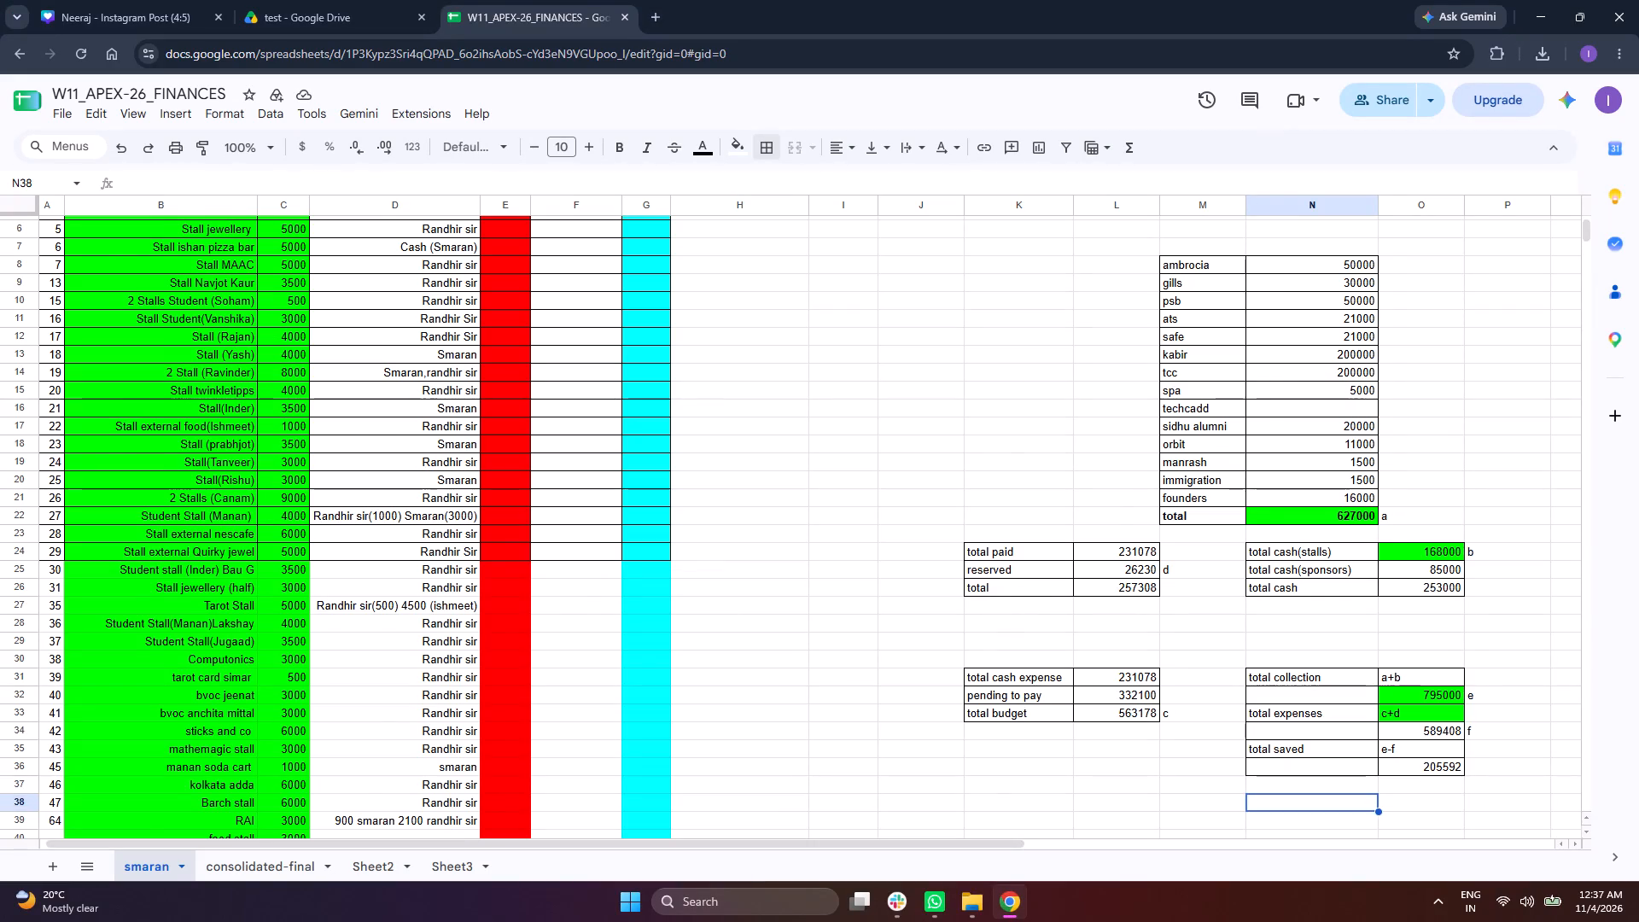
scroll(1350, 782, "down", 2)
left_click(1446, 616)
left_click(1344, 608)
type("wt")
key("BackSpace")
type("ith club from saved")
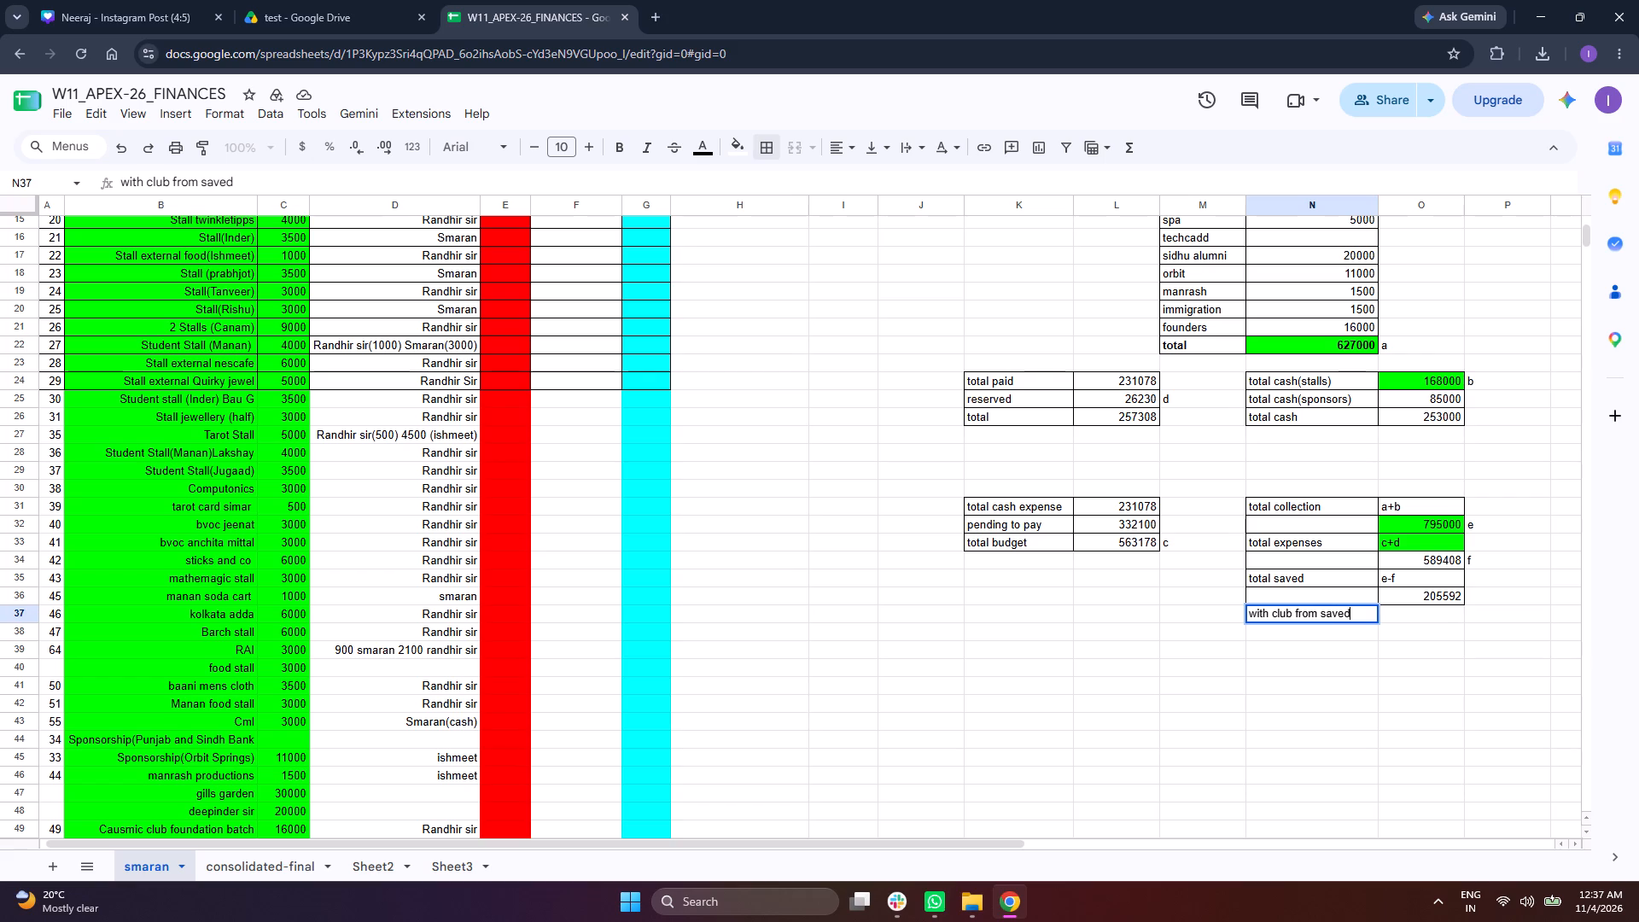
key("Right")
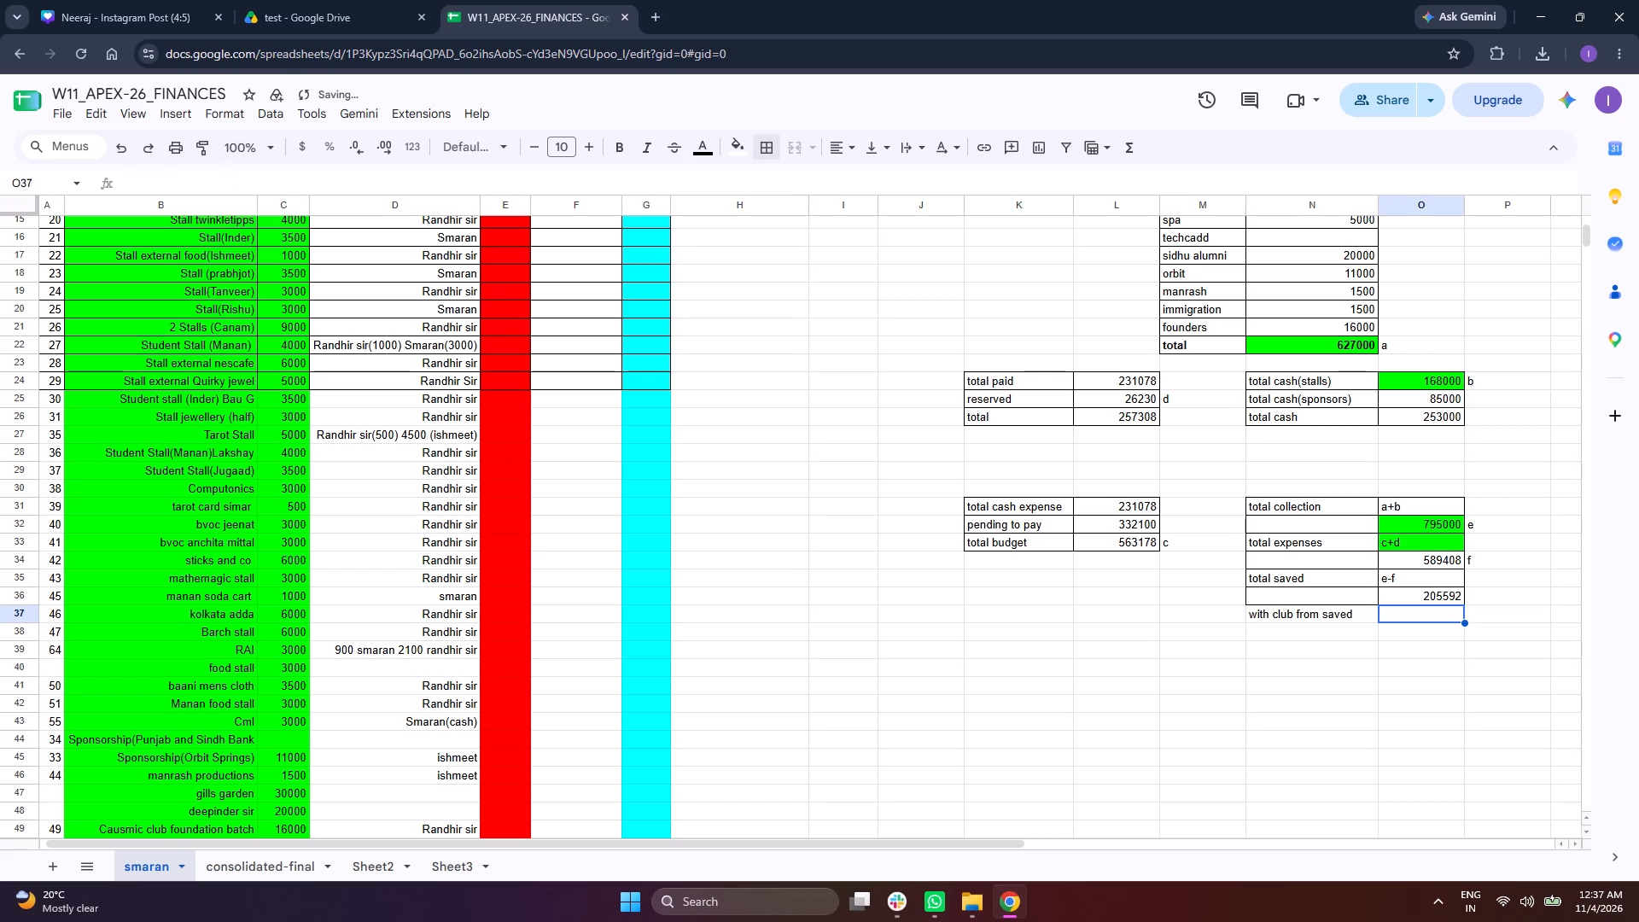
Mark the total saved amount with the reference letter g in cell P36.
left_click(1496, 594)
type("g-")
key("d")
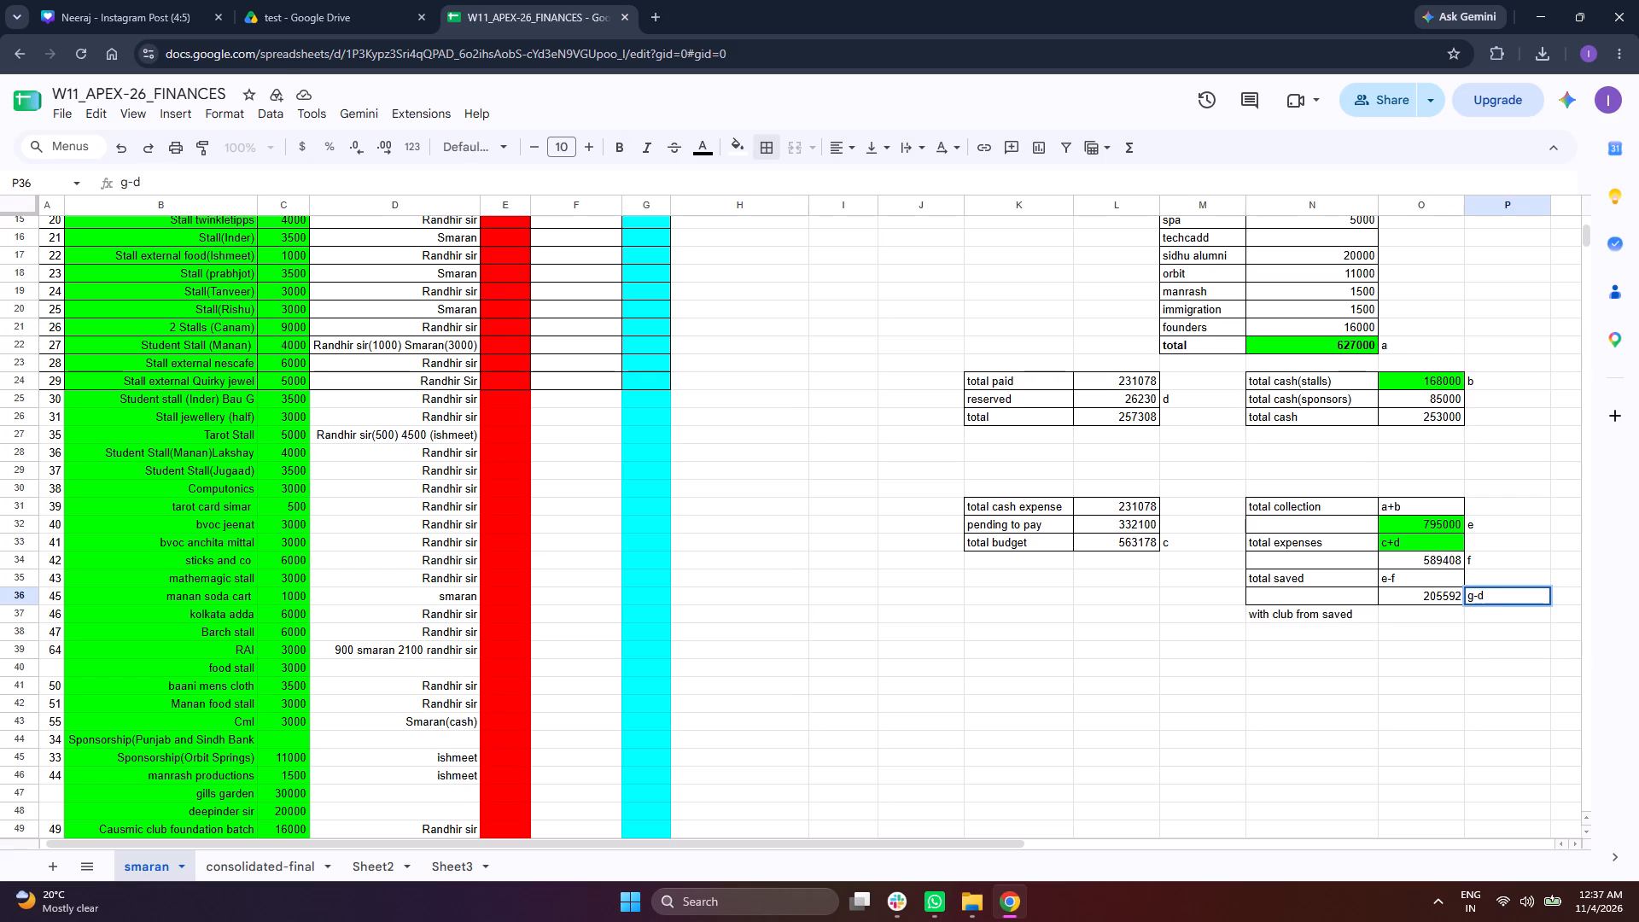
left_click(1444, 608)
left_click(1488, 597)
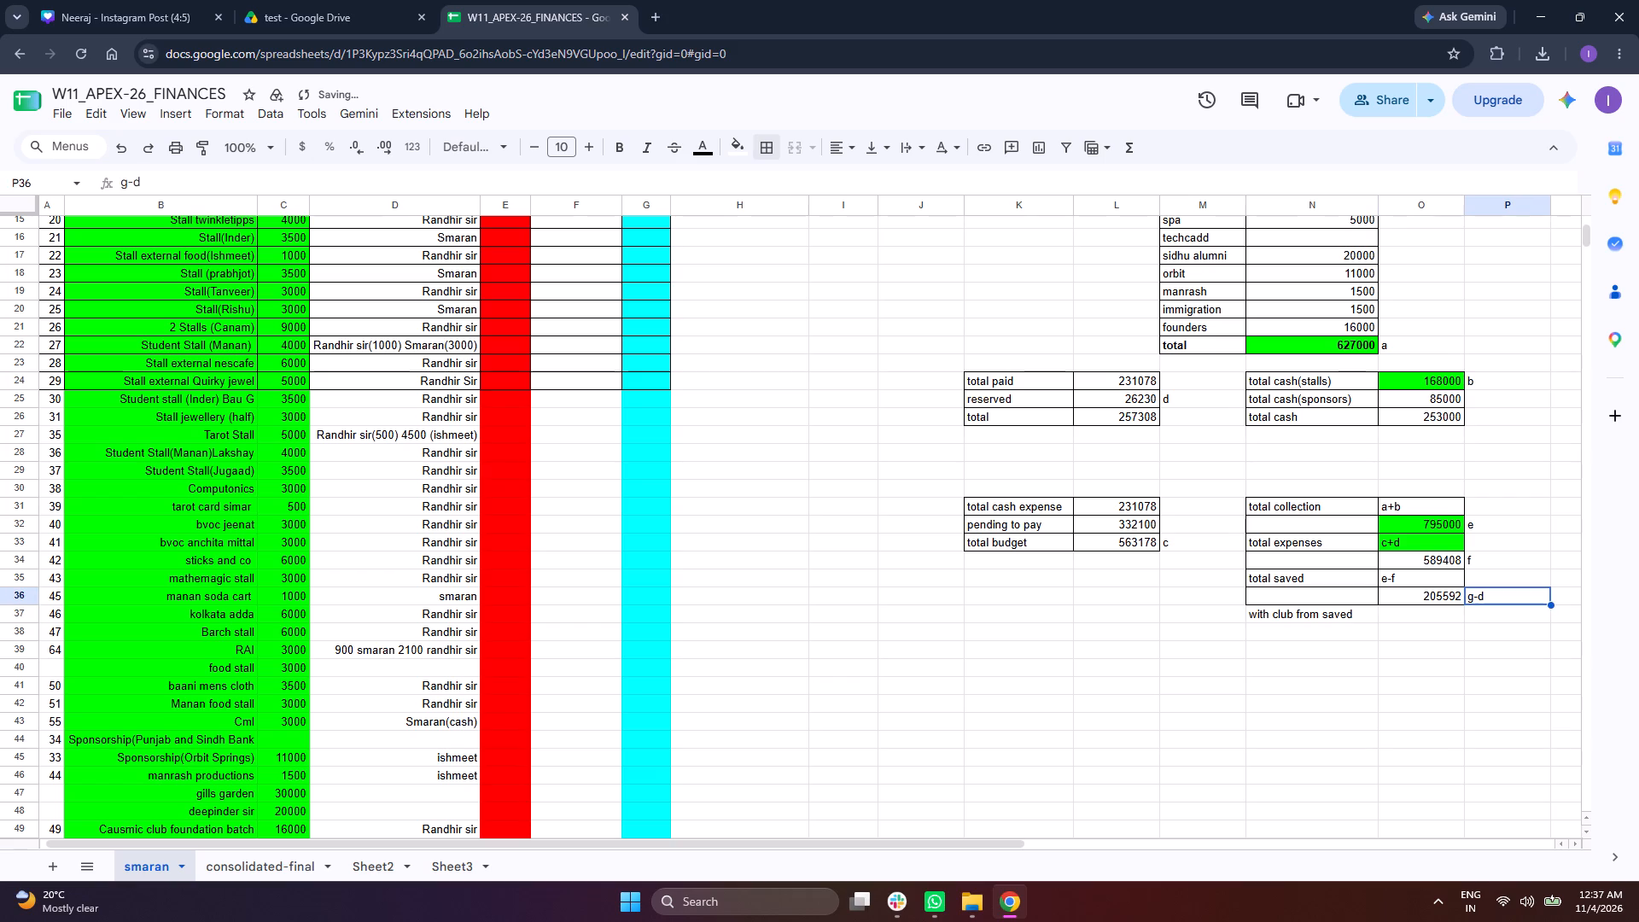
key("BackSpace")
left_click(1488, 597)
key("g")
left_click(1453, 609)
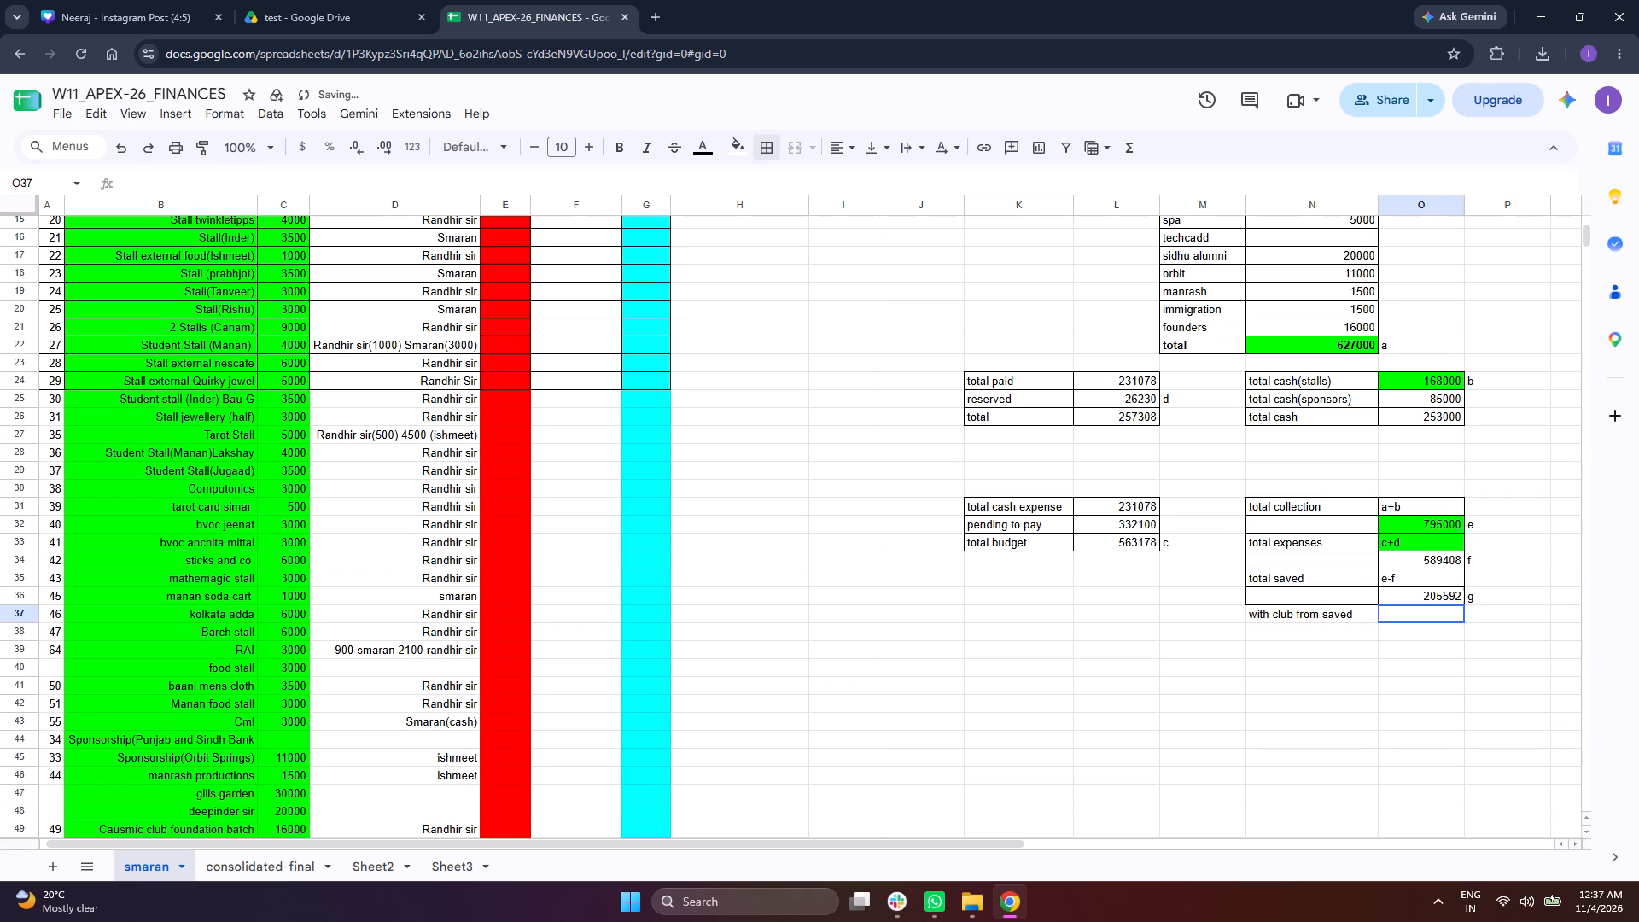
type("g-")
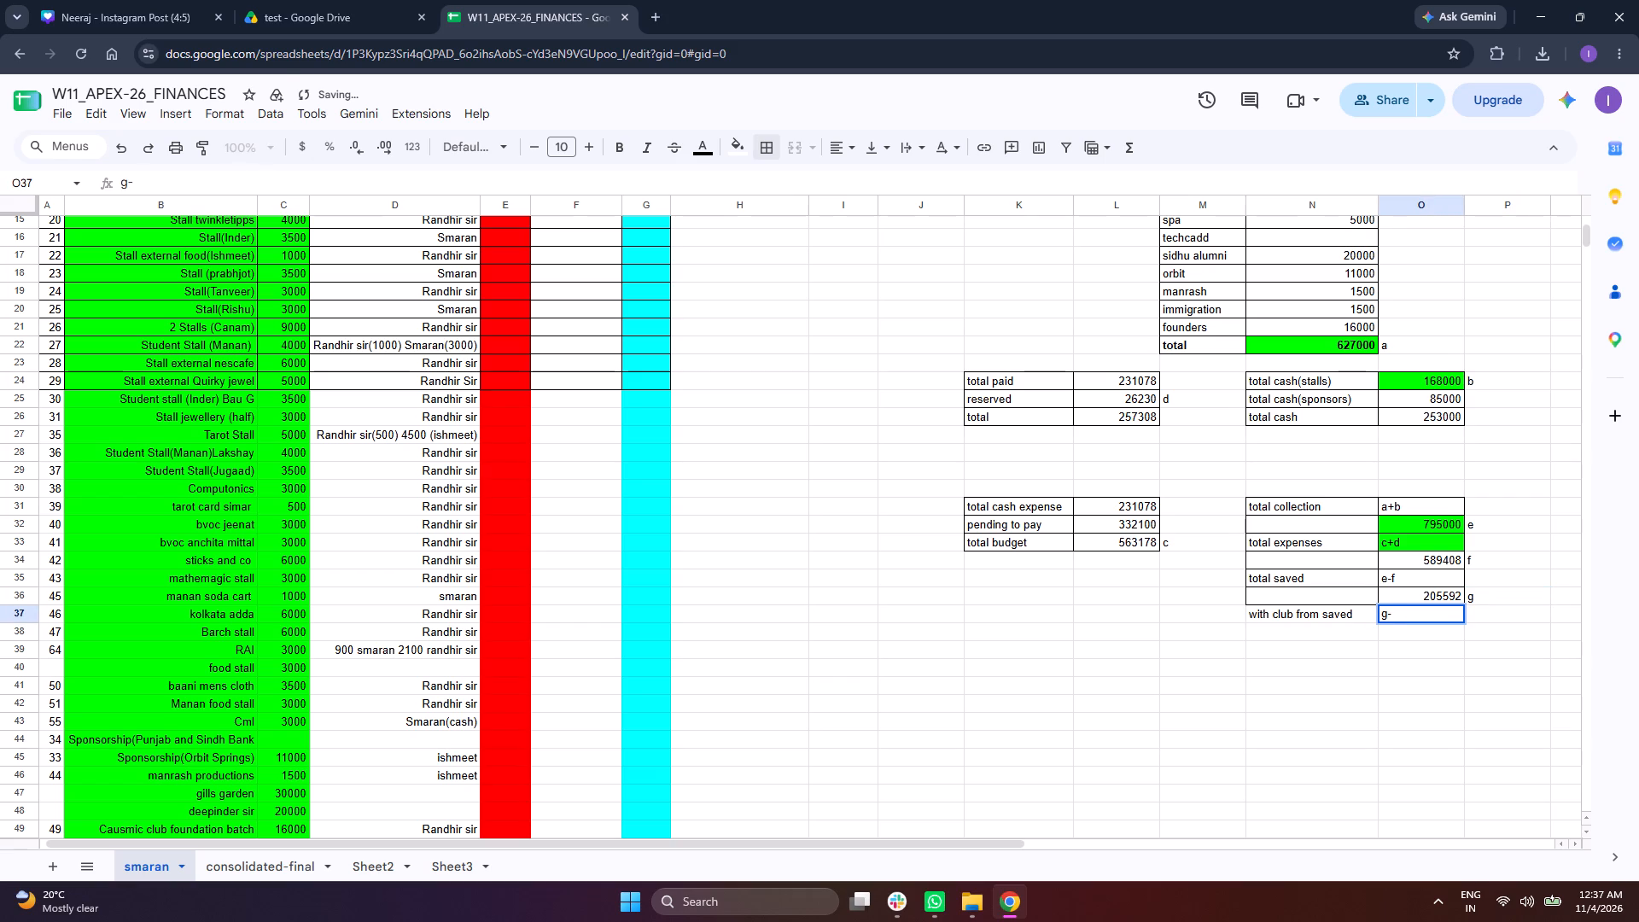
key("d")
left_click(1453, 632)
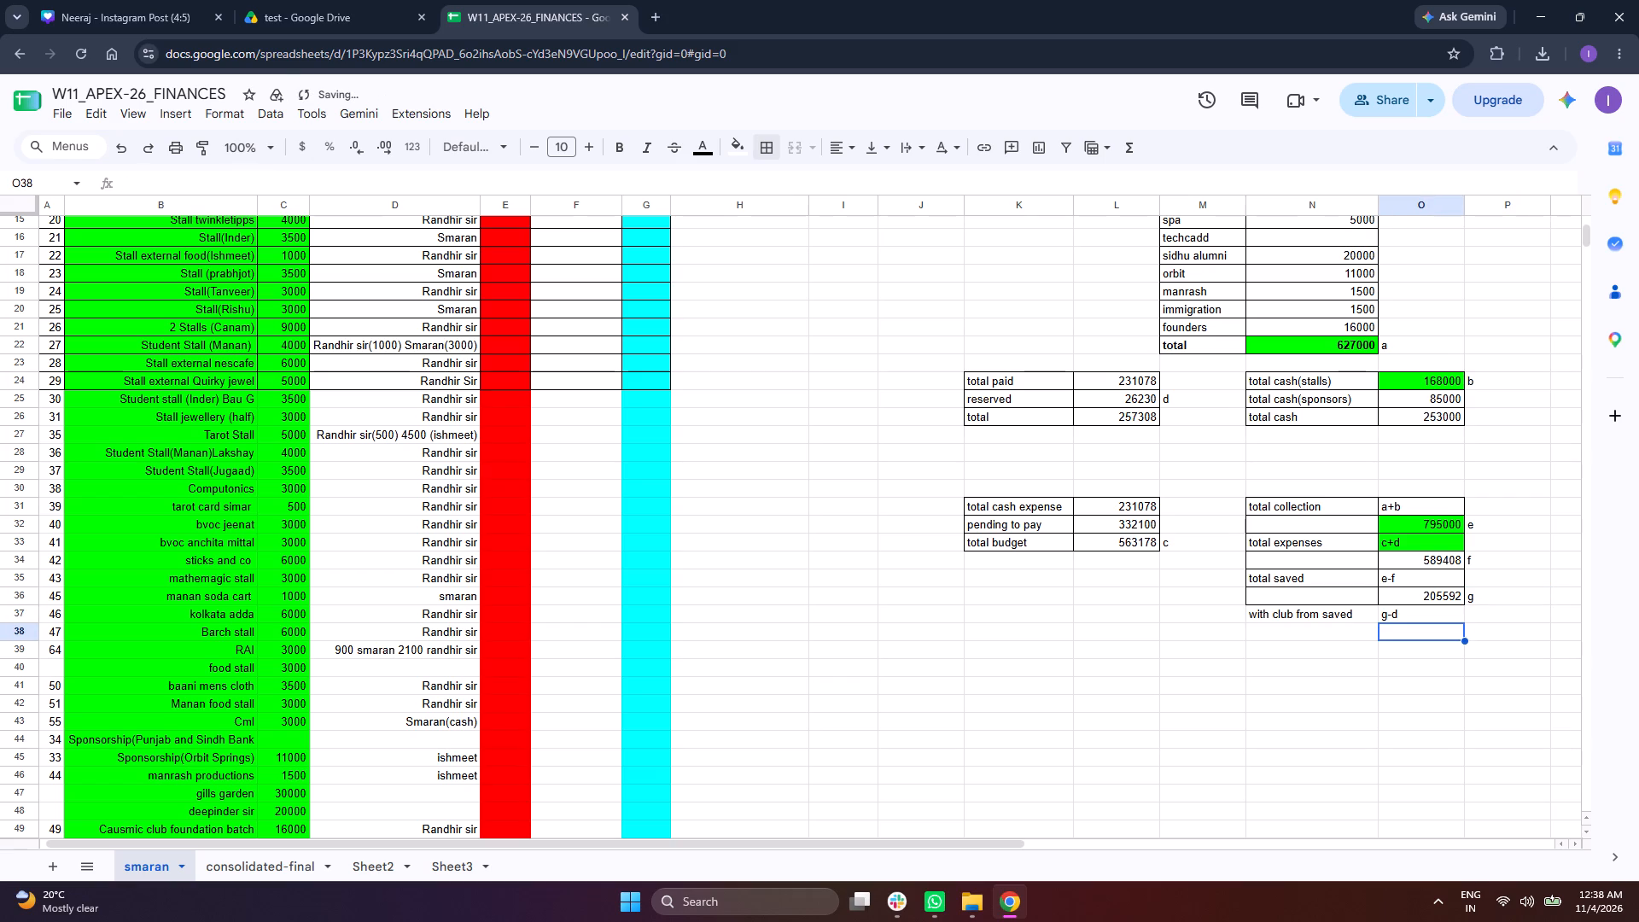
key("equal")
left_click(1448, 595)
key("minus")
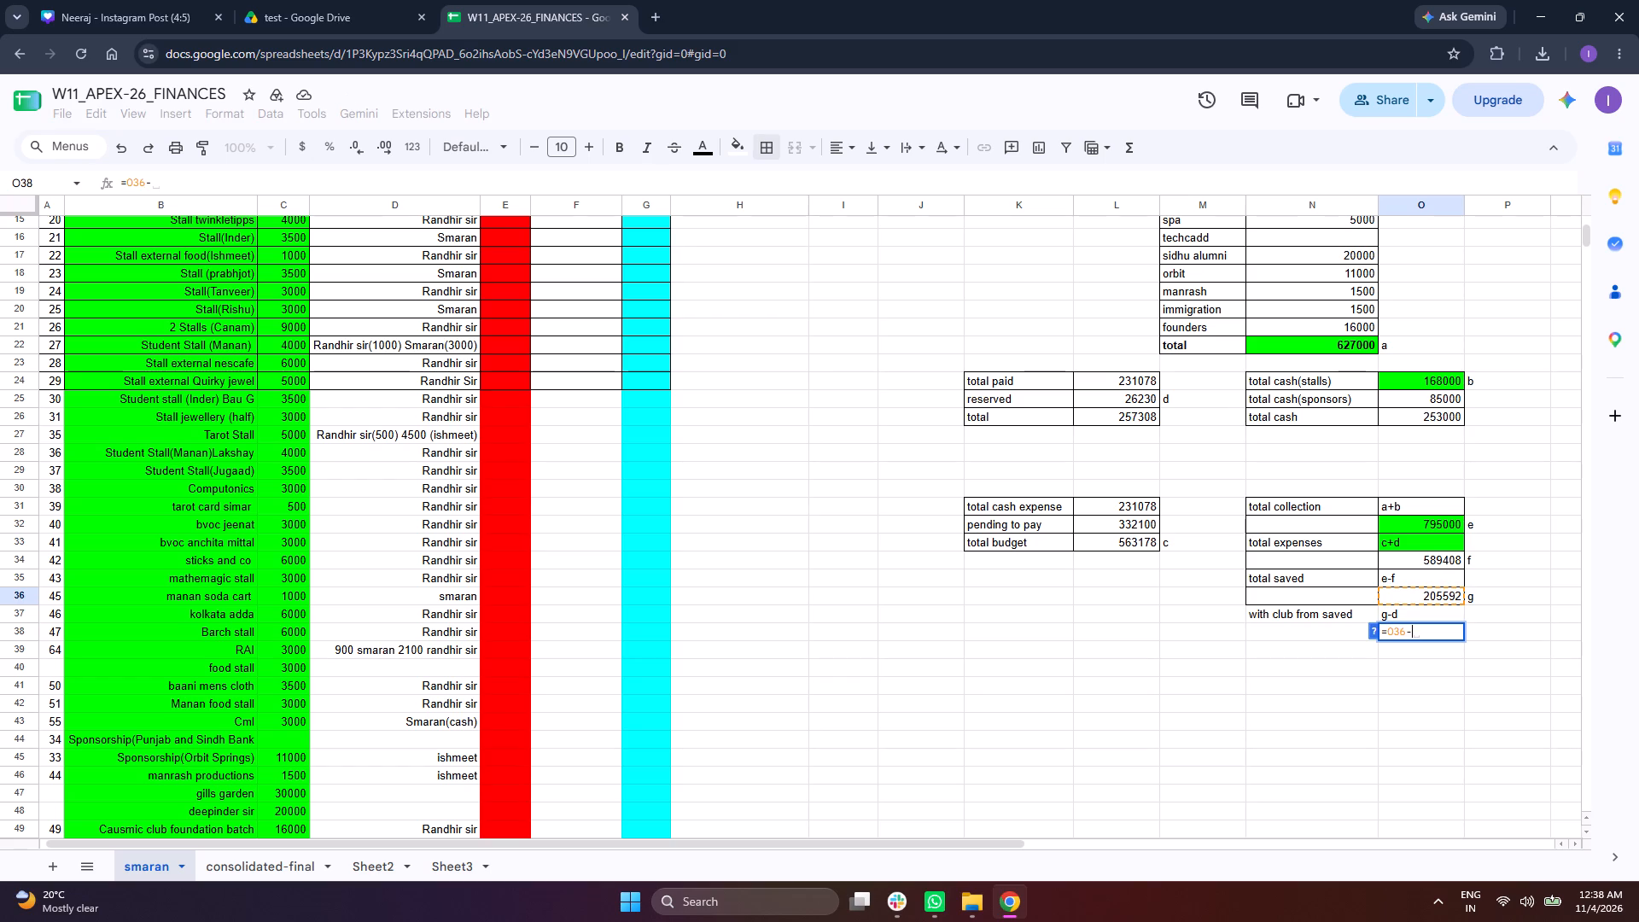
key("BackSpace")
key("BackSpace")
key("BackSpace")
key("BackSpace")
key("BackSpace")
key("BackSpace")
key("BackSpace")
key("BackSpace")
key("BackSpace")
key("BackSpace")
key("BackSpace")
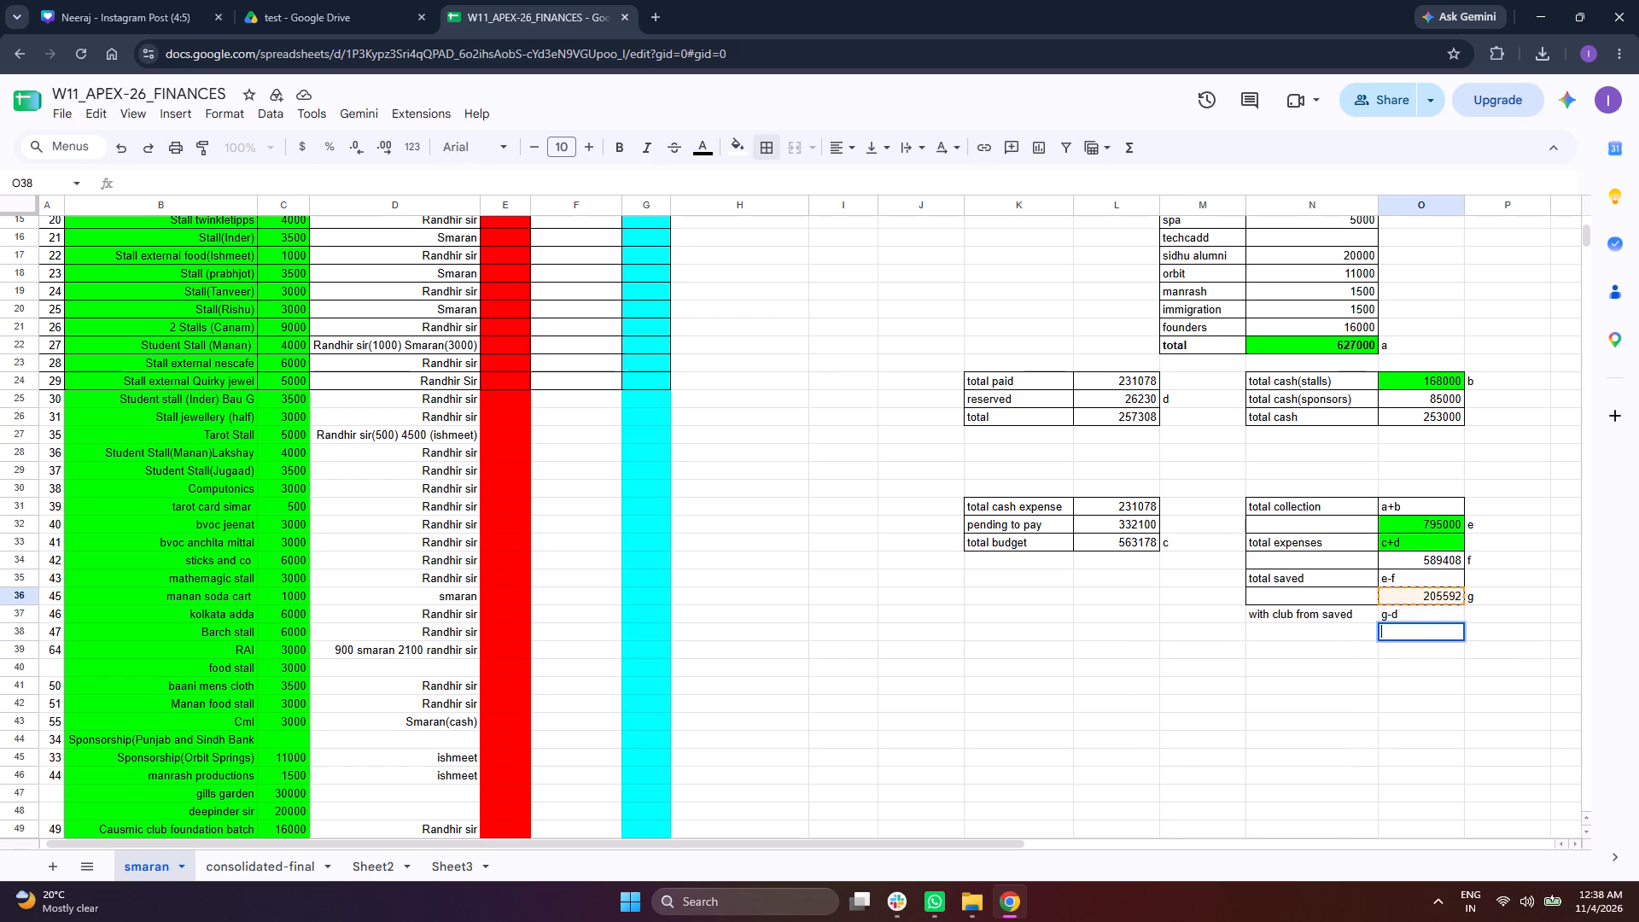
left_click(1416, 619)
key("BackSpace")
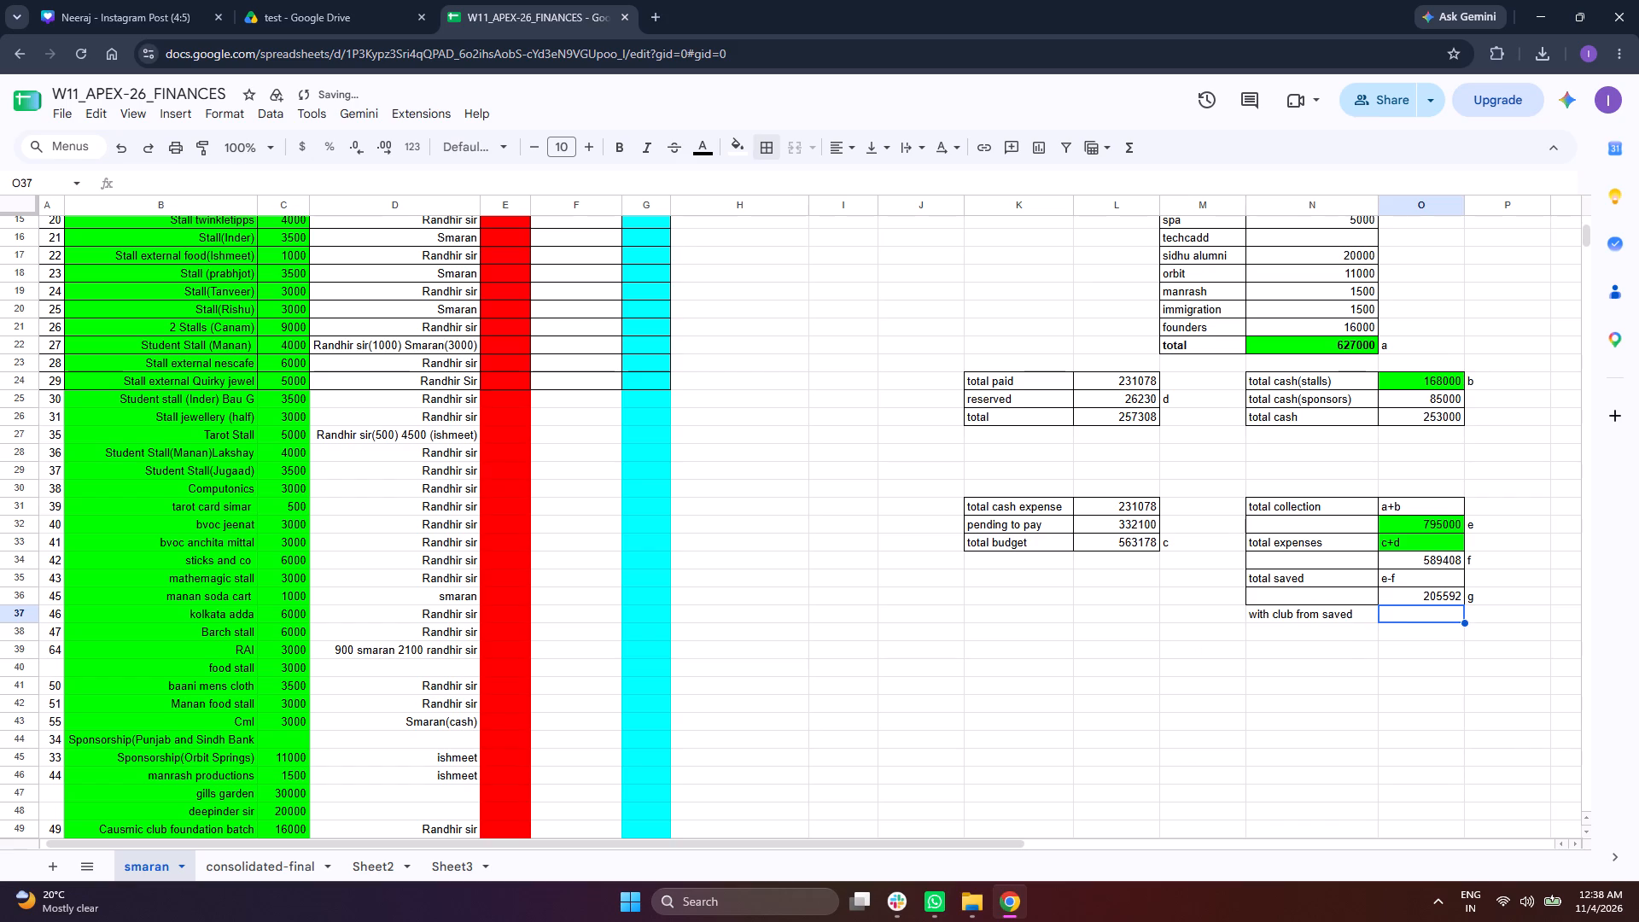
Change the label in N37 to "with college from saved after reserved".
left_click(1359, 608)
double_click(1361, 609)
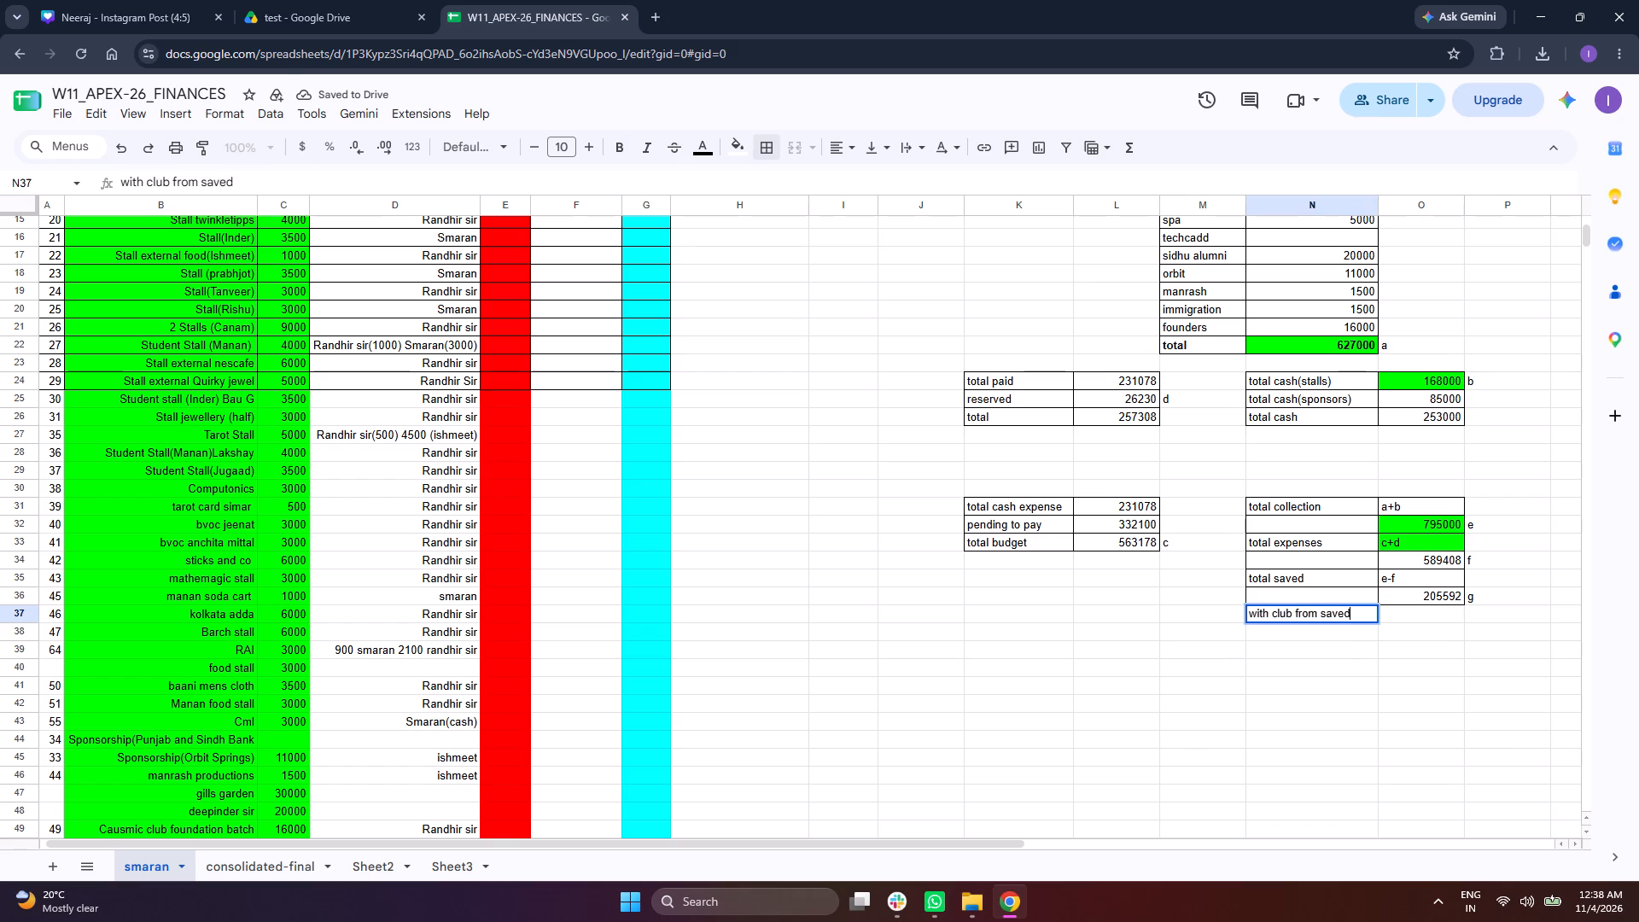
left_click_drag(1292, 611, 1272, 610)
left_click_drag(1353, 610, 1274, 619)
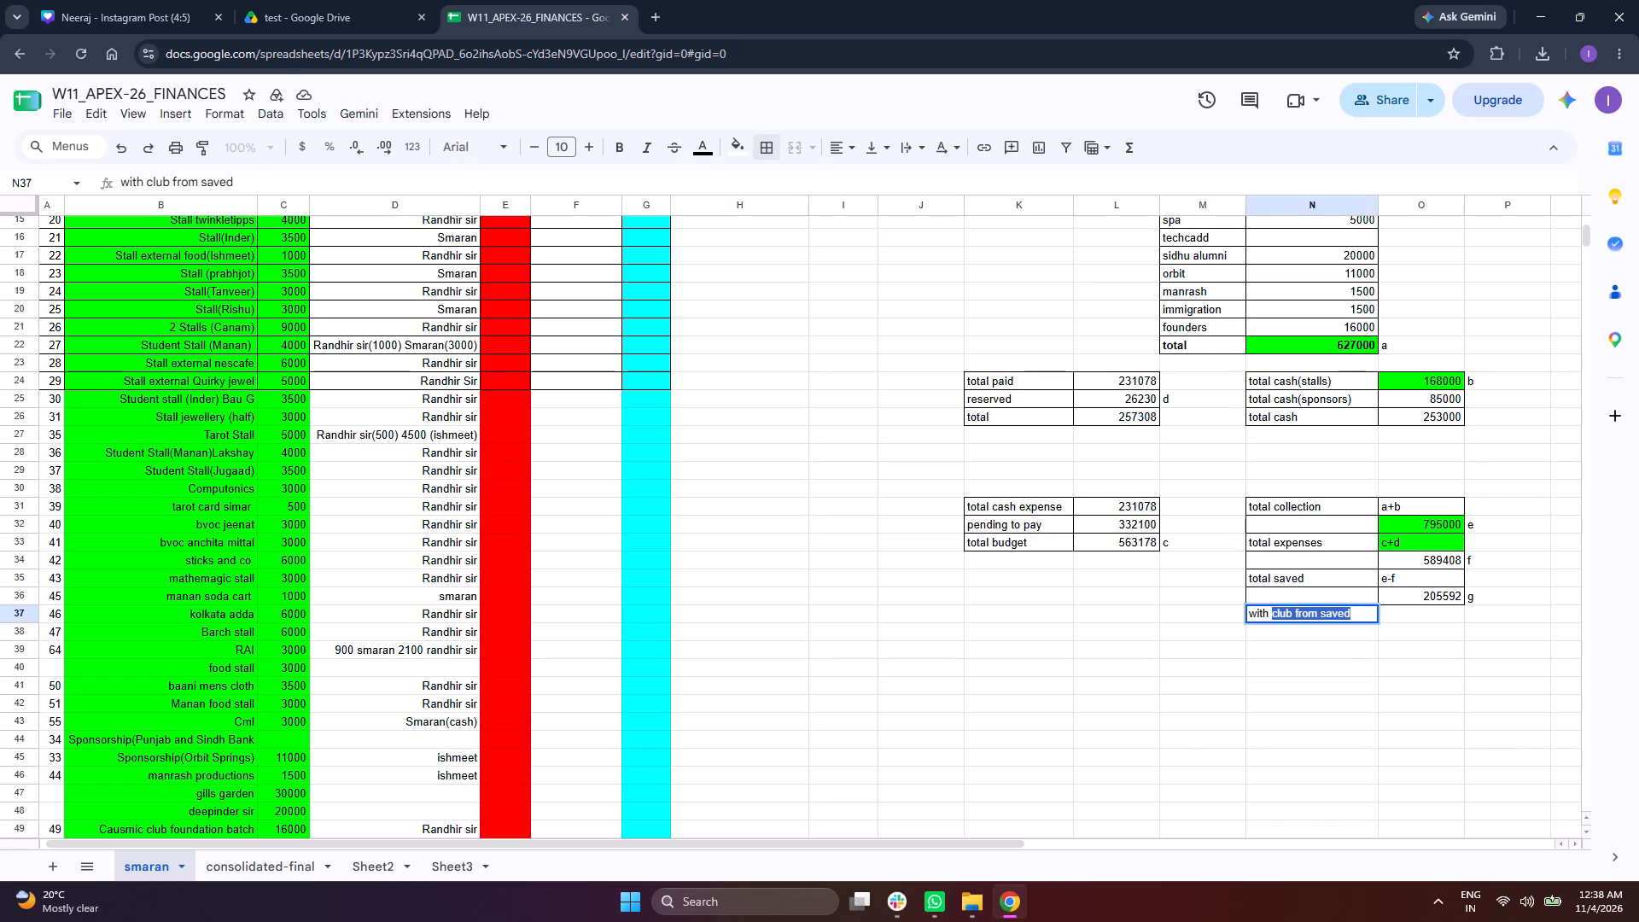
left_click_drag(1274, 619, 1272, 619)
type("college from saved after reserved")
key("Return")
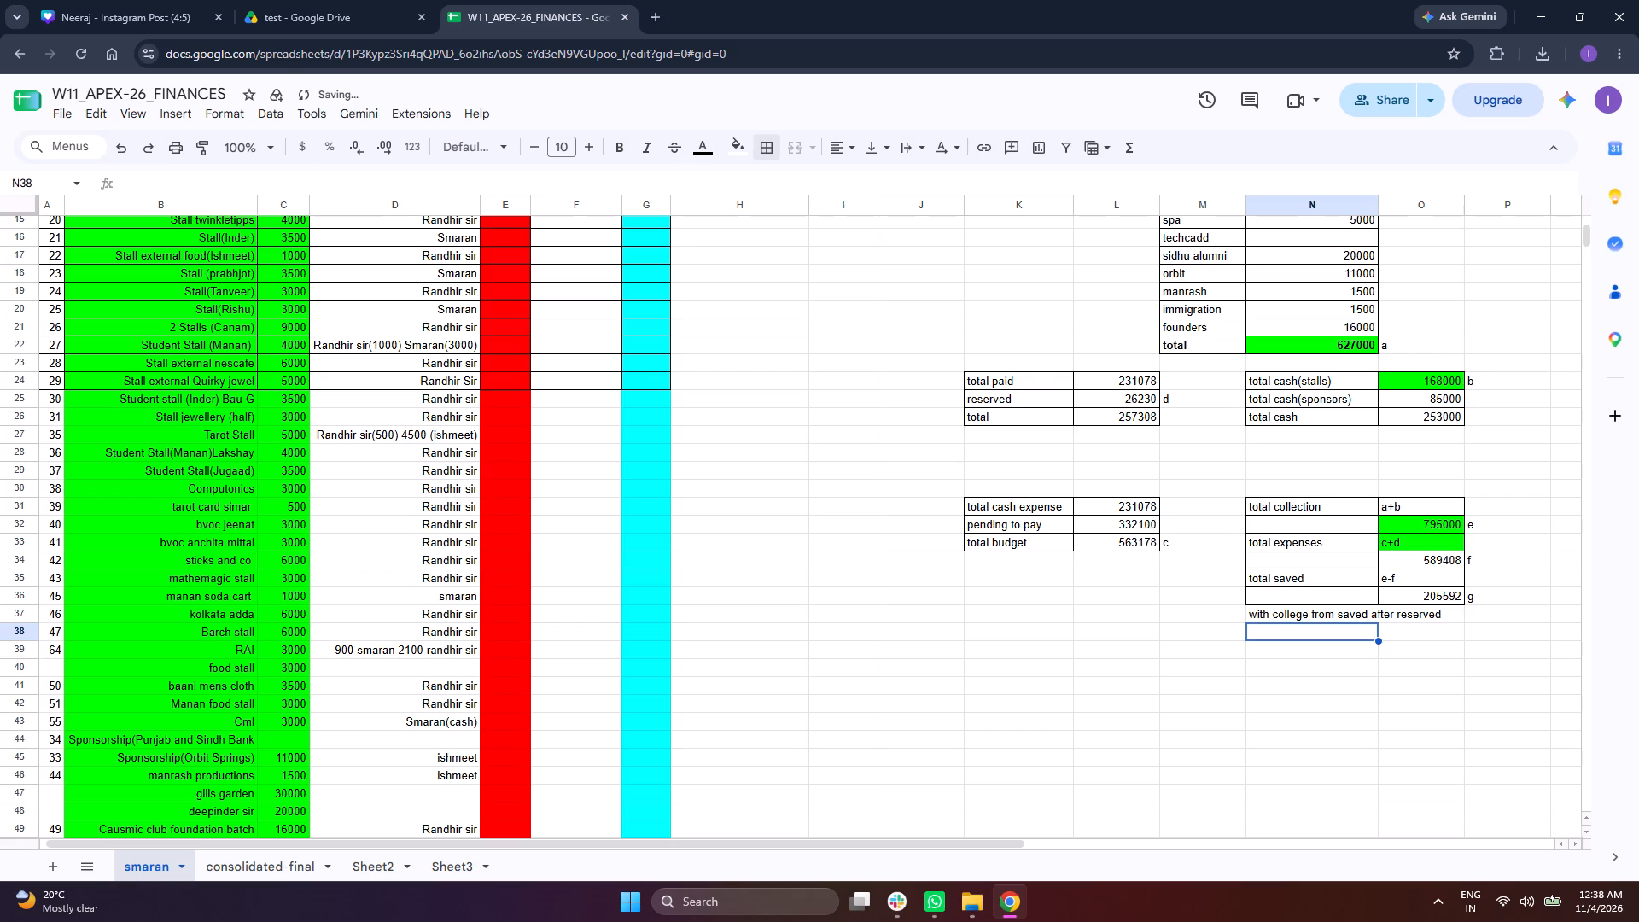
Merge N37:N38 and wrap the text so the college label fits inside the merged cell.
left_click_drag(1364, 615, 1368, 631)
left_click(800, 146)
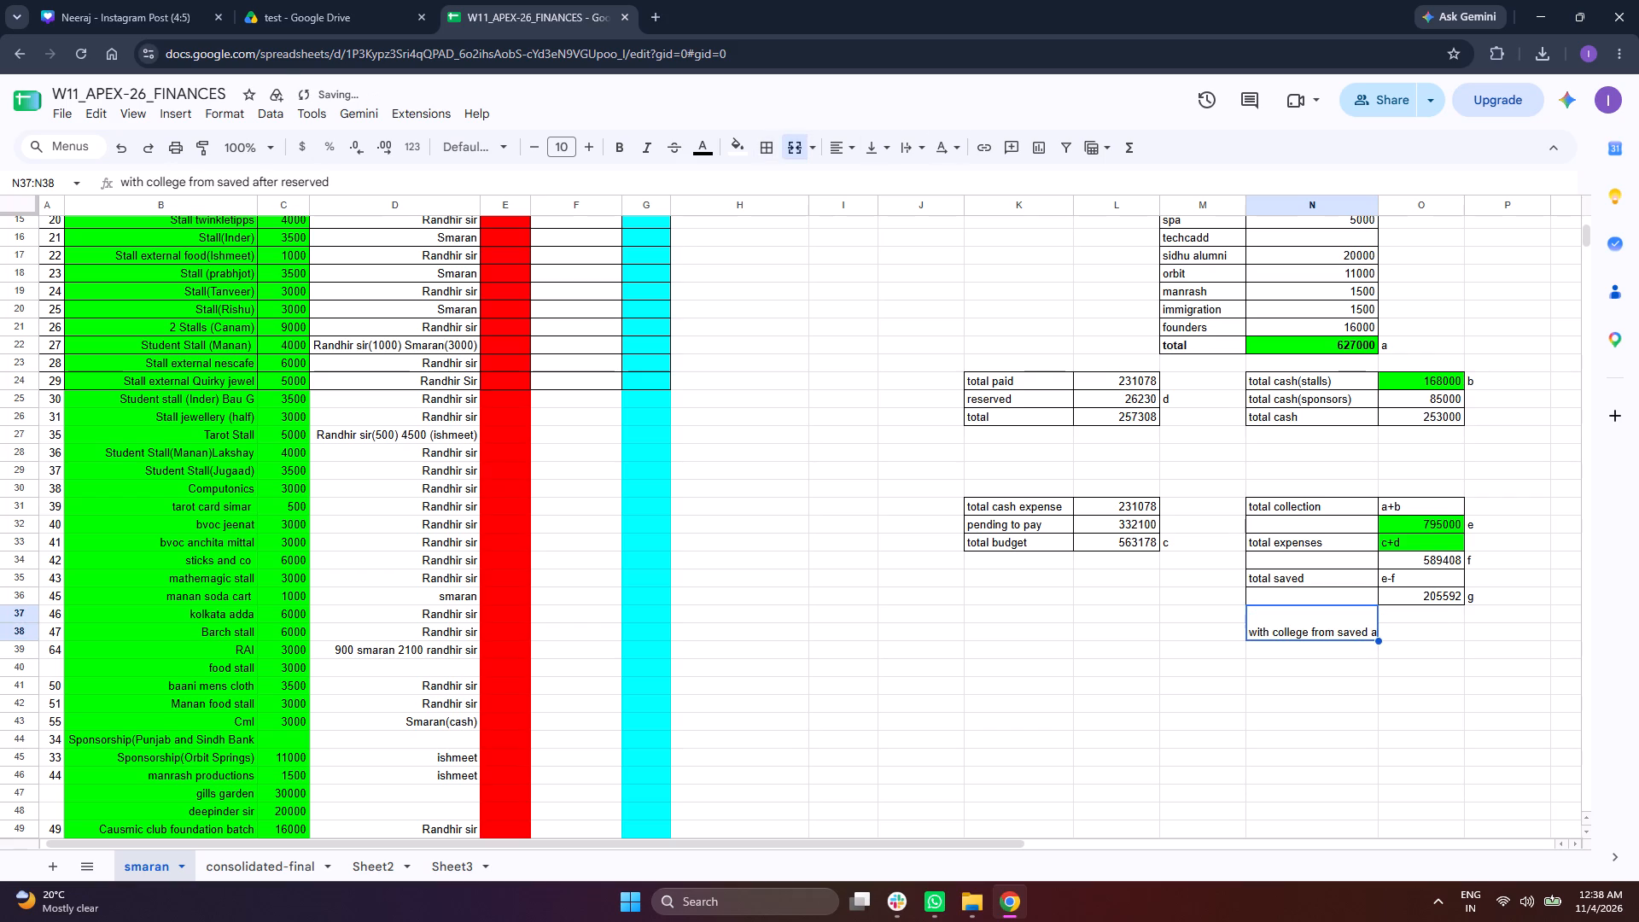
left_click(913, 149)
left_click(933, 174)
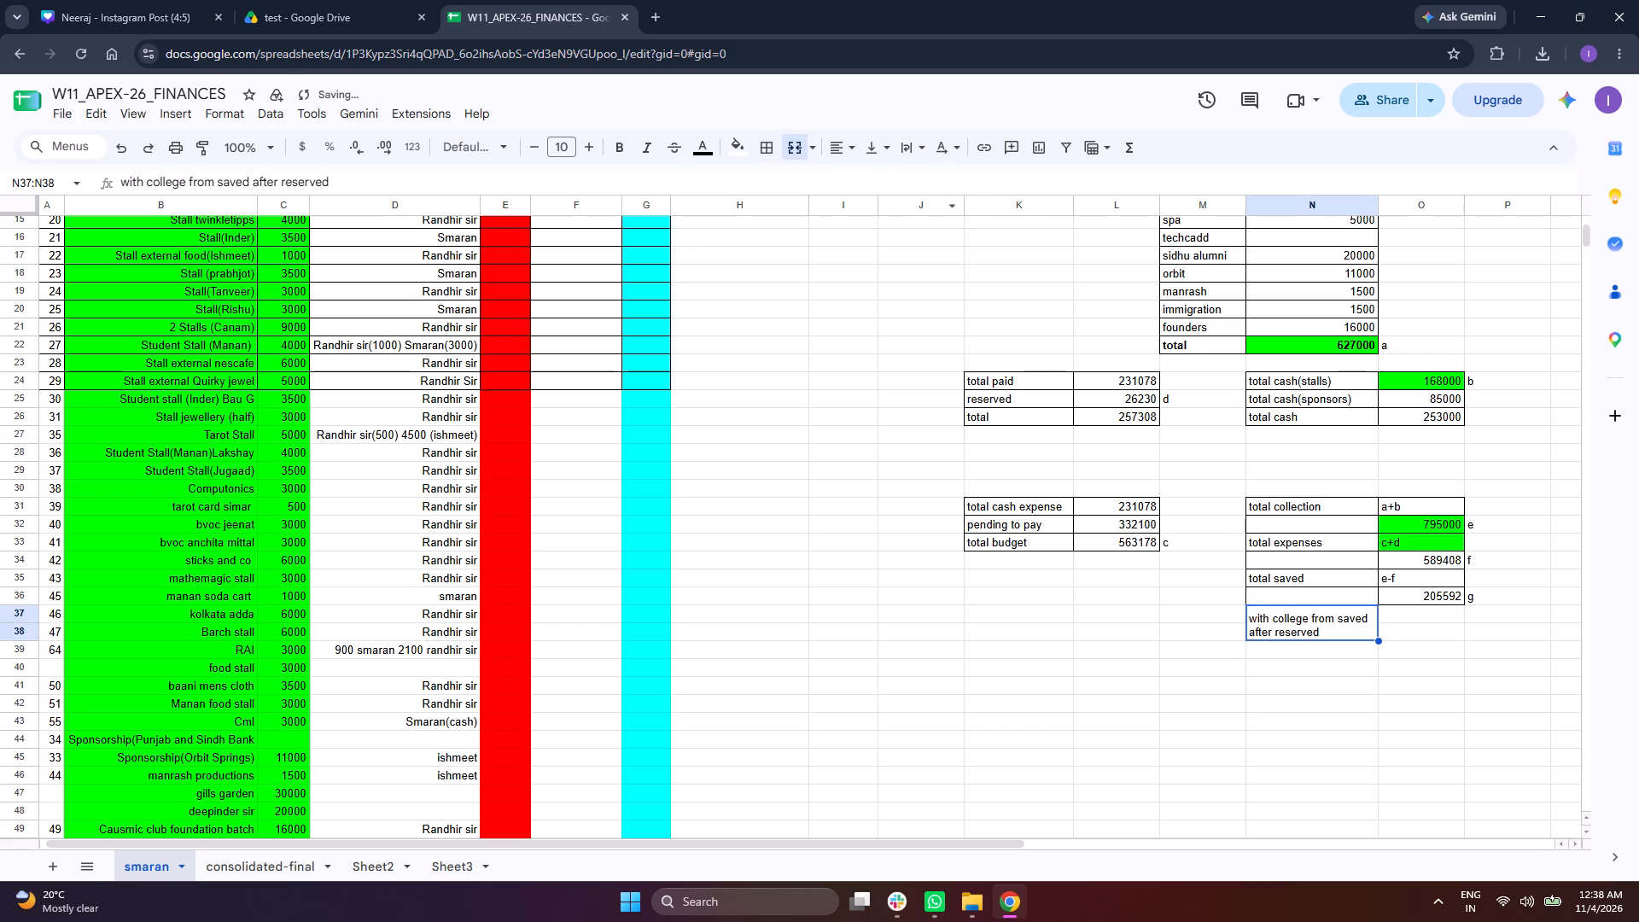
left_click(1342, 698)
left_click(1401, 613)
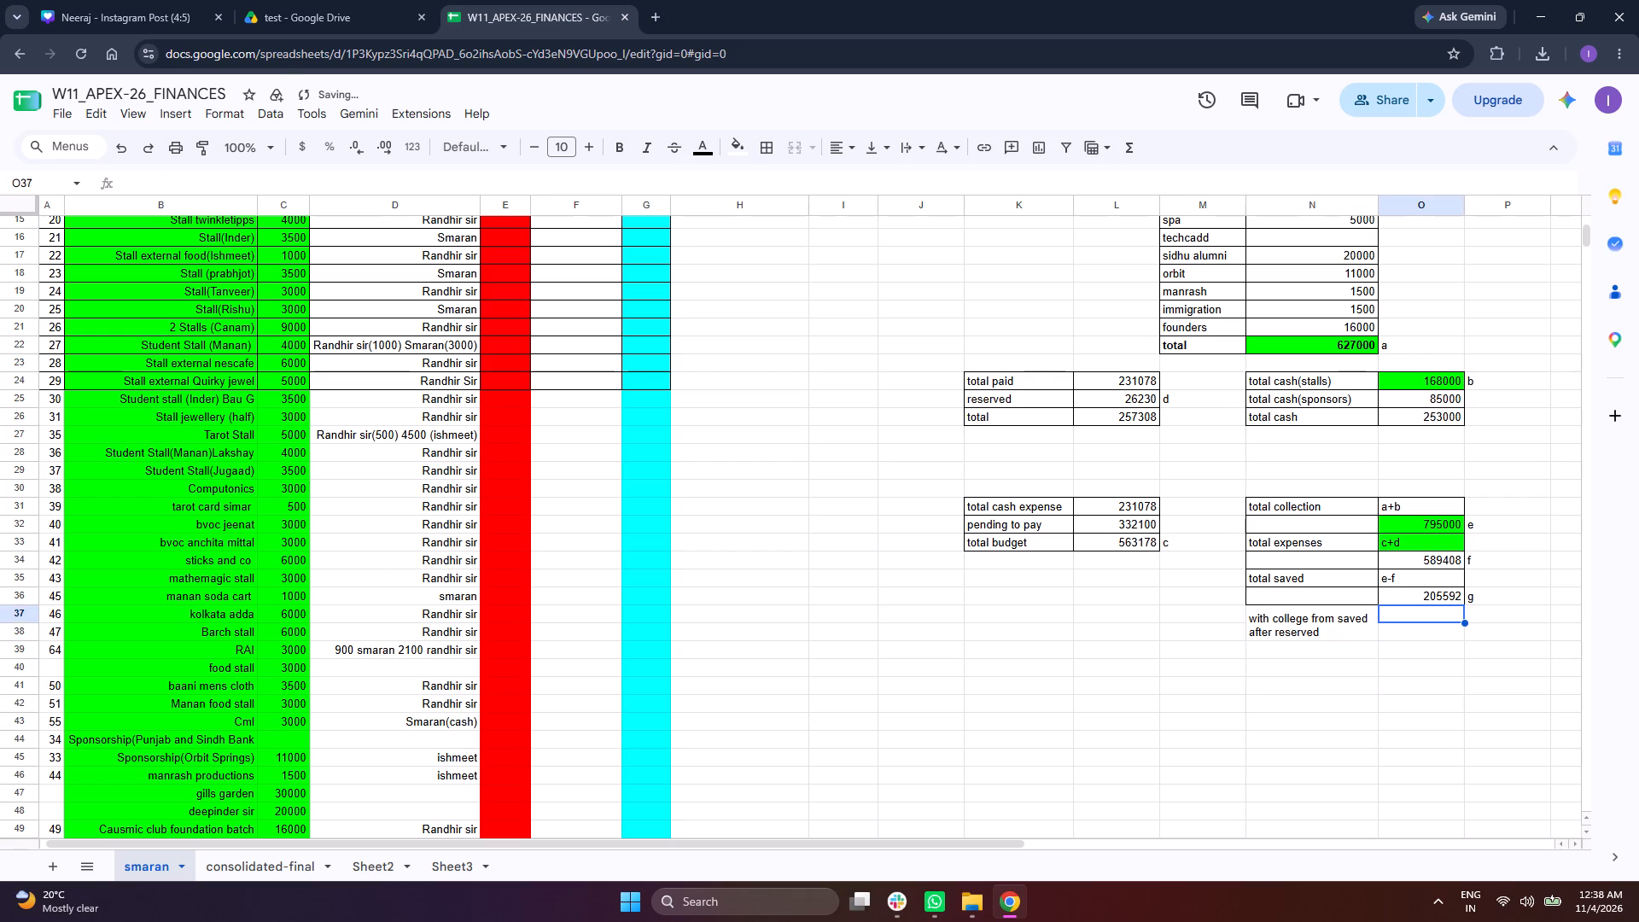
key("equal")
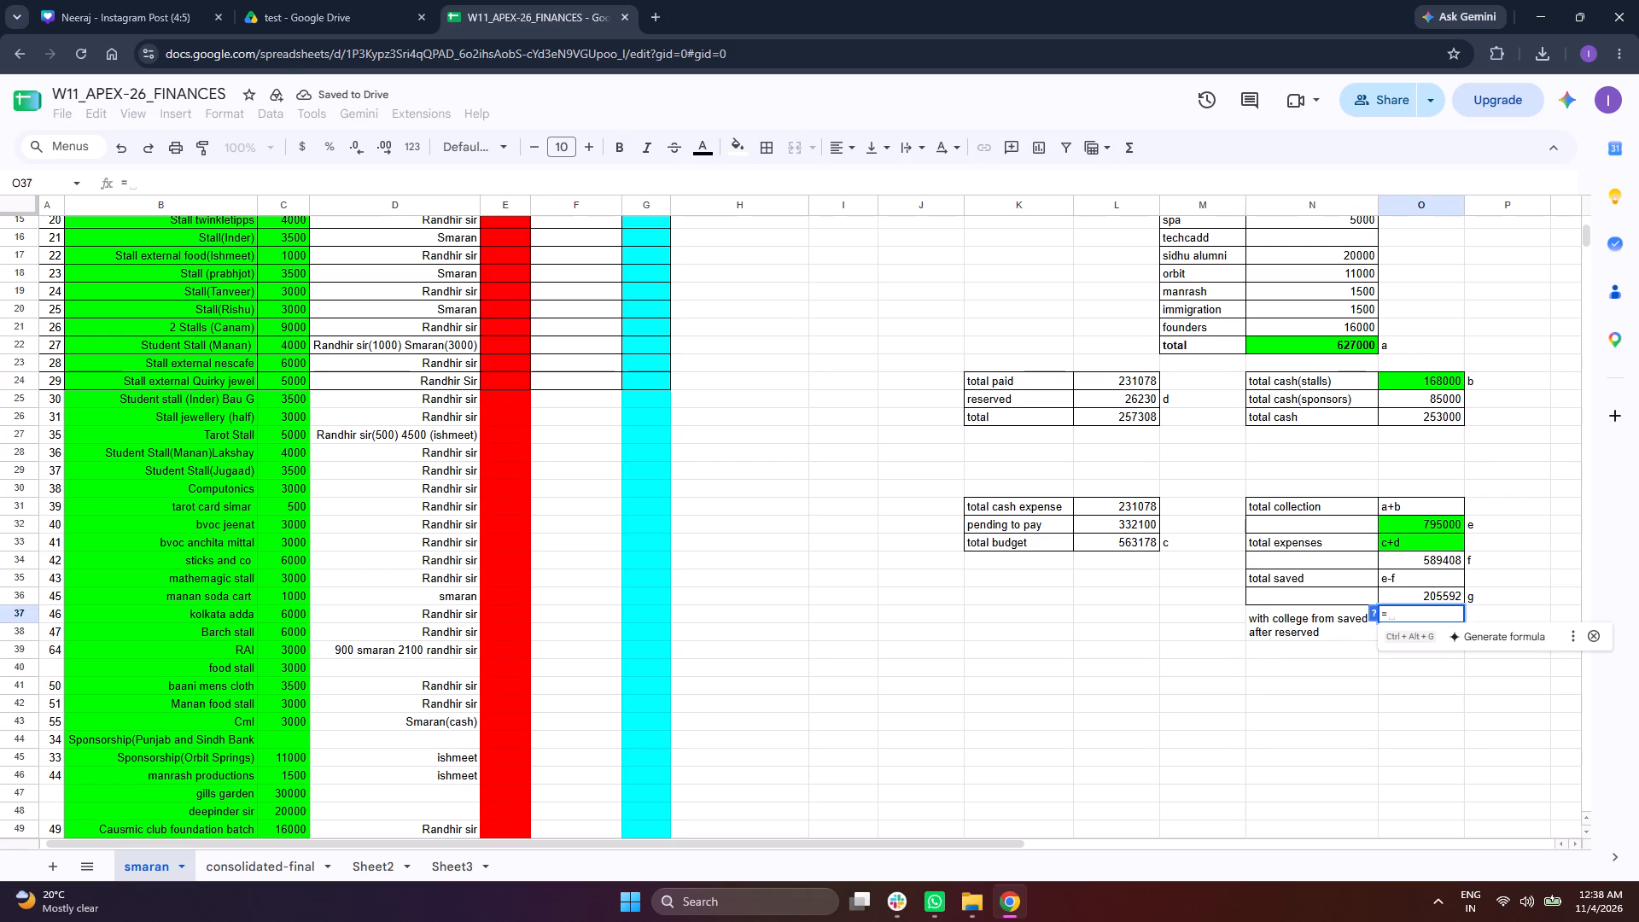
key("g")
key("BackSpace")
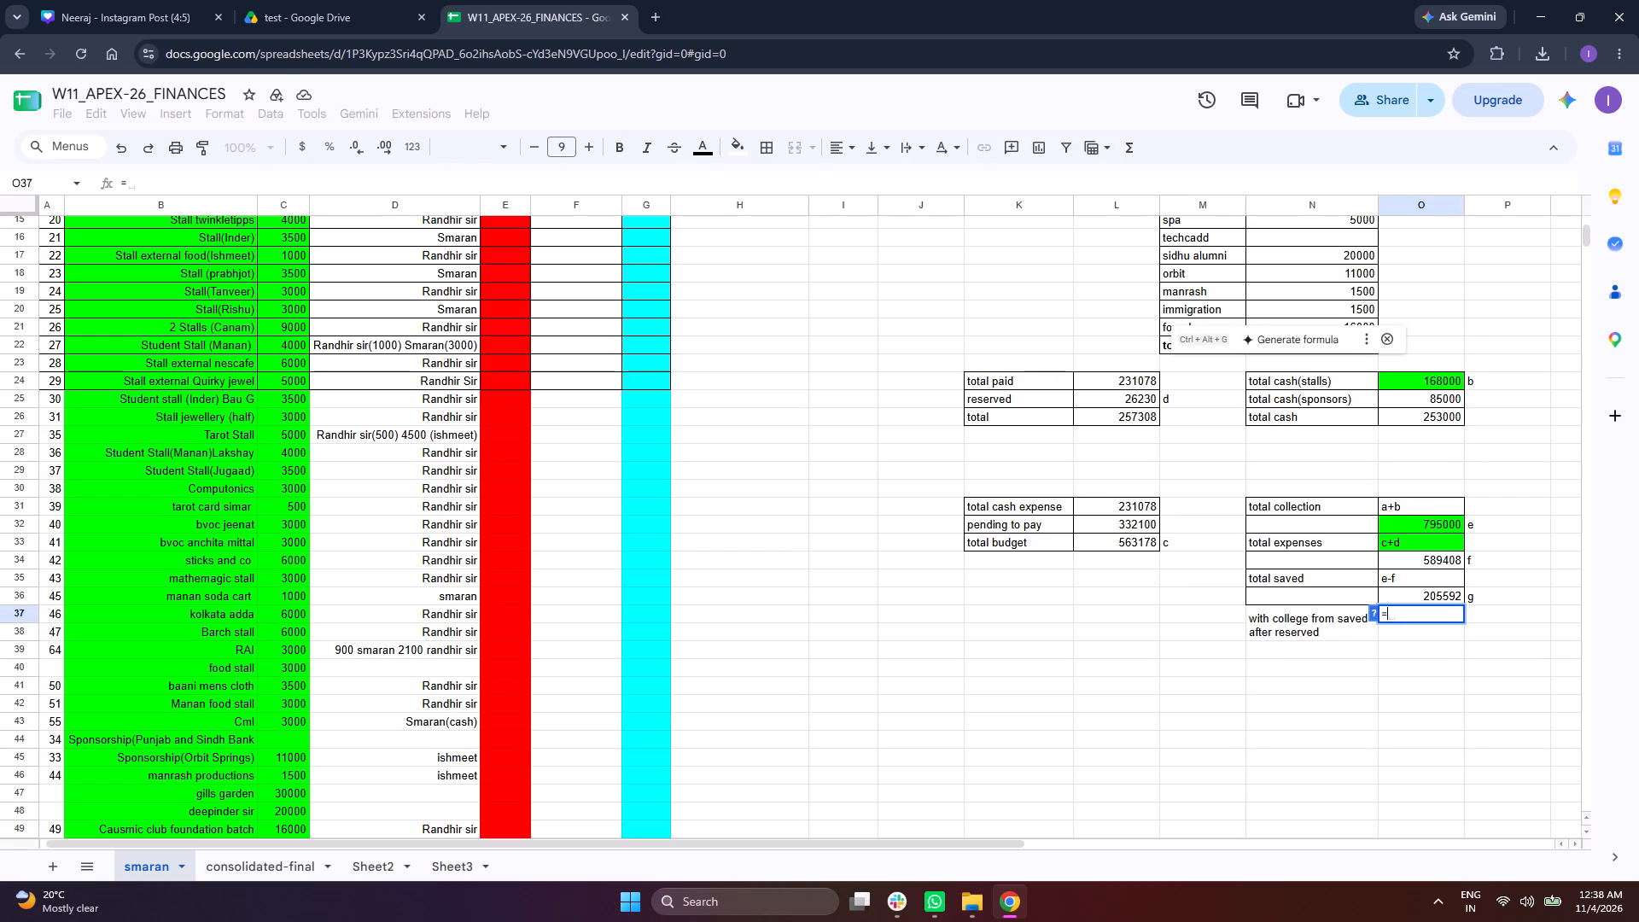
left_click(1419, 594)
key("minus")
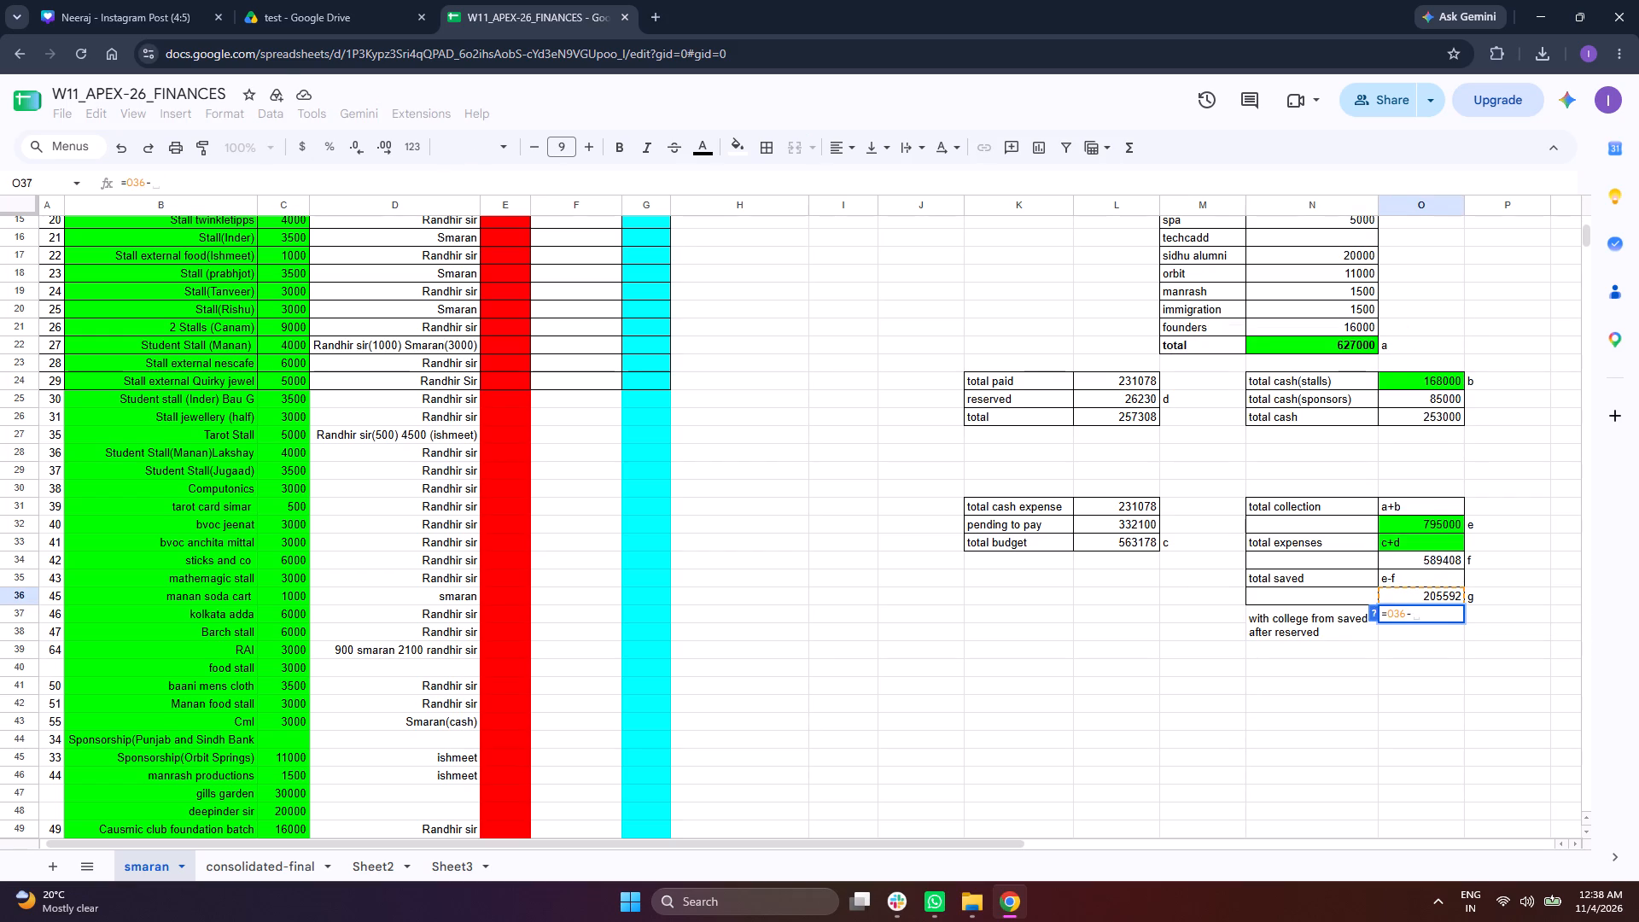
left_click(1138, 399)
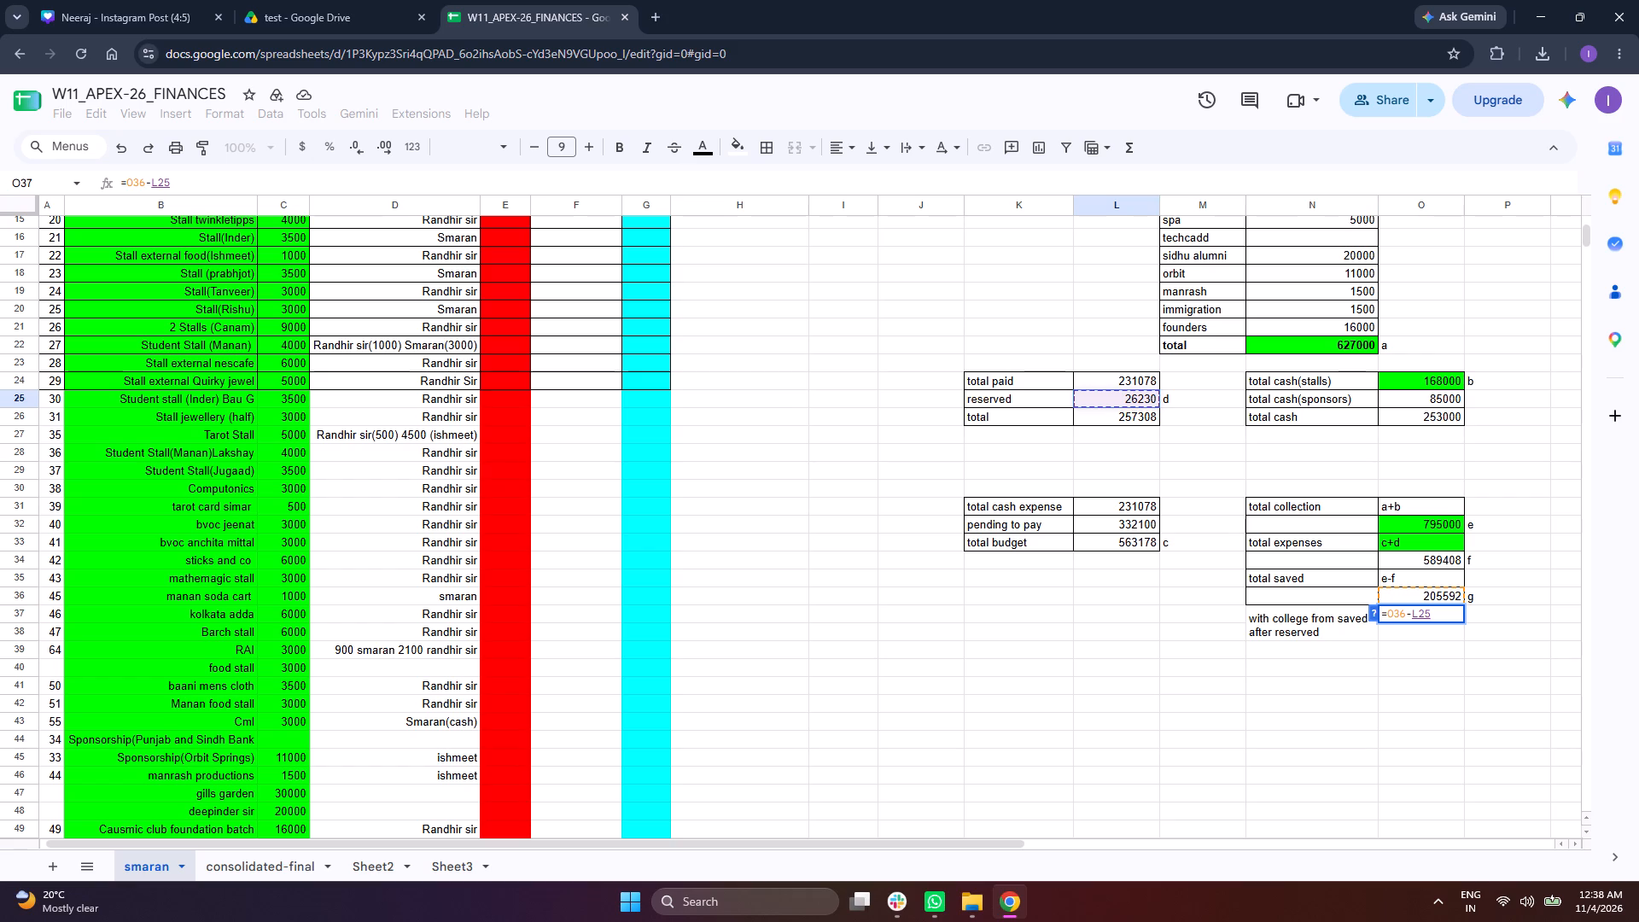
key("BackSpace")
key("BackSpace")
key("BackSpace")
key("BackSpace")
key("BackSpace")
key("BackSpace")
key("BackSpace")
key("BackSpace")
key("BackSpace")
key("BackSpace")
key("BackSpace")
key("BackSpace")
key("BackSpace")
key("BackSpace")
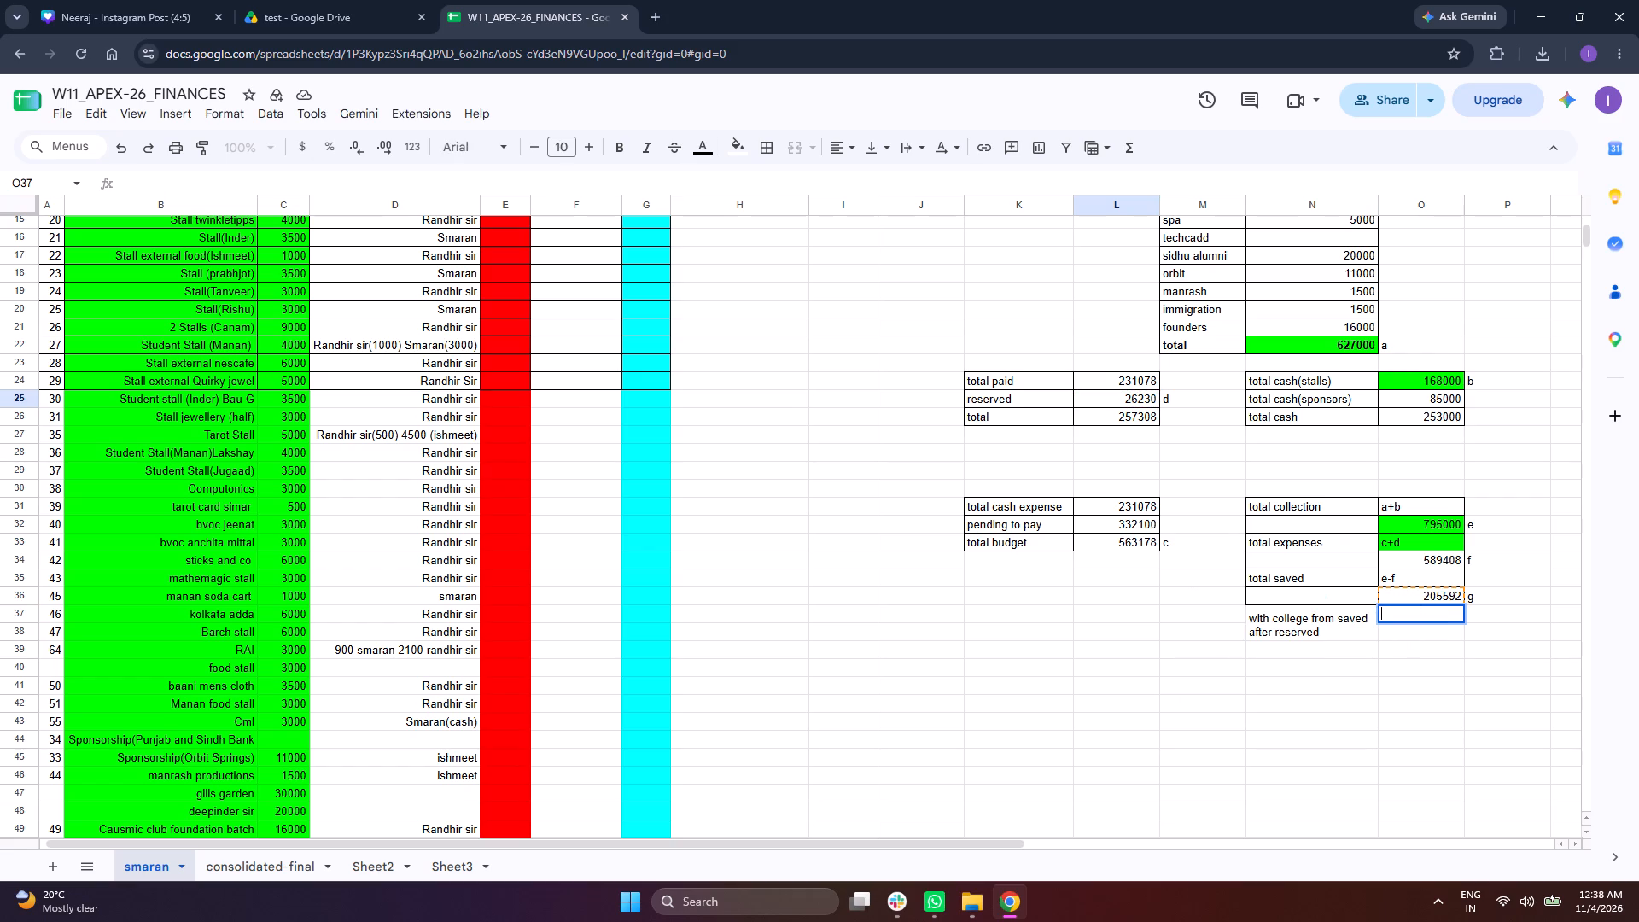
Enter the formula =O36-L25 in O38 to subtract the reserved amount from the total saved.
left_click(1429, 632)
key("equal")
left_click(1425, 601)
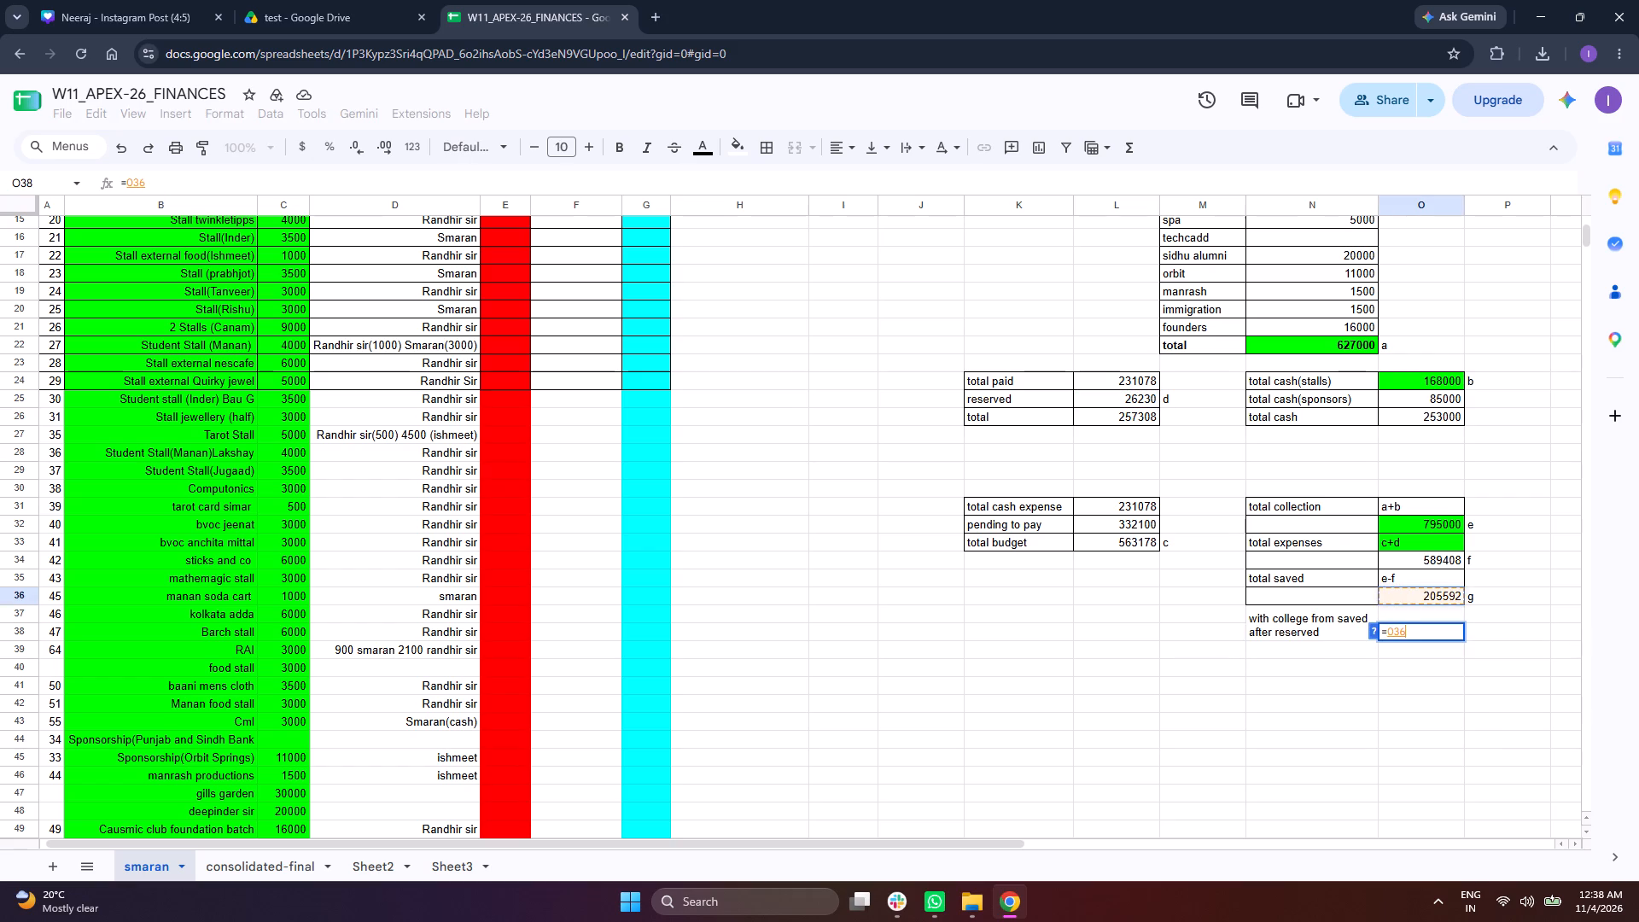
key("minus")
left_click(1132, 400)
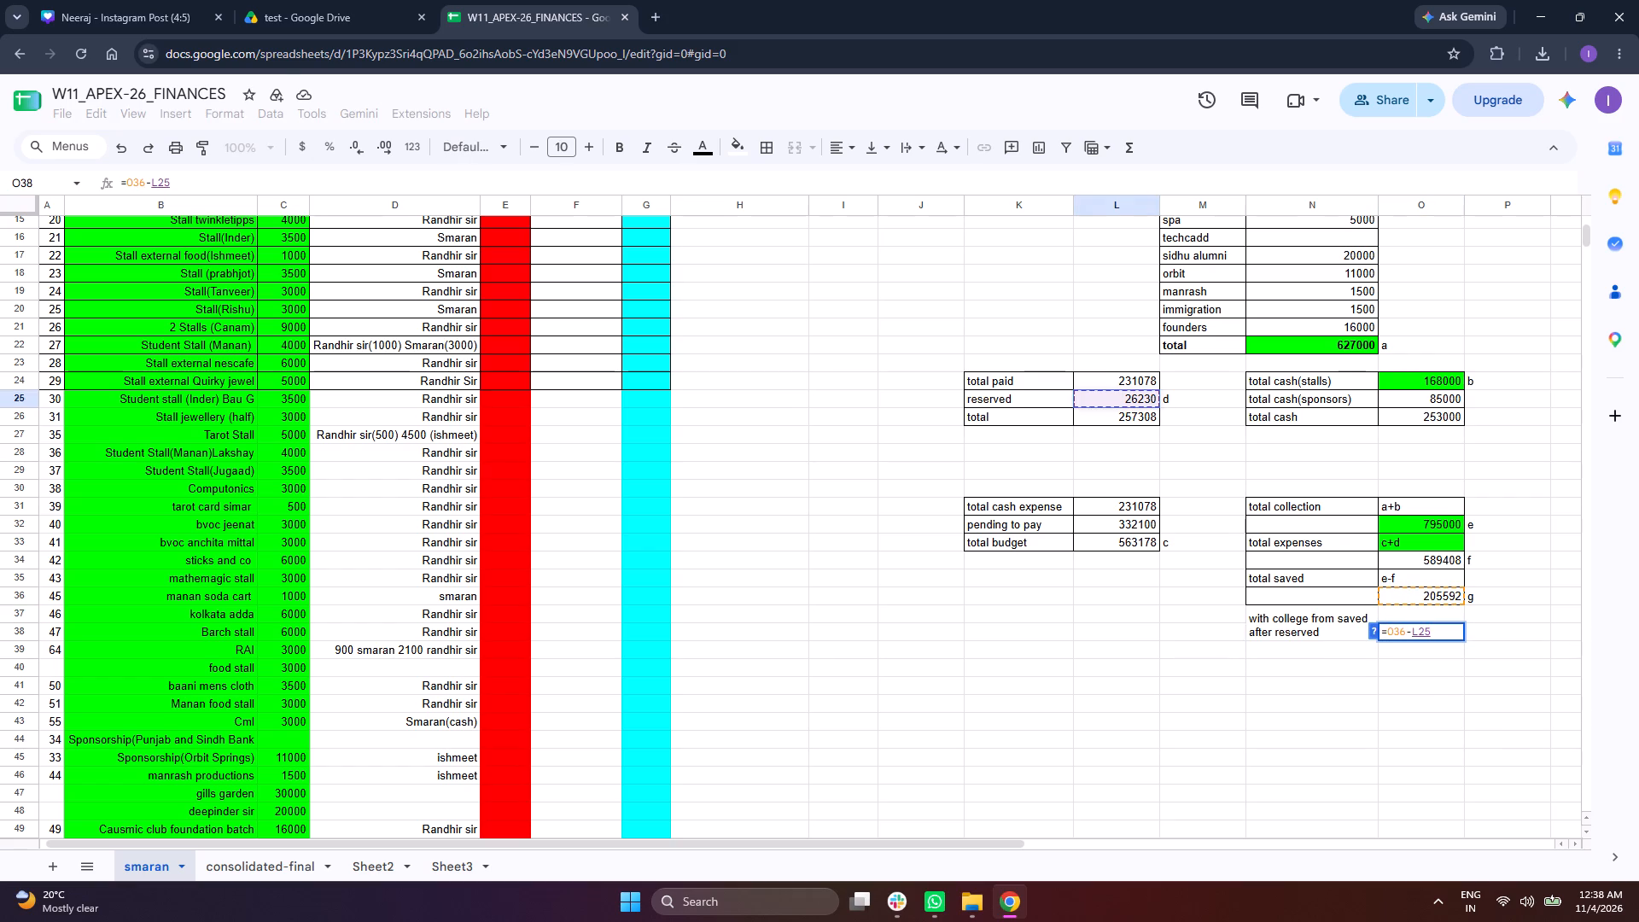
key("Return")
Enter the letter expression g-d in O37, above the calculated college amount.
left_click(1438, 610)
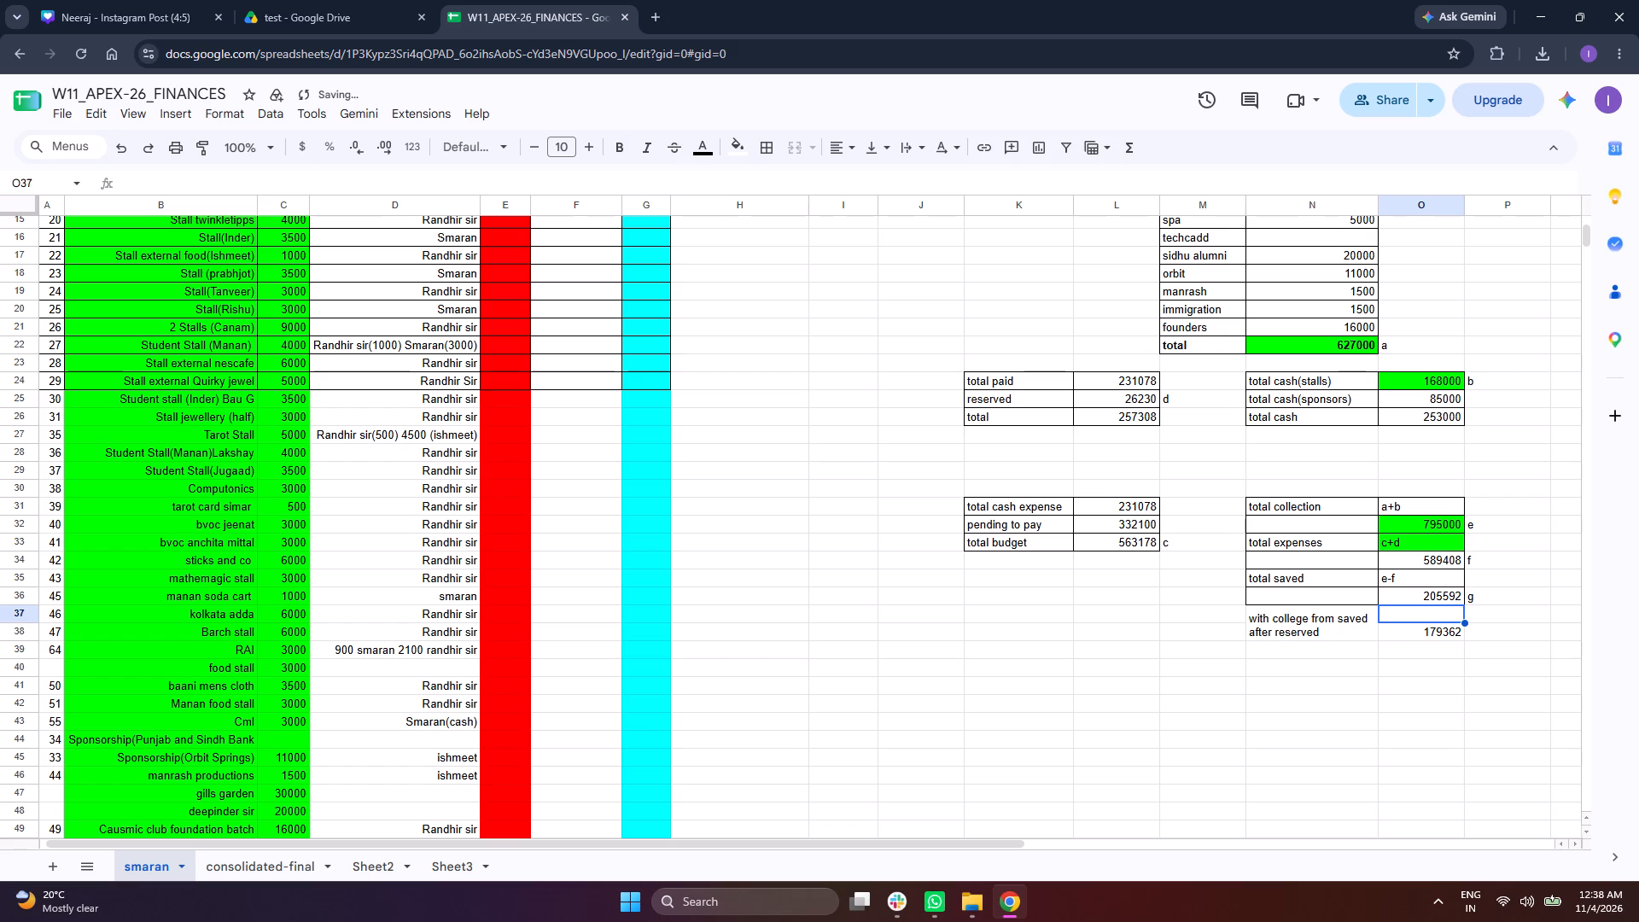
type("g-d")
key("Return")
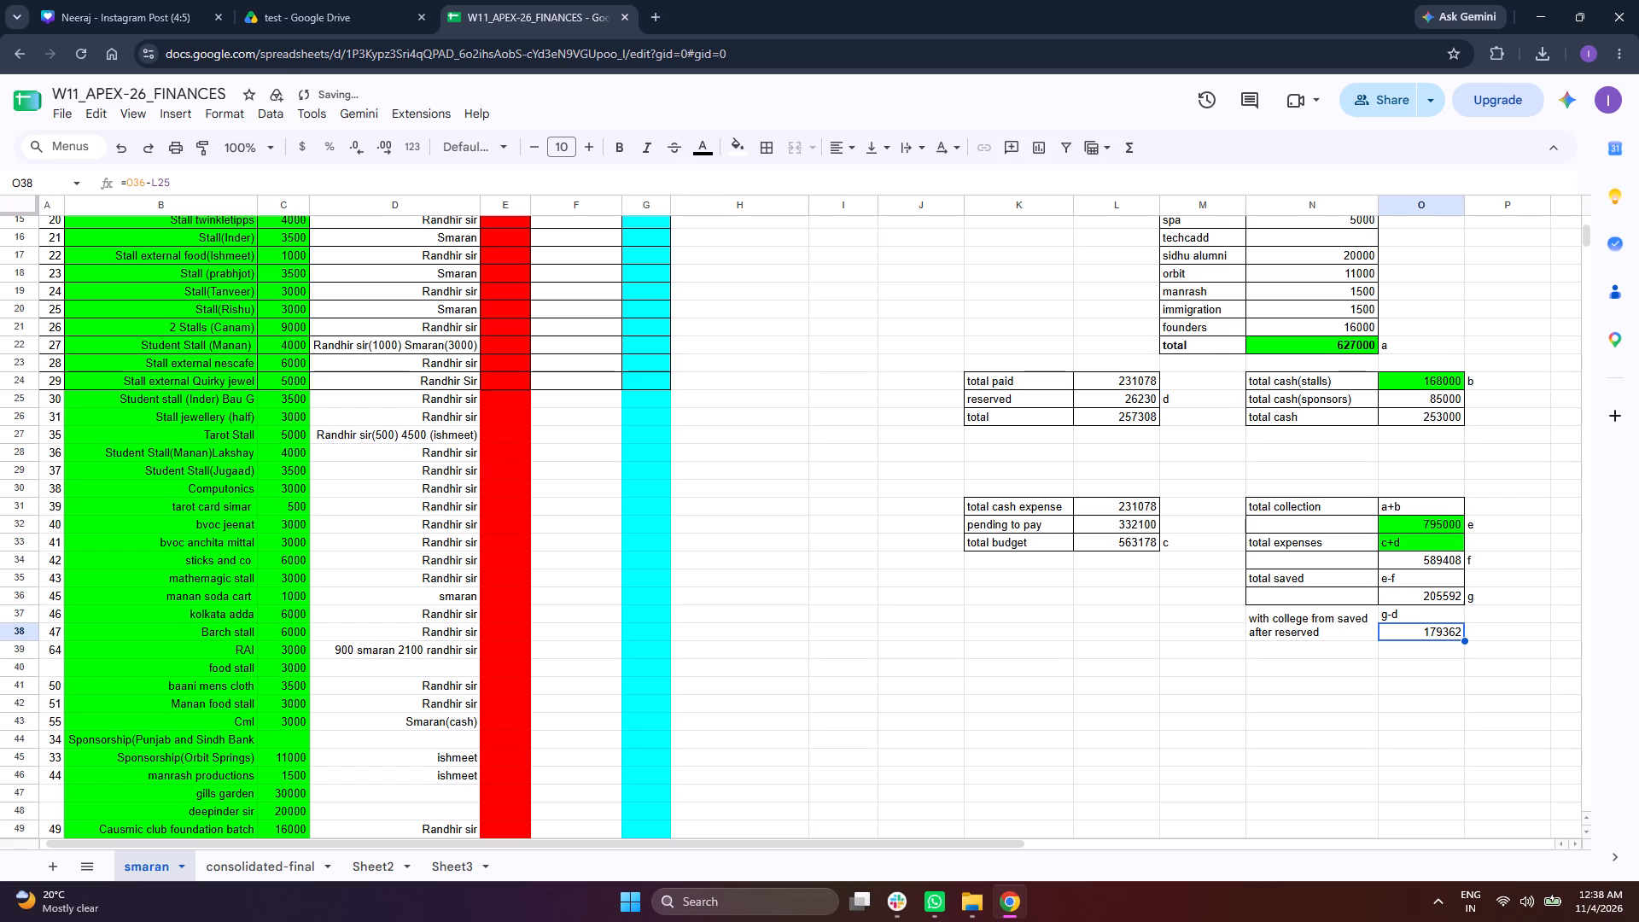
Apply all borders to the collection, expenses and saved table across N31:O38.
left_click_drag(1270, 505, 1417, 662)
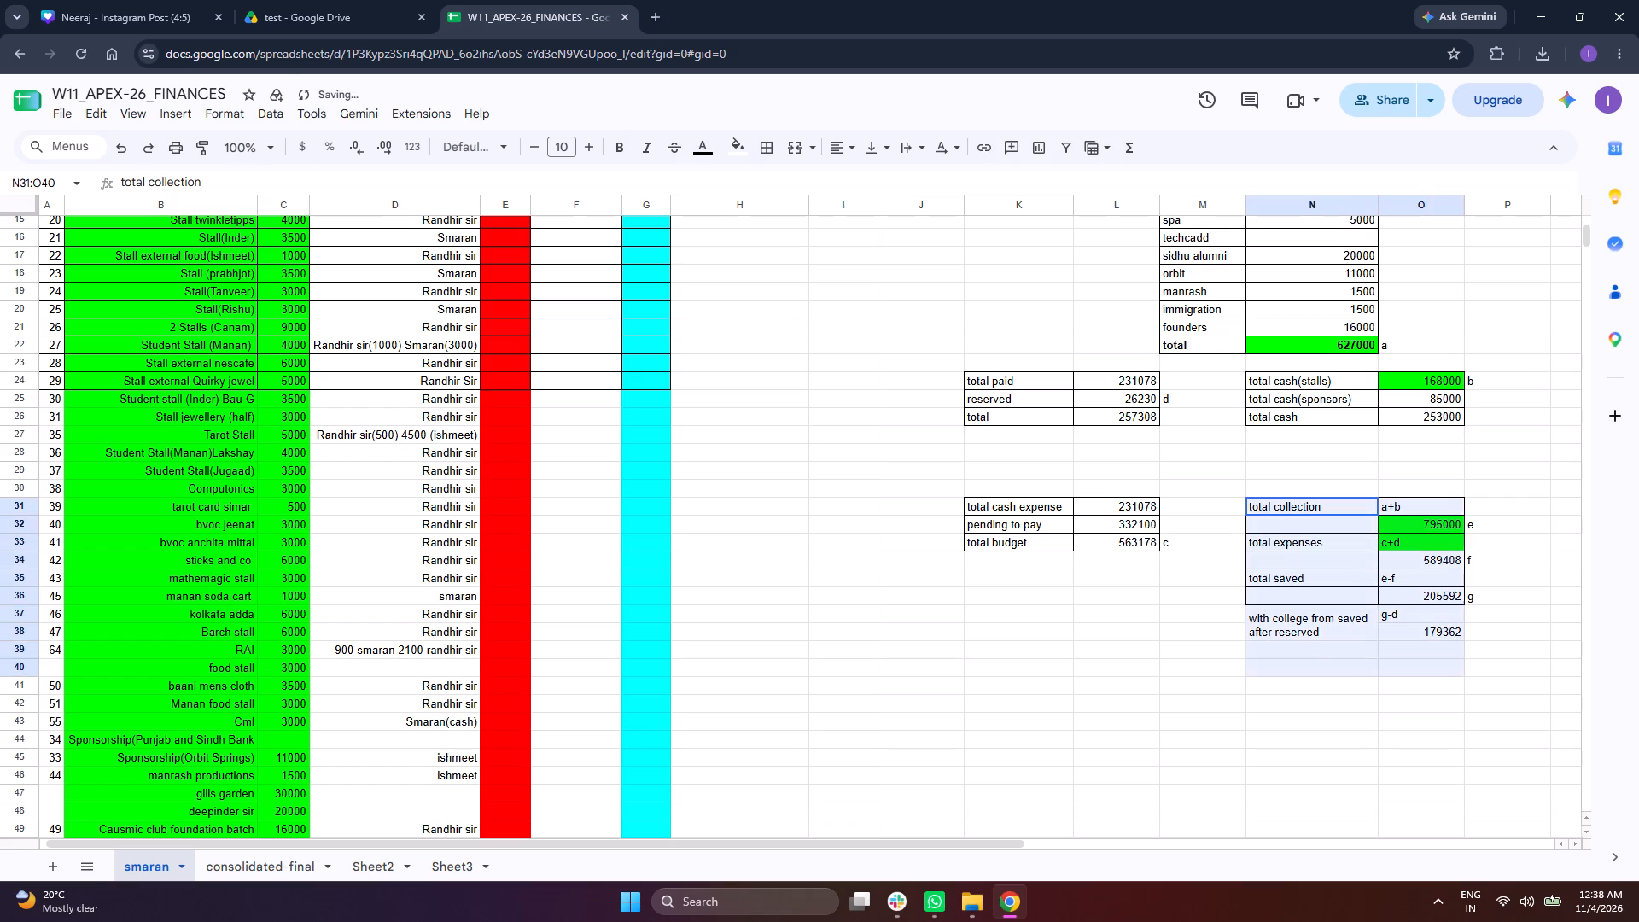
left_click_drag(1417, 662, 1432, 630)
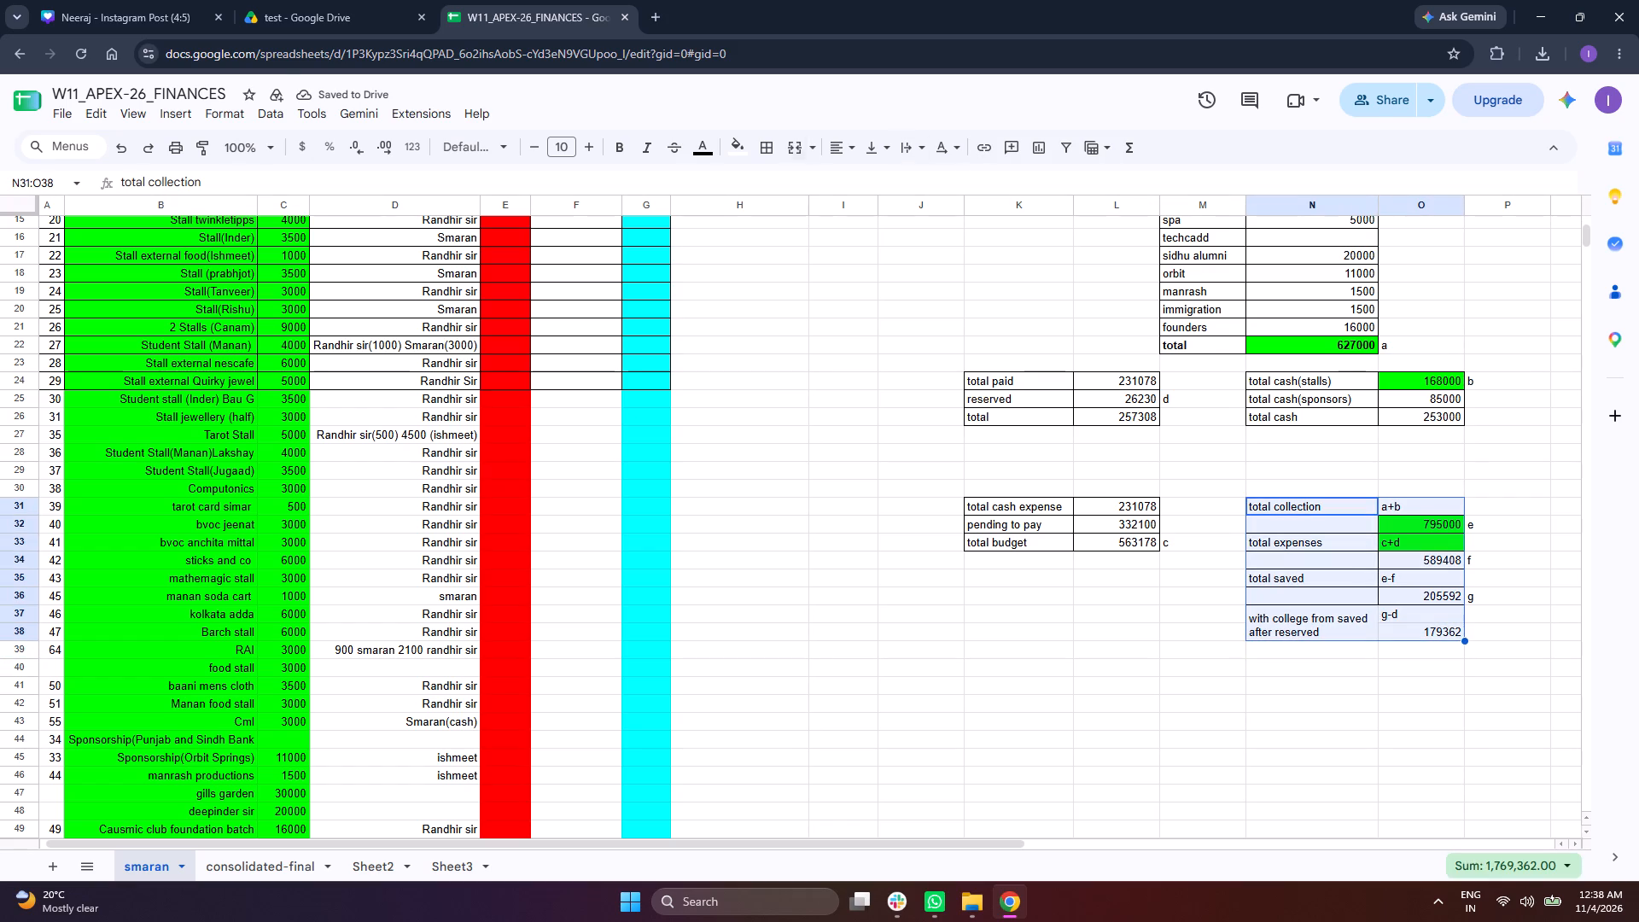
left_click(772, 148)
left_click(779, 172)
left_click(1298, 621)
Merge the total saved, total expenses and total collection labels with the cells below them: N35:N36, N33:N34 and N31:N32.
left_click_drag(1302, 575, 1306, 590)
left_click(795, 144)
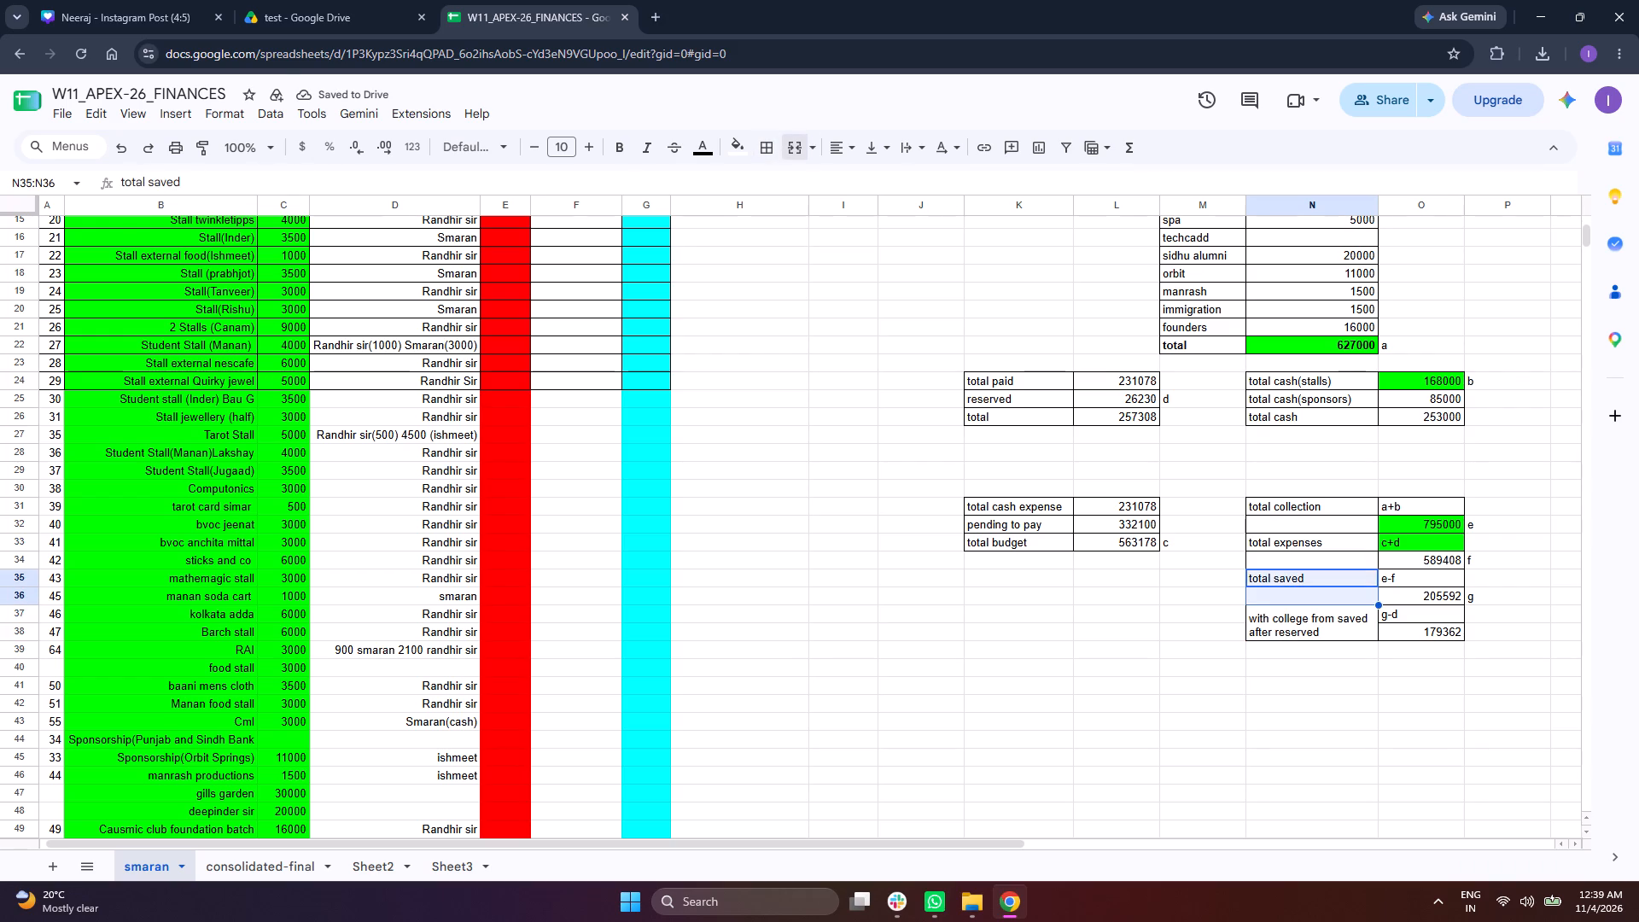
left_click_drag(1283, 536, 1311, 562)
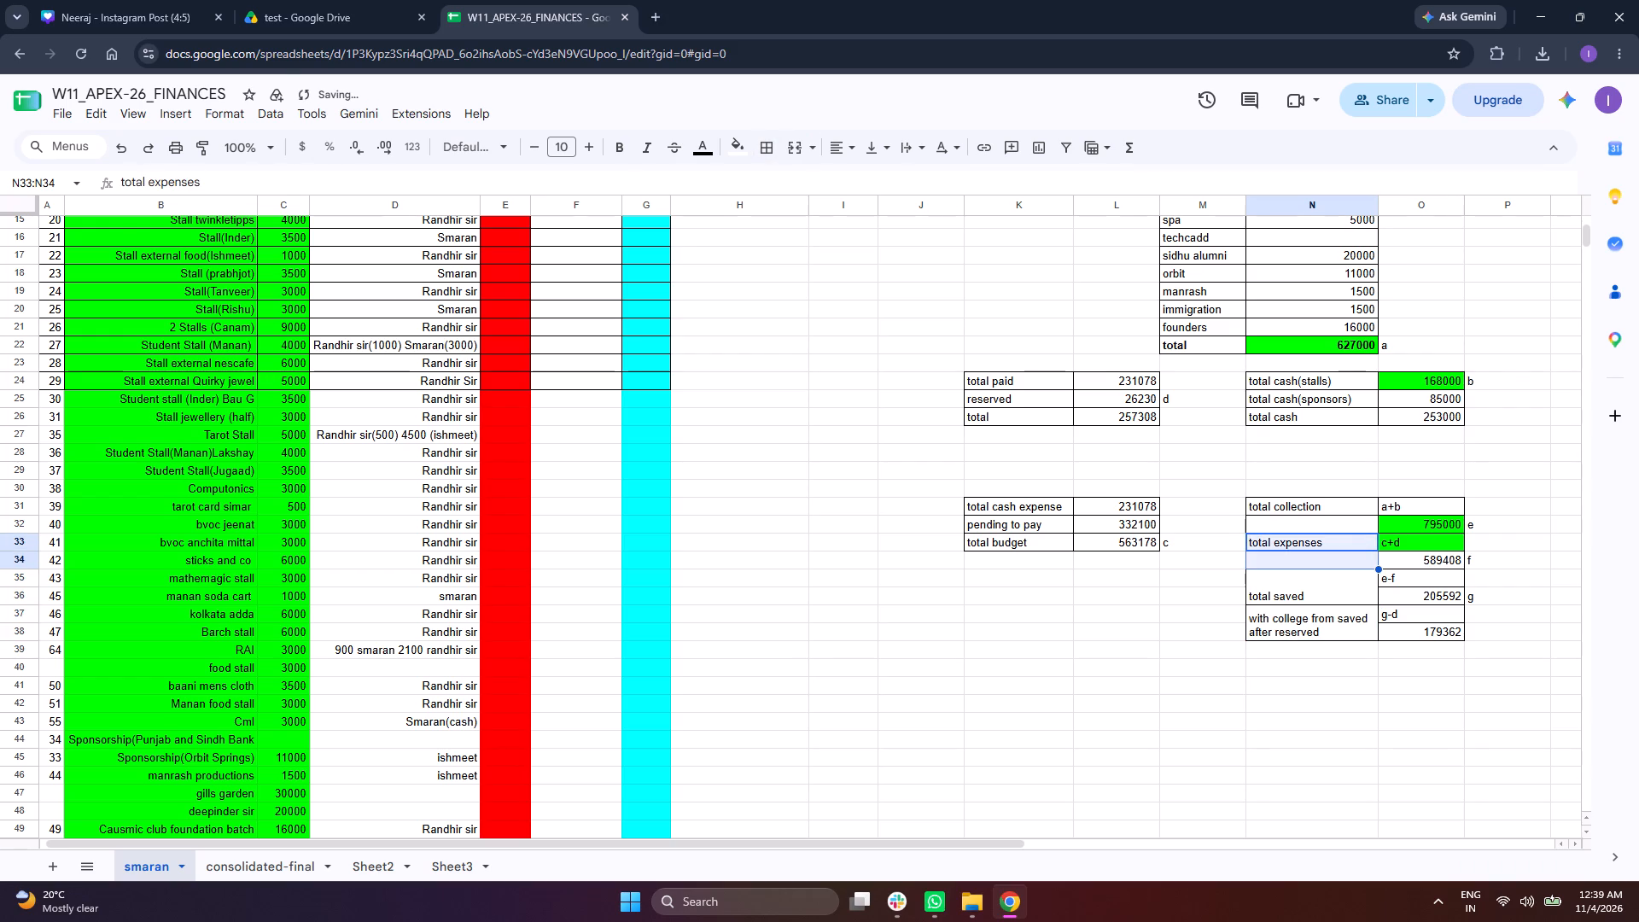
left_click(785, 141)
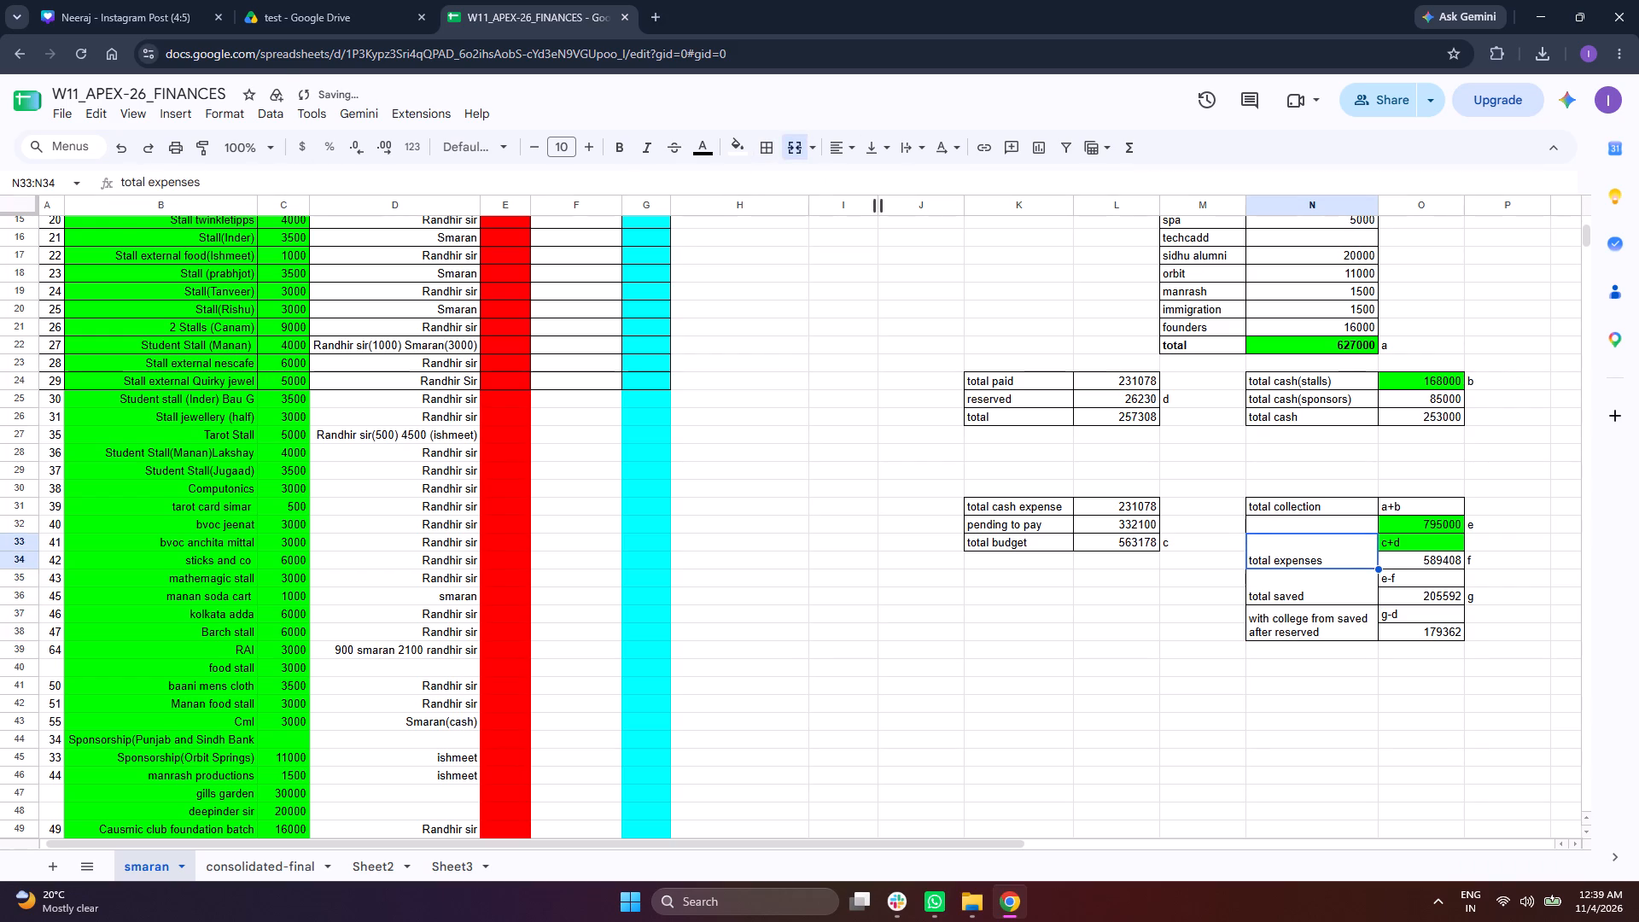
left_click_drag(1329, 509, 1335, 522)
left_click(772, 158)
left_click(1198, 754)
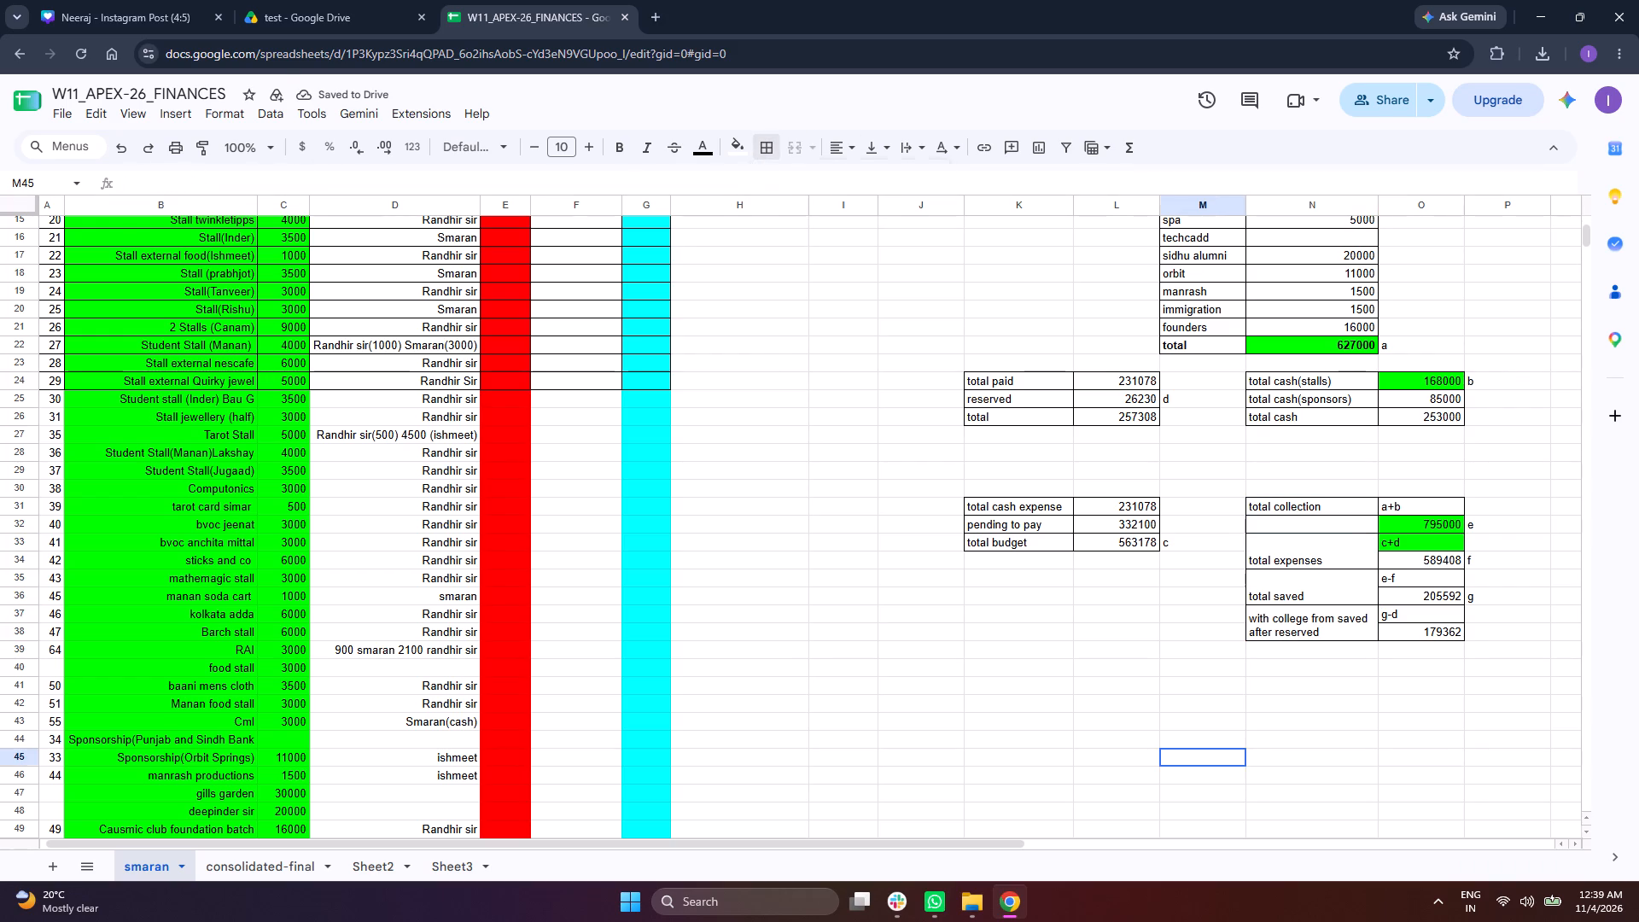
left_click_drag(1273, 499, 1285, 513)
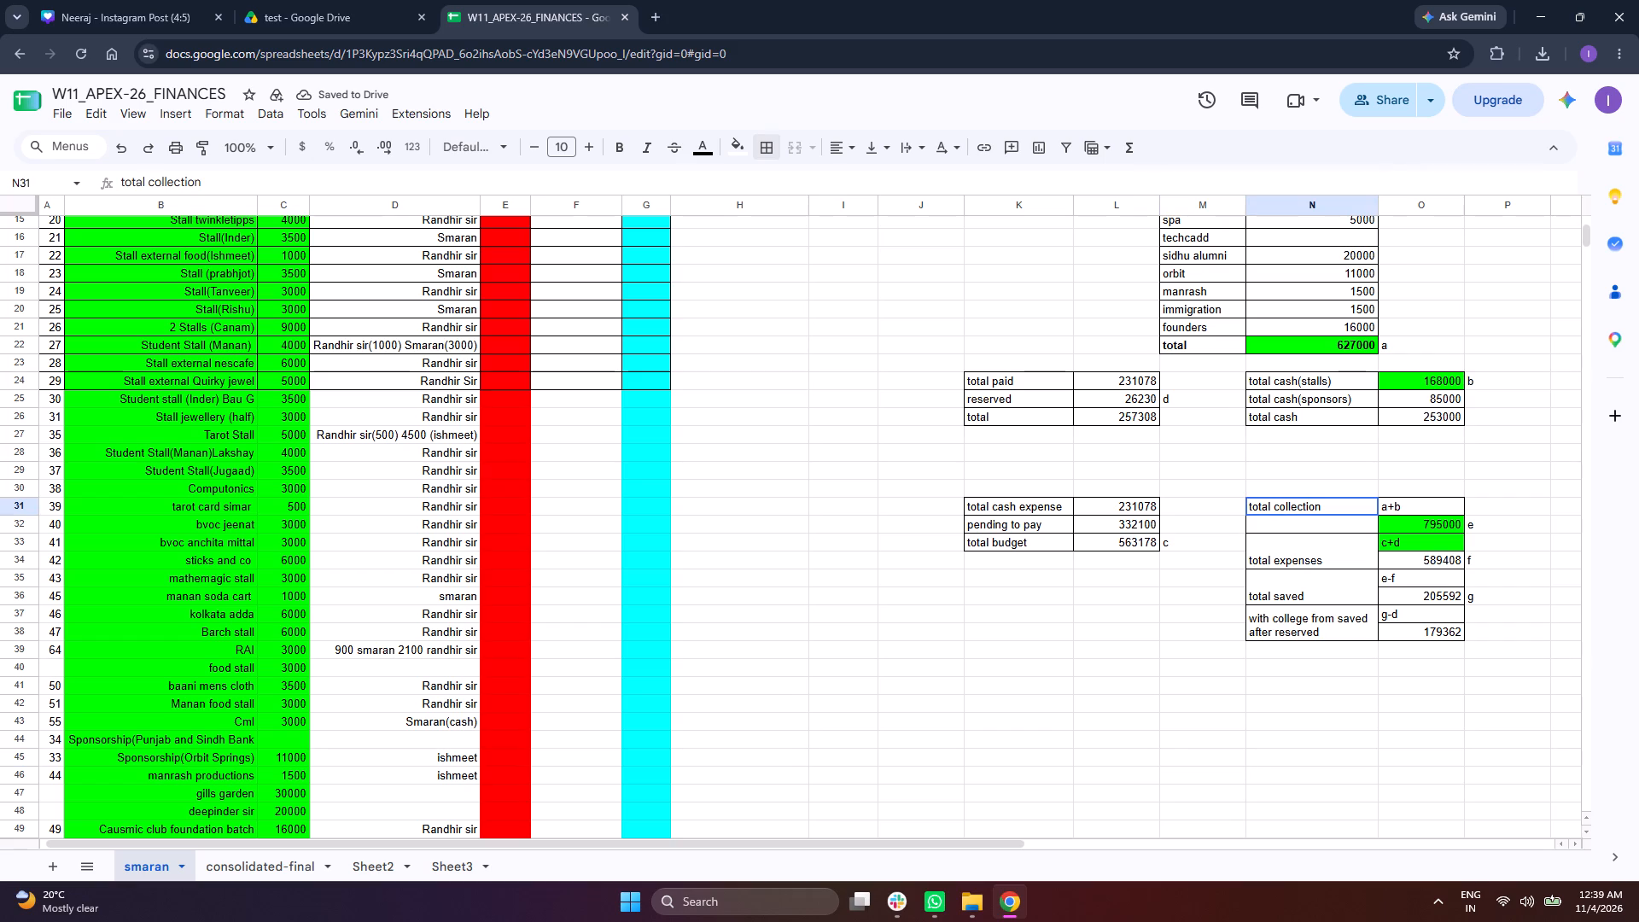
left_click_drag(1285, 513, 1293, 523)
left_click(795, 156)
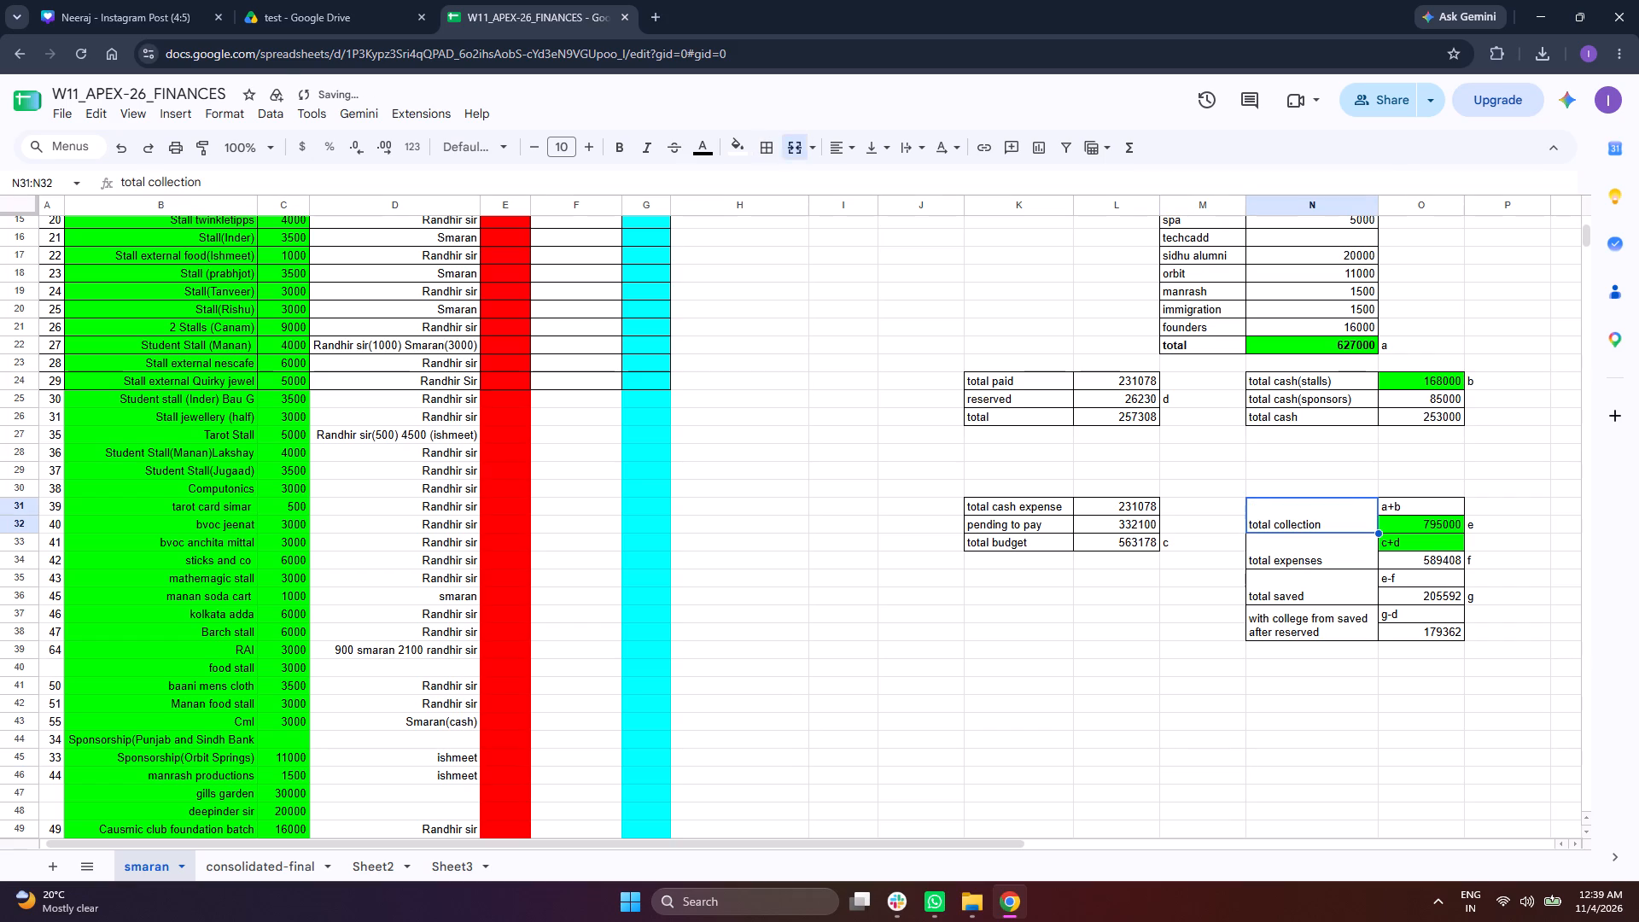
Add a merged title row with all borders in N30:O30 above the collection and expenses table, reading TOTALS.
left_click(936, 635)
left_click_drag(1323, 485, 1424, 486)
left_click(794, 154)
left_click(767, 157)
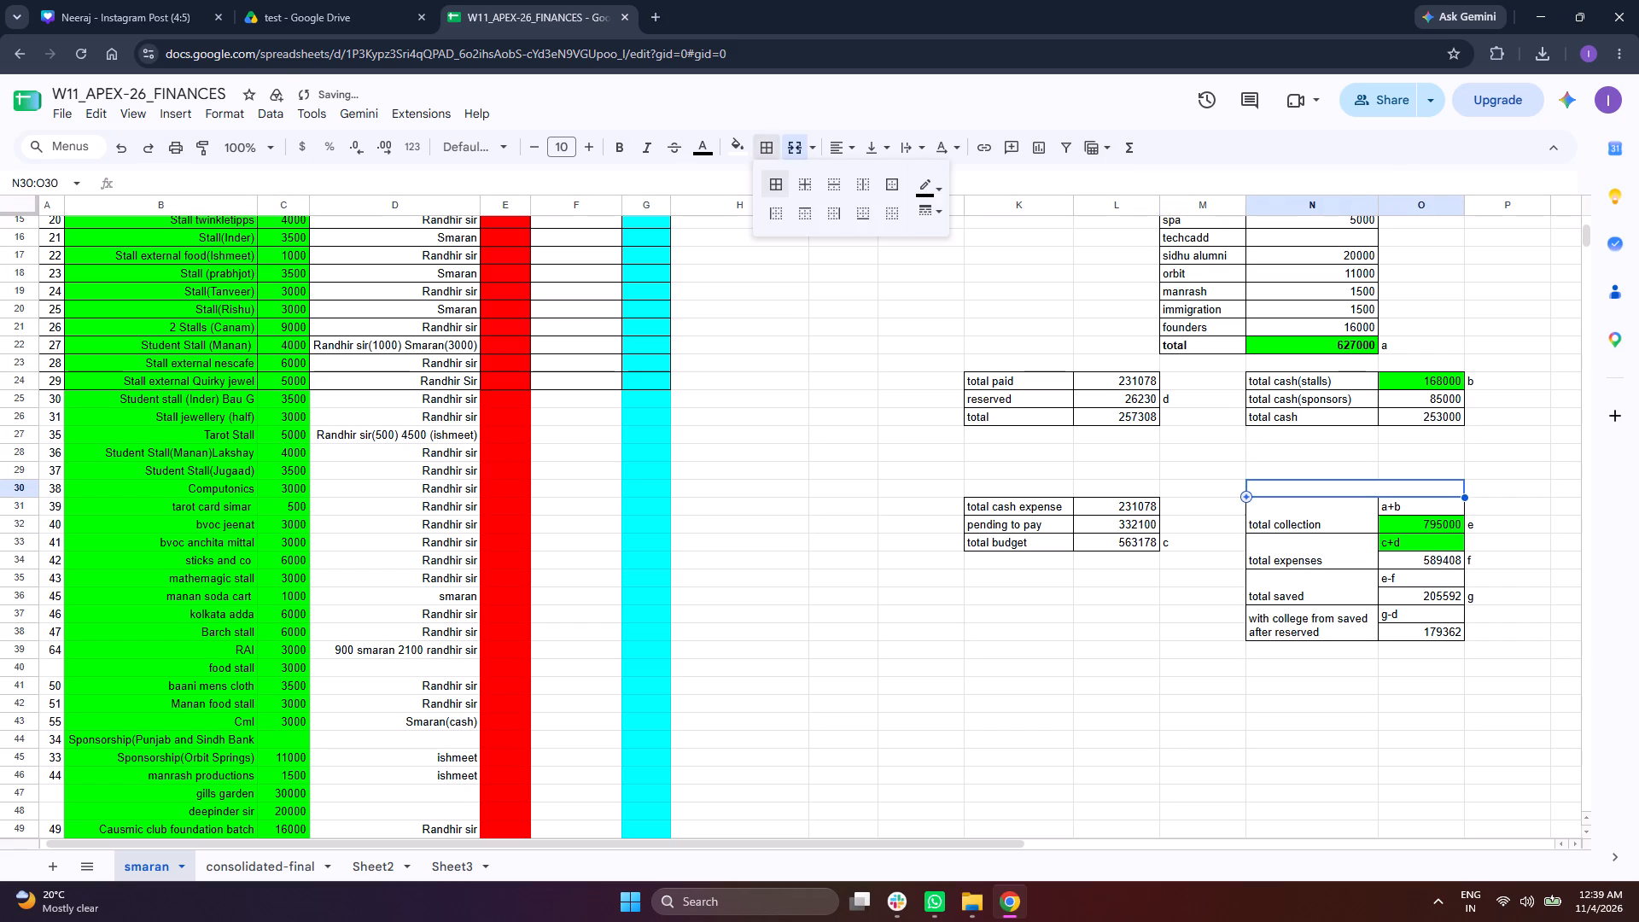
left_click(1304, 491)
left_click(1306, 490)
left_click(1309, 465)
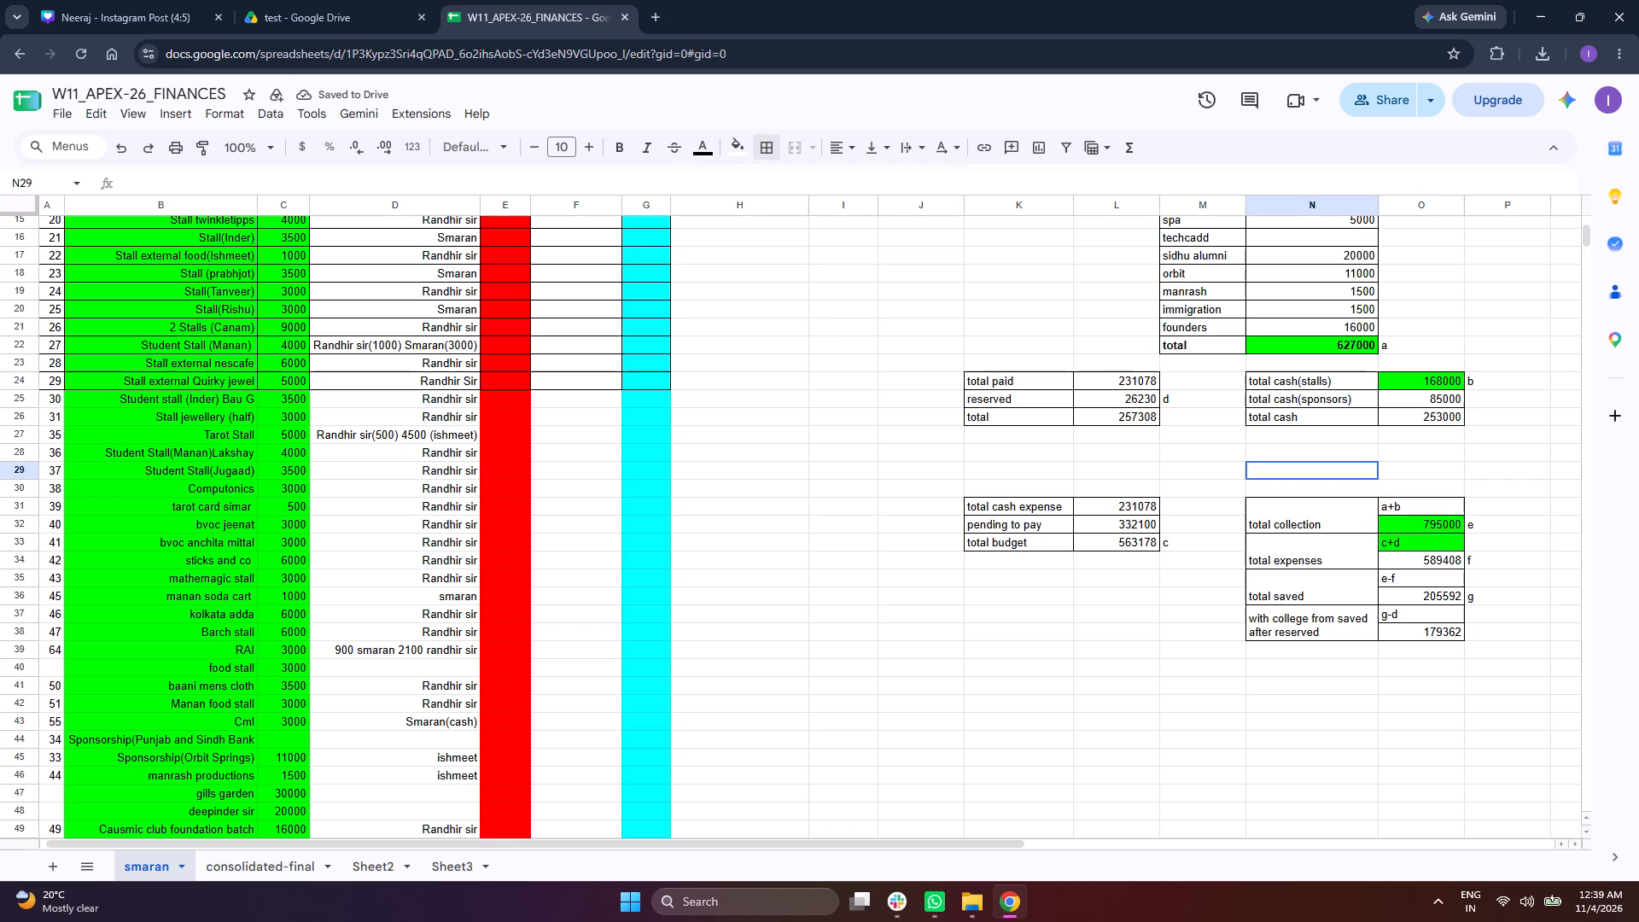
left_click_drag(1321, 485, 1329, 487)
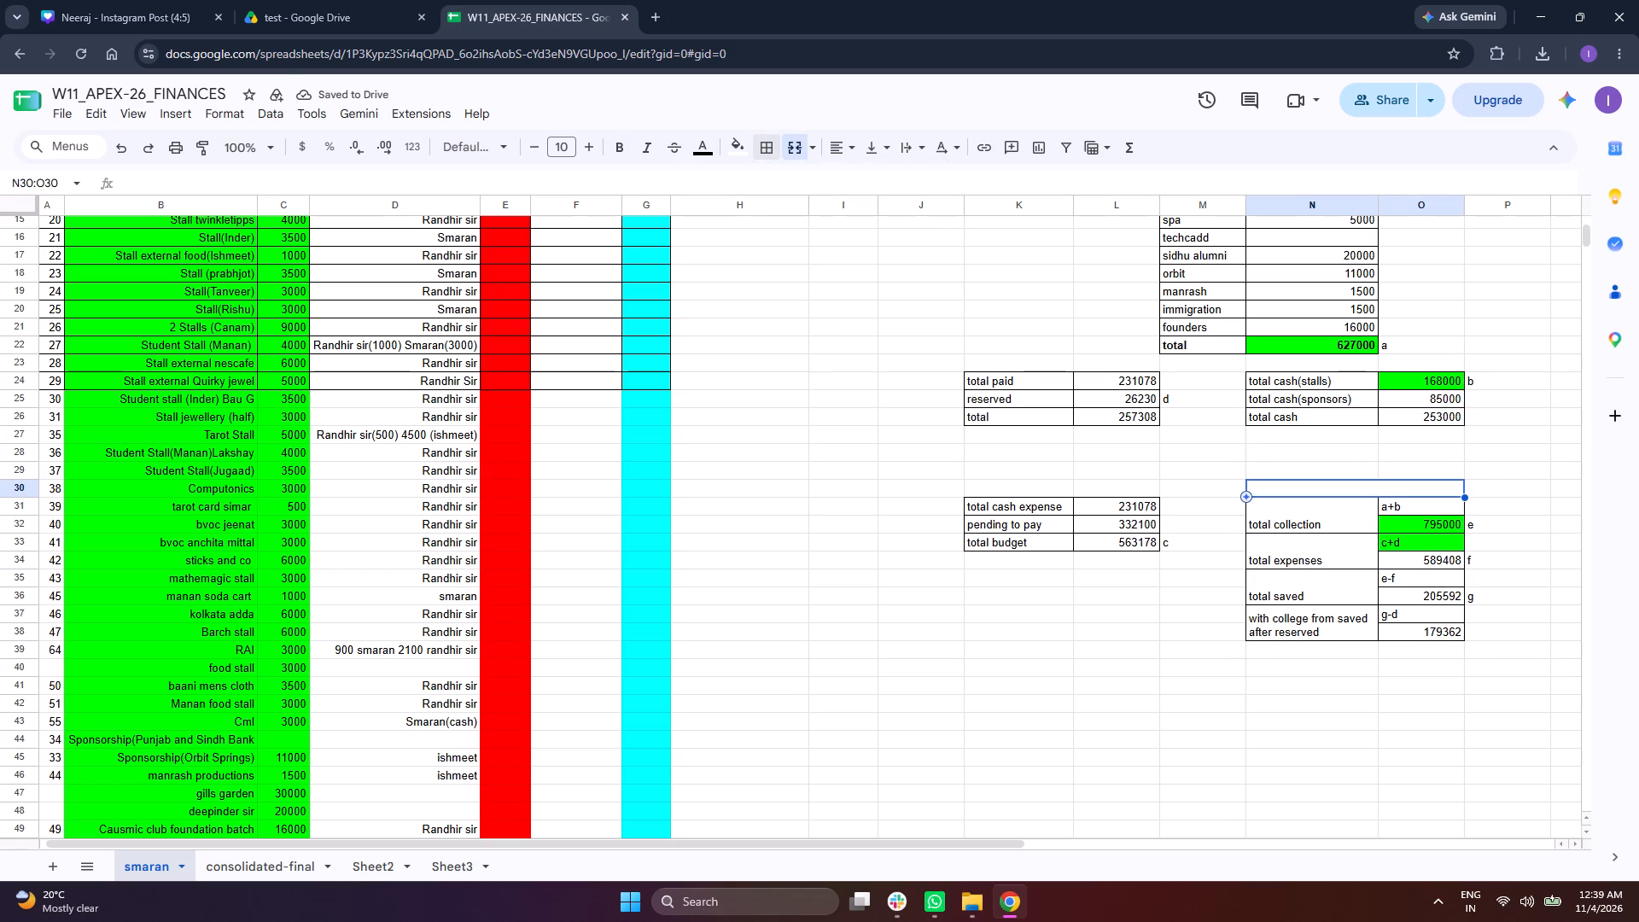
left_click(761, 151)
left_click(781, 181)
left_click(1355, 487)
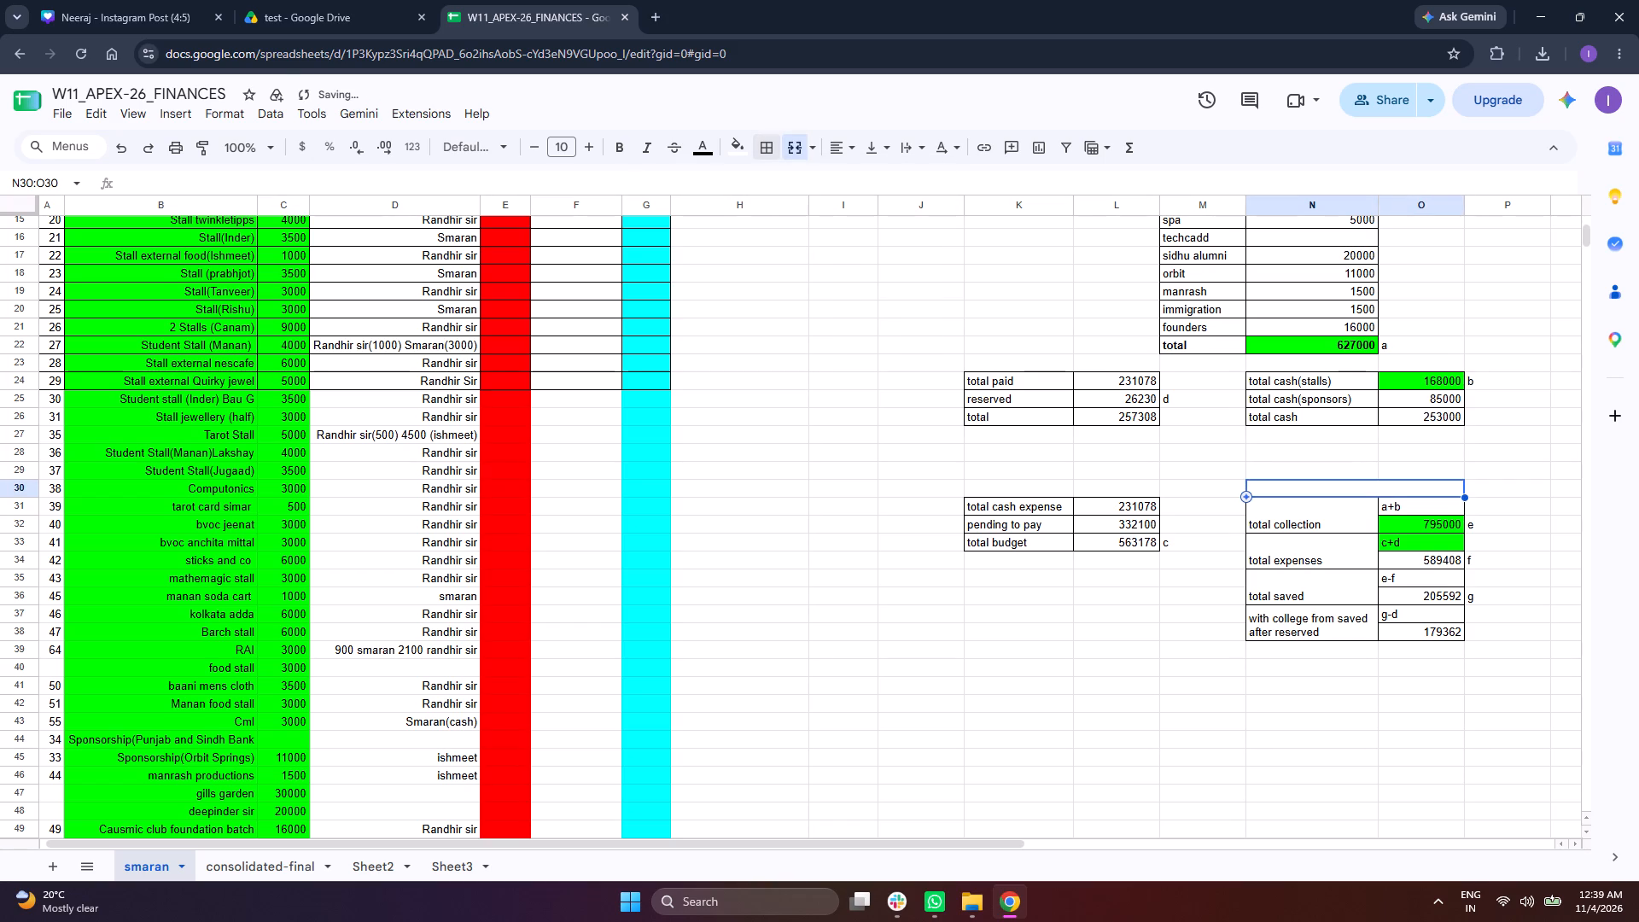
left_click(1350, 467)
left_click(1354, 484)
type("TOTALS")
key("Return")
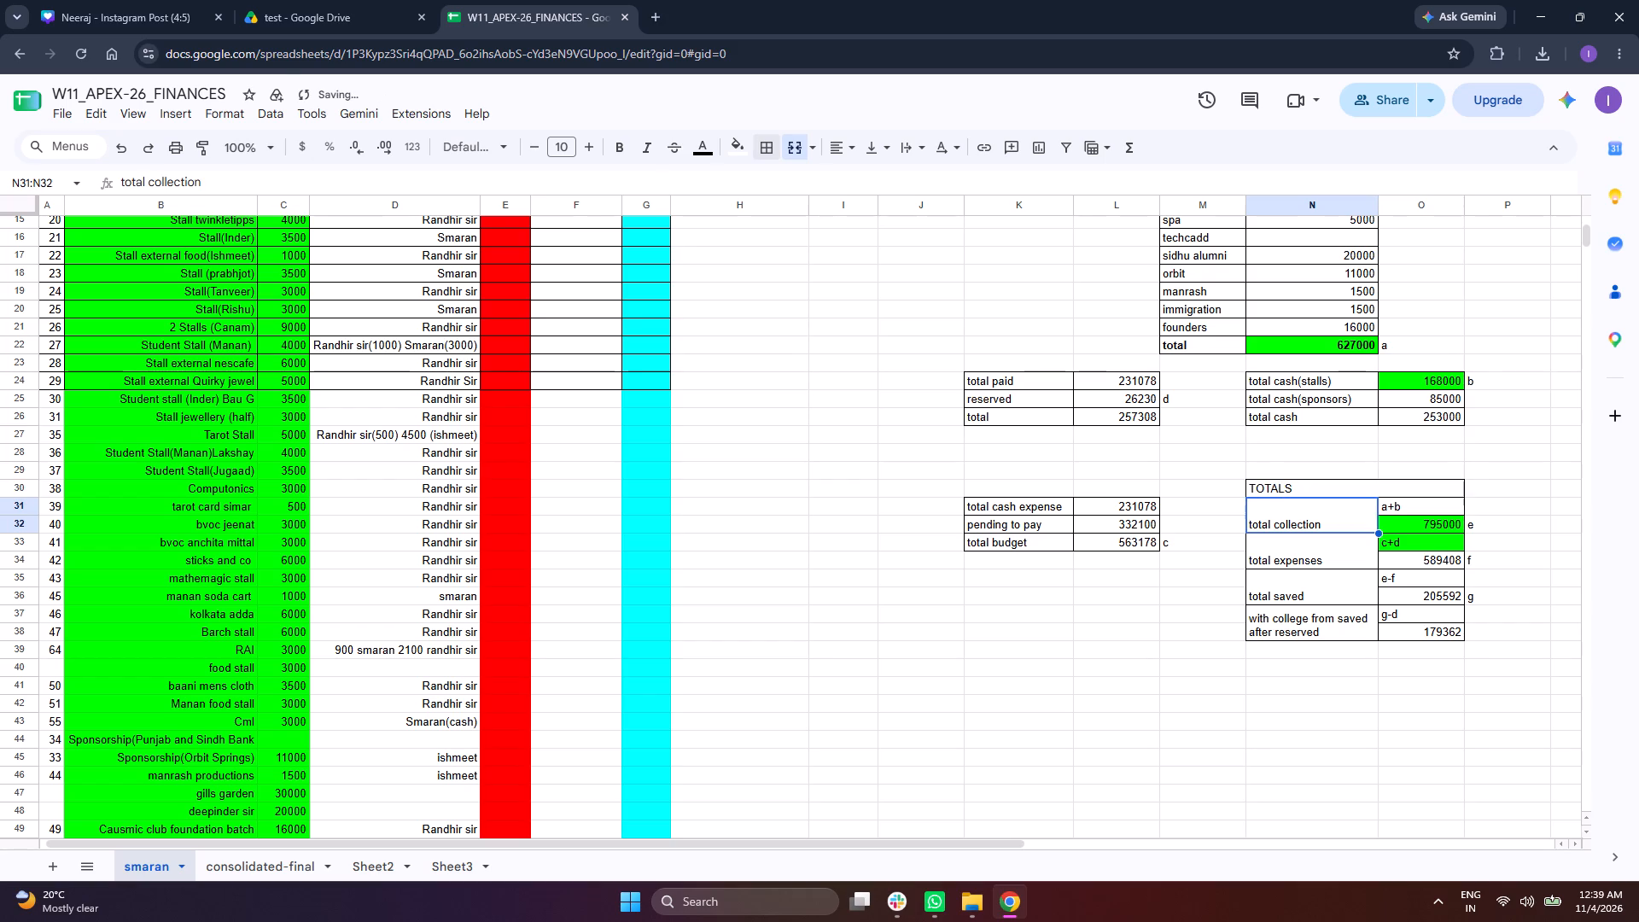
Add a merged title row with all borders in K30:L30 above the budget table, reading TOTAL EXPENSES.
left_click_drag(1029, 487, 1074, 493)
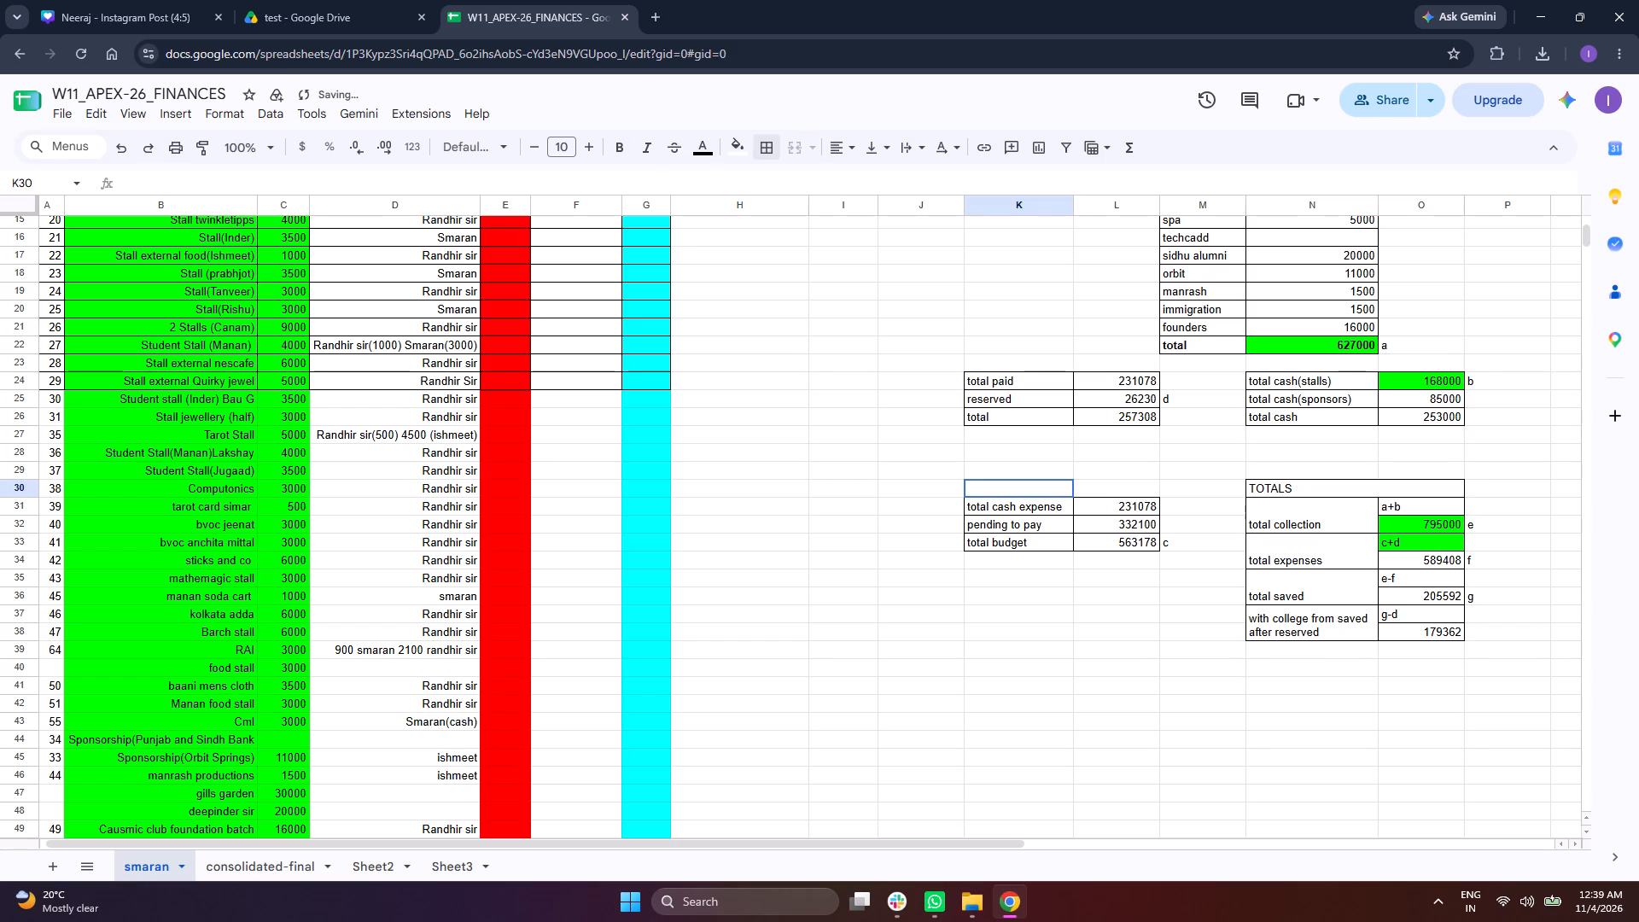
left_click_drag(1074, 493, 1086, 491)
left_click(789, 148)
left_click(773, 146)
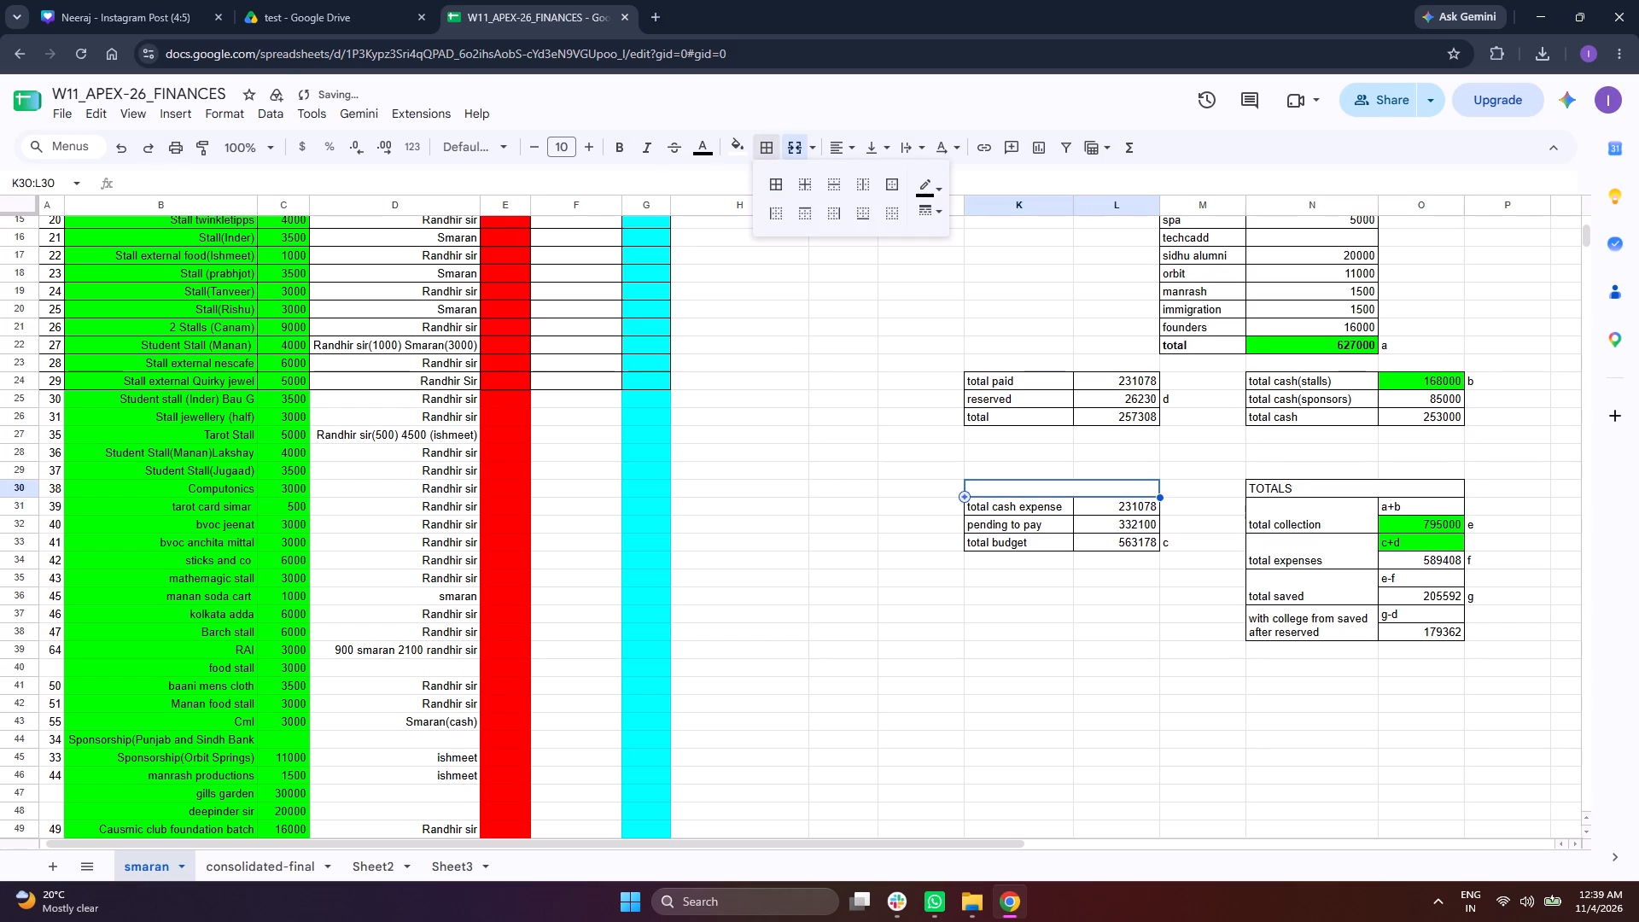
left_click(779, 178)
left_click(1049, 492)
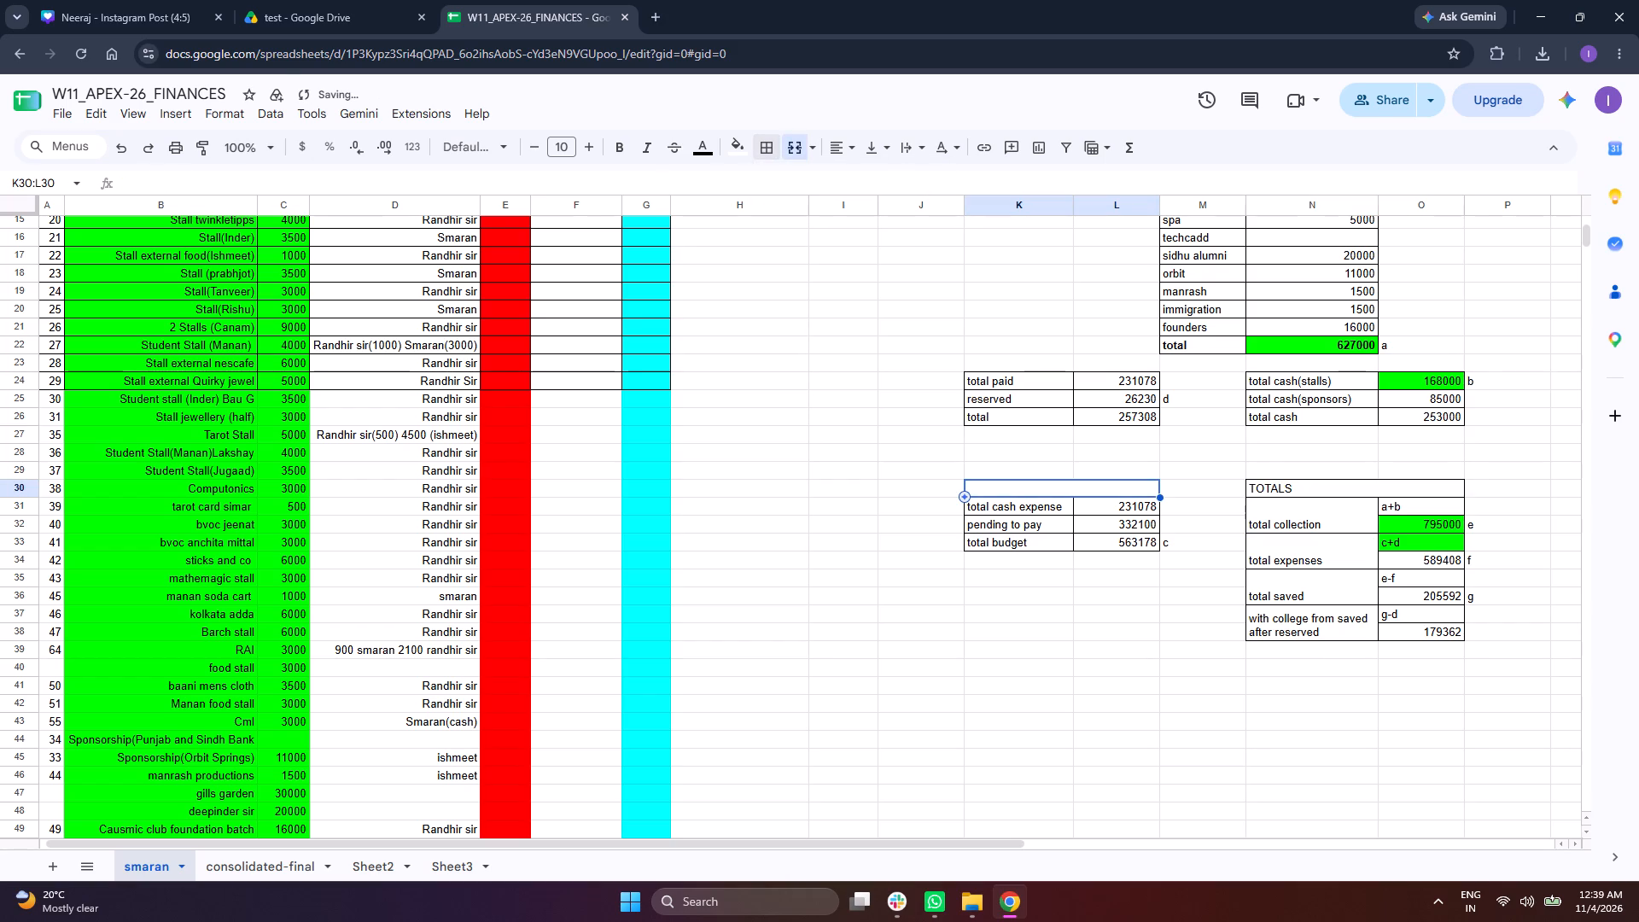
left_click(1059, 458)
left_click(1059, 481)
type("TOTAL EXPENSES")
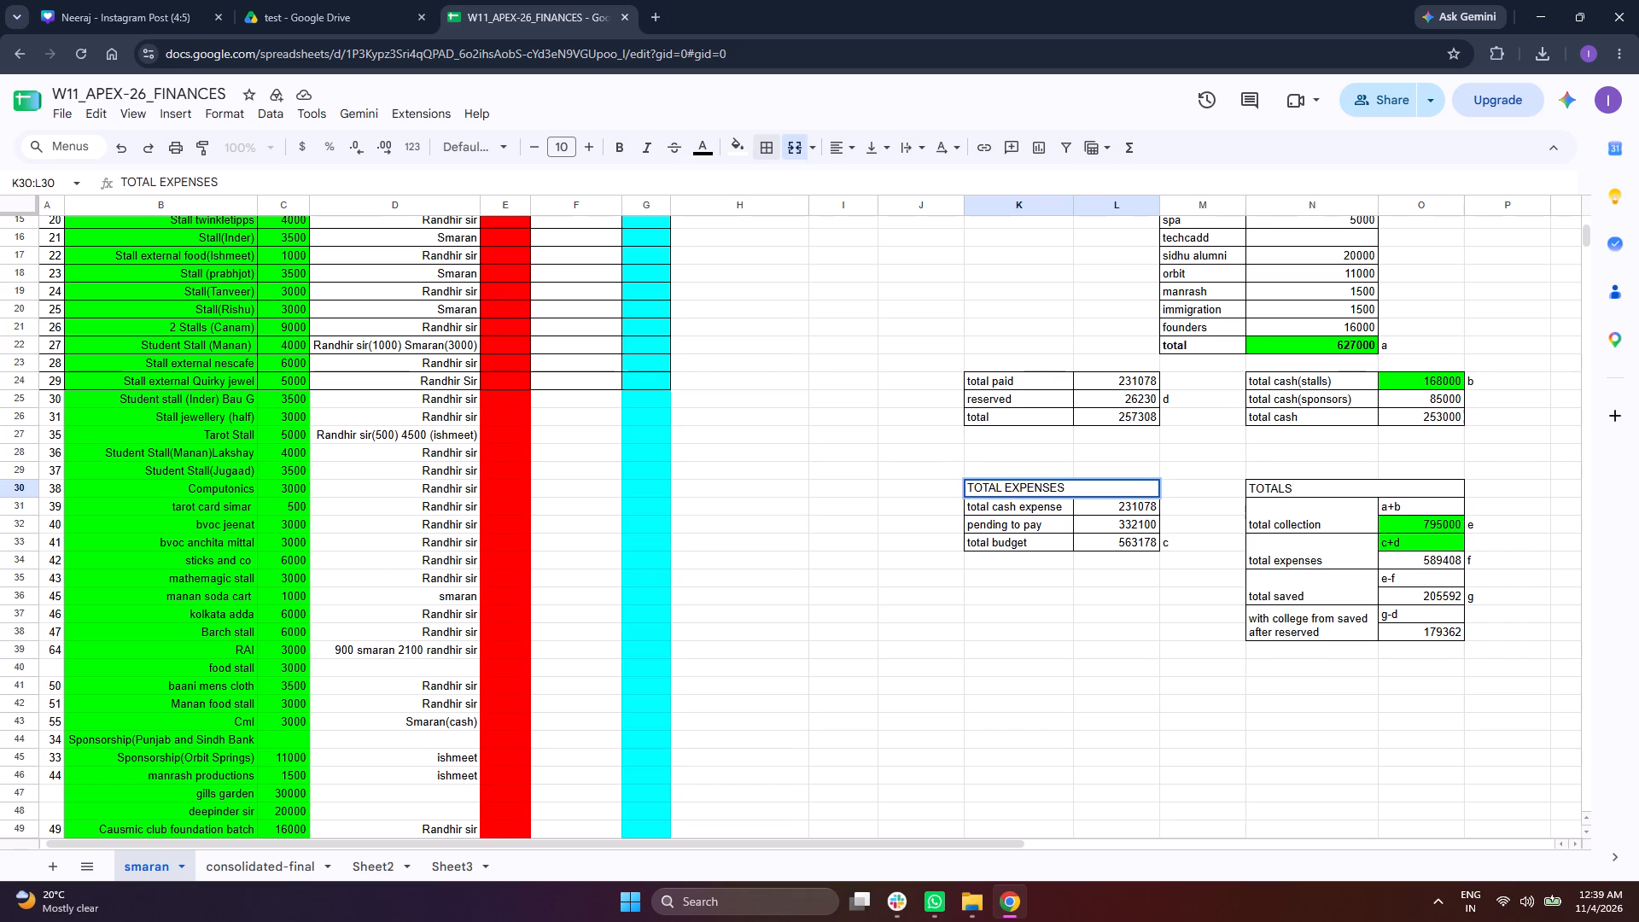
Add a merged title row with all borders in K23:L23 above the paid and reserved table, reading TOTAL CASH UTILISATION.
left_click_drag(1027, 361, 1098, 370)
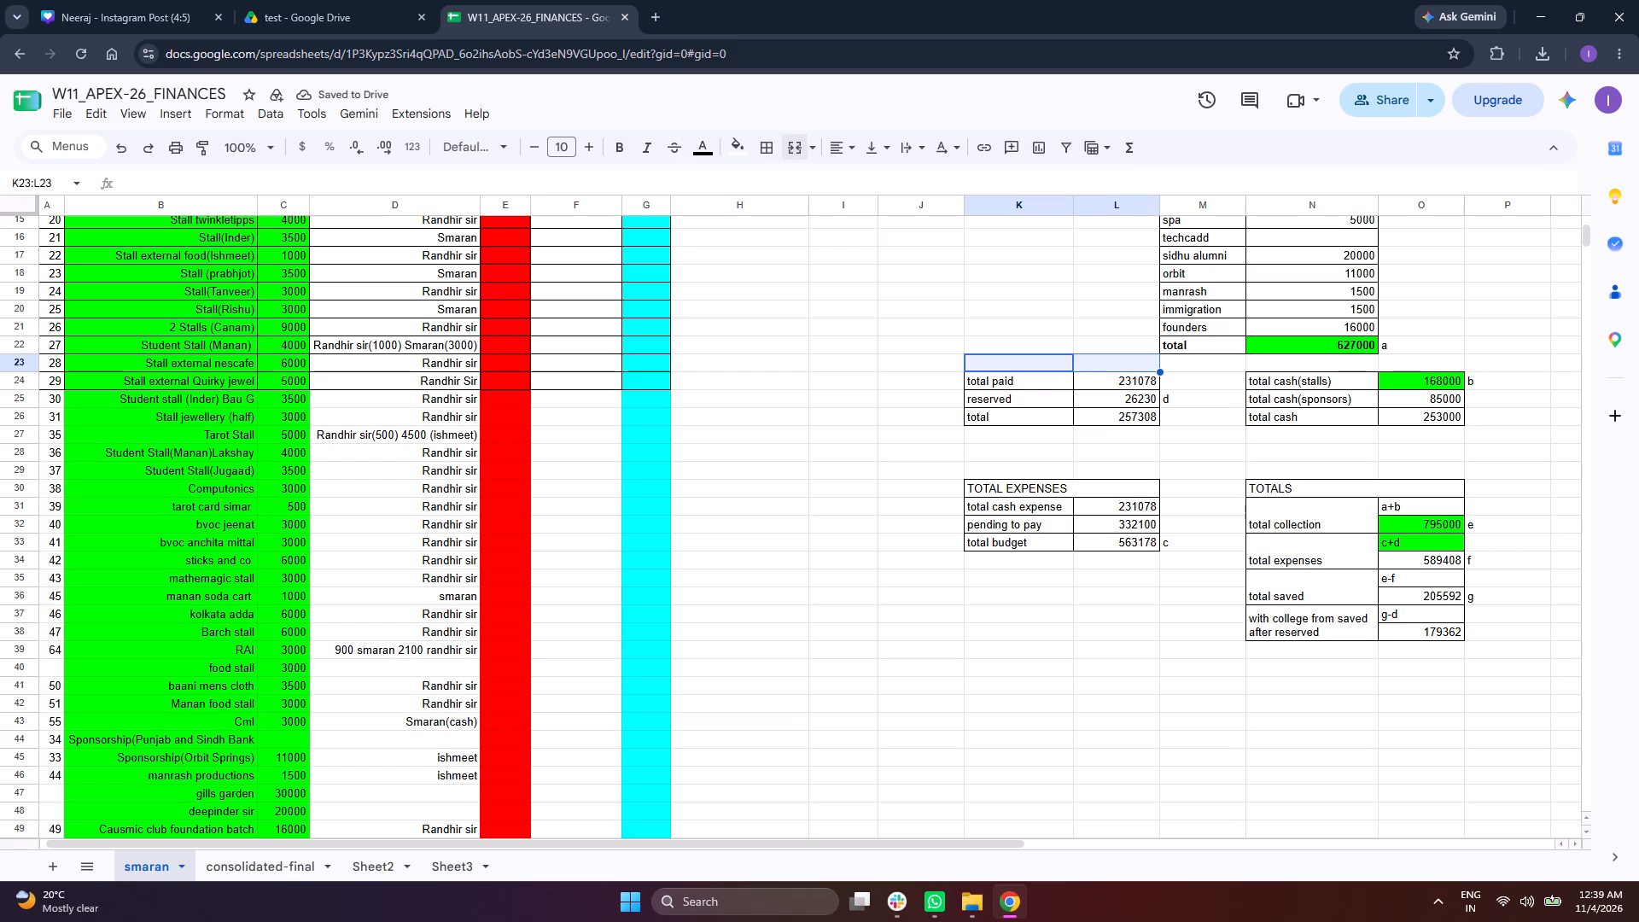
left_click(790, 144)
left_click(763, 143)
left_click(784, 188)
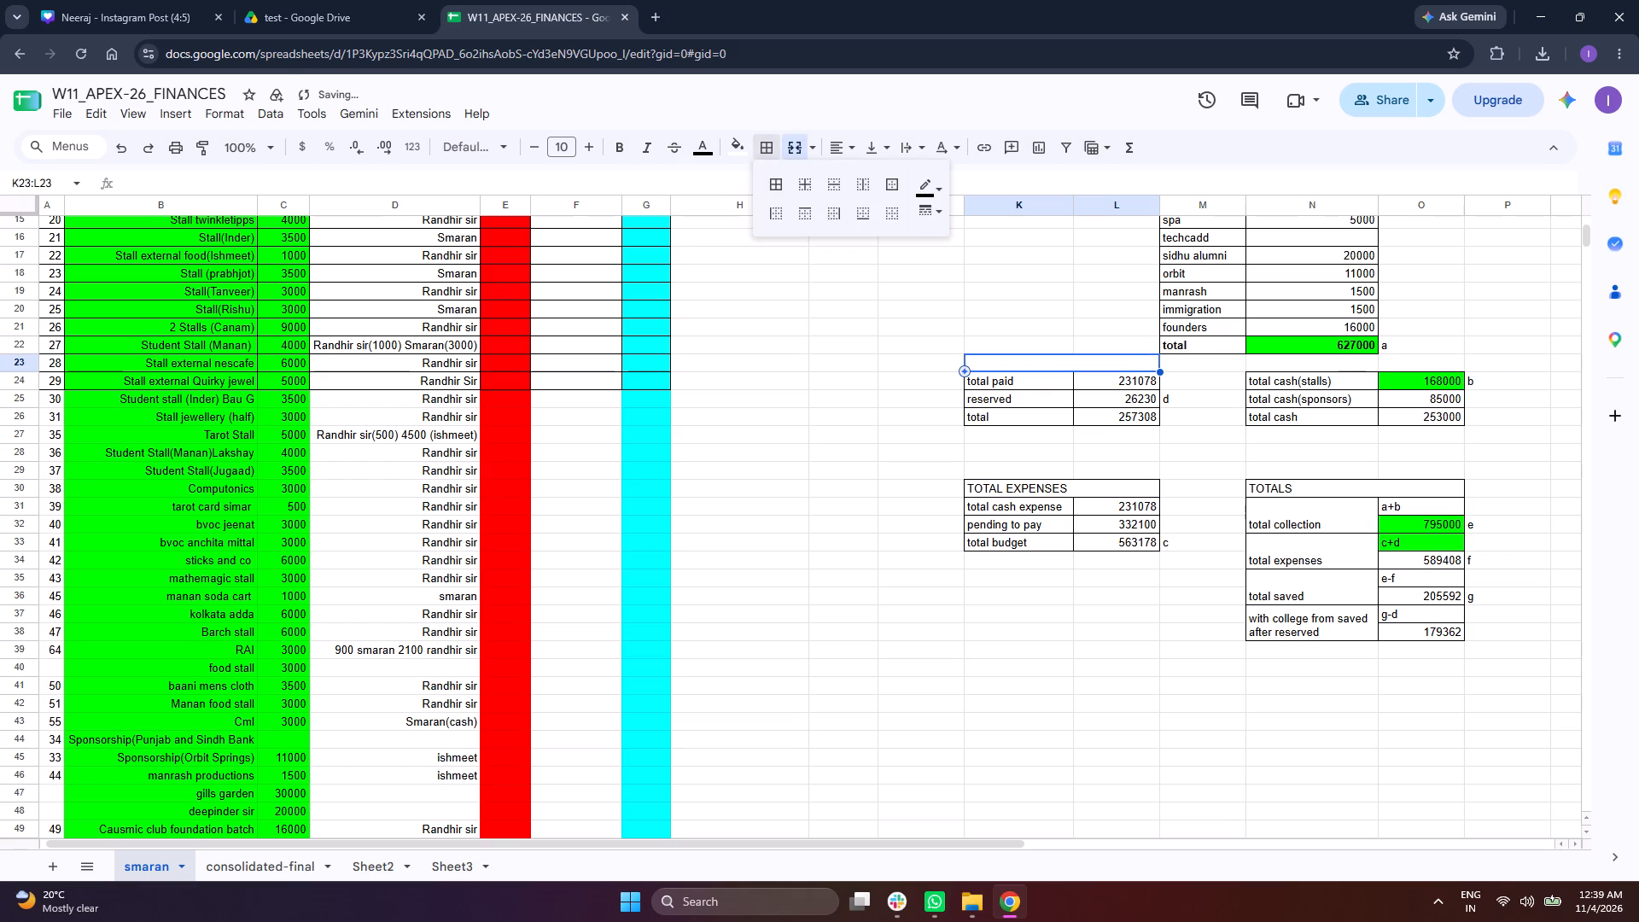
left_click(963, 313)
left_click(1022, 364)
type("TOTAL CASH UTILISATION")
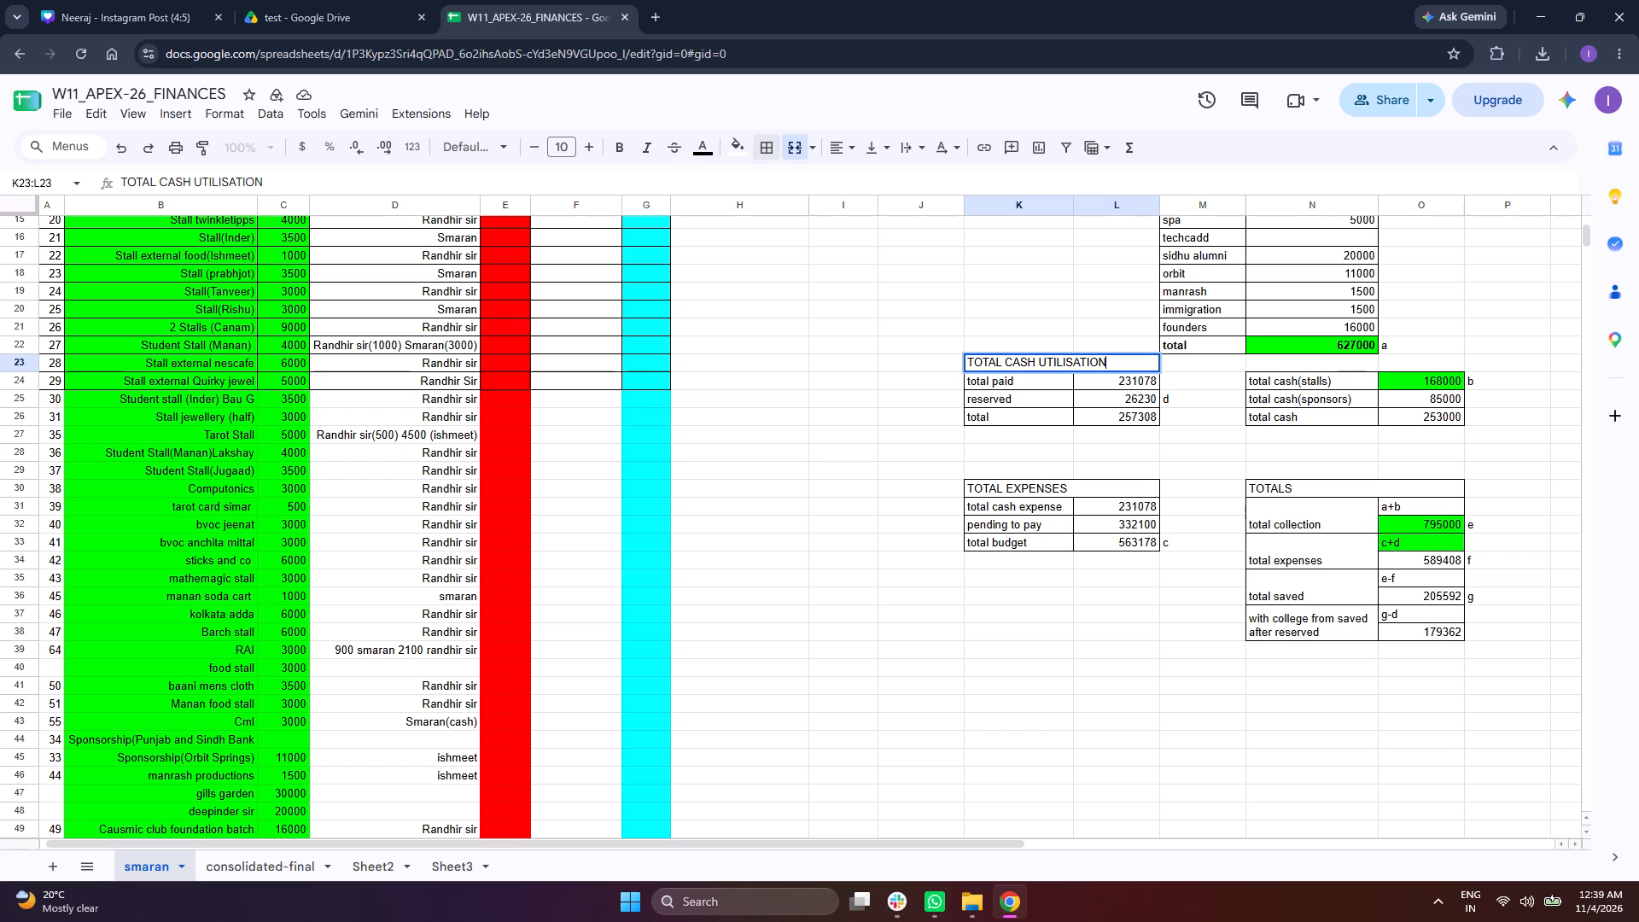
left_click(988, 334)
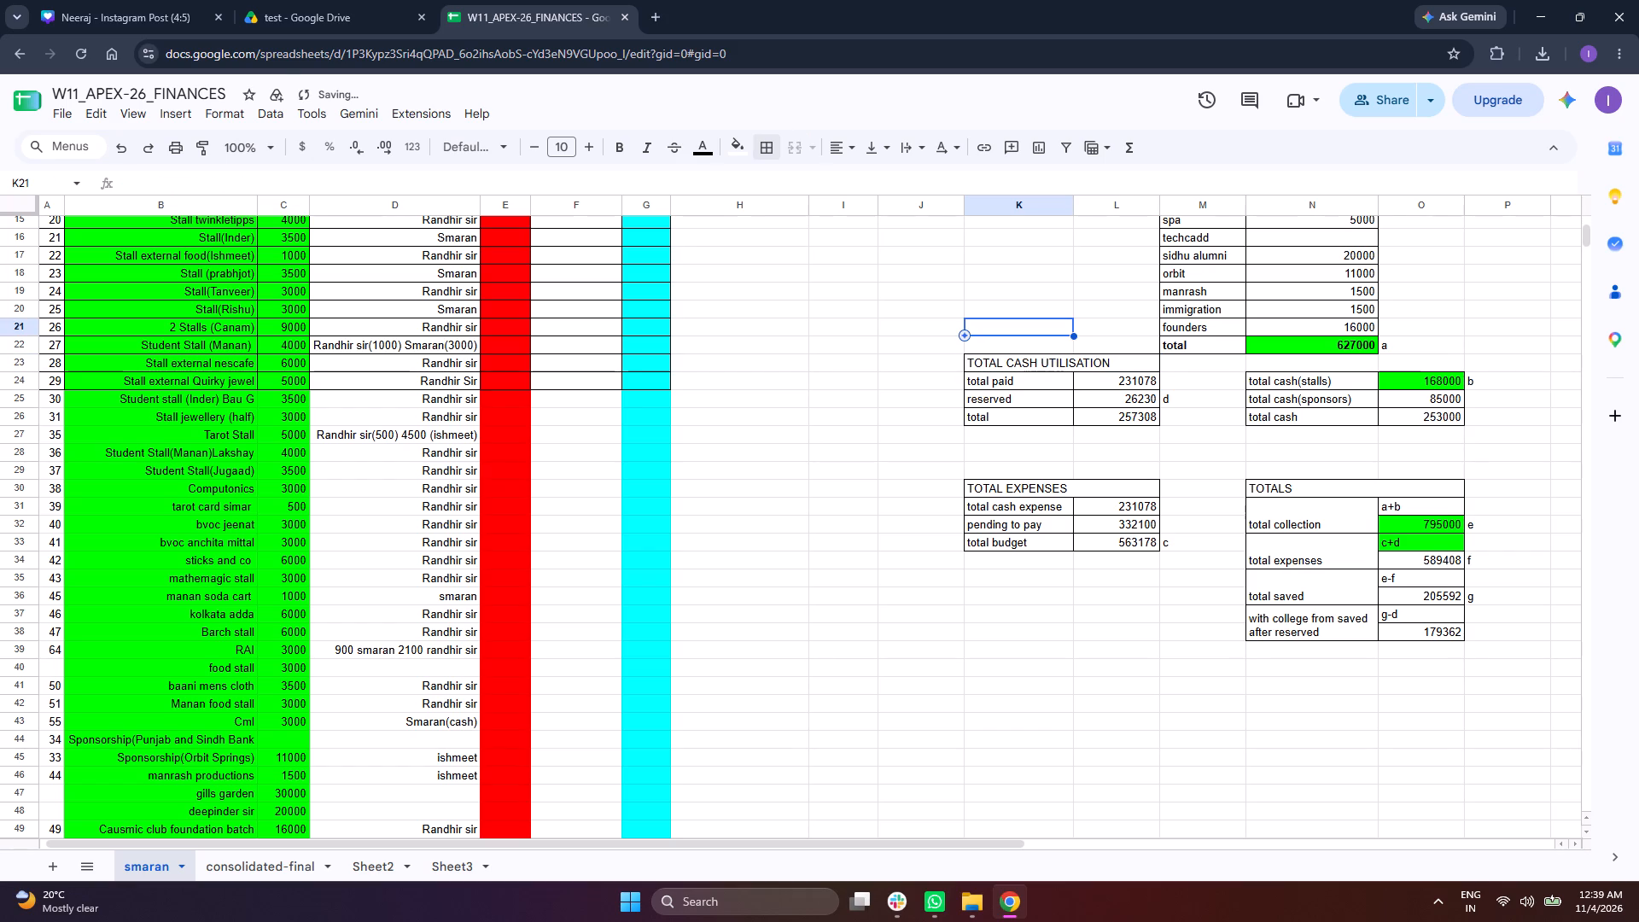
Move the total cash table with its letter label from N24:P26 down one row to start at N25.
left_click_drag(1264, 380, 1455, 422)
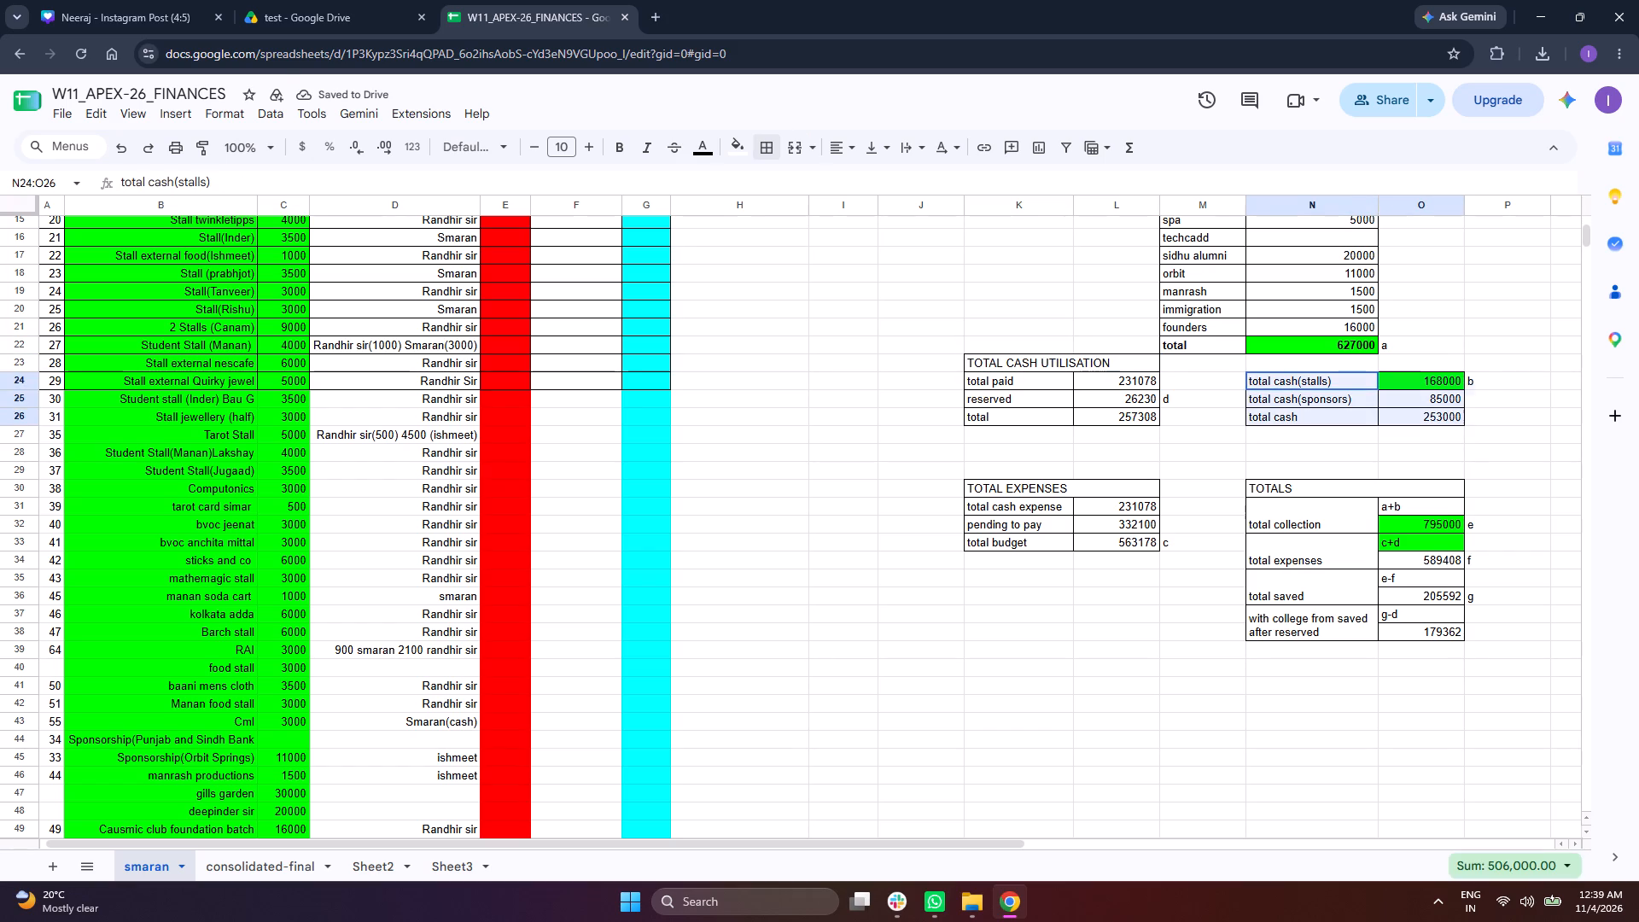
left_click_drag(1455, 422, 1474, 419)
key("ctrl+x")
left_click(1331, 401)
key("ctrl+v")
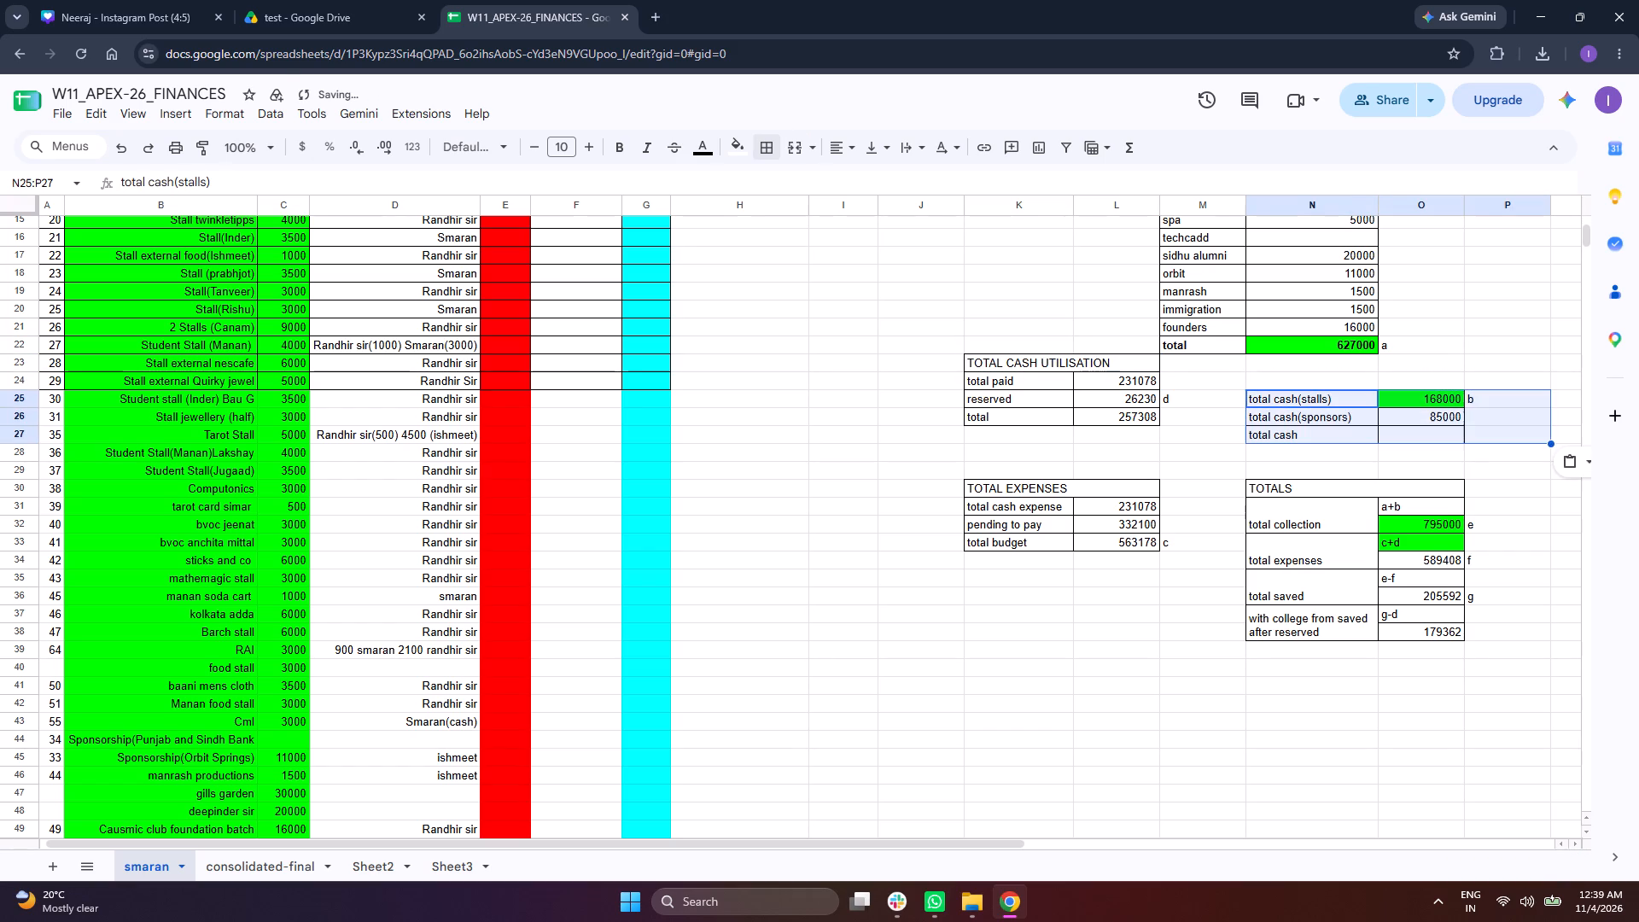
left_click(1337, 455)
Add a merged title row with all borders in N24:O24 above the total cash table, reading TOTAL CASH RECEIVED.
left_click_drag(1331, 376, 1355, 377)
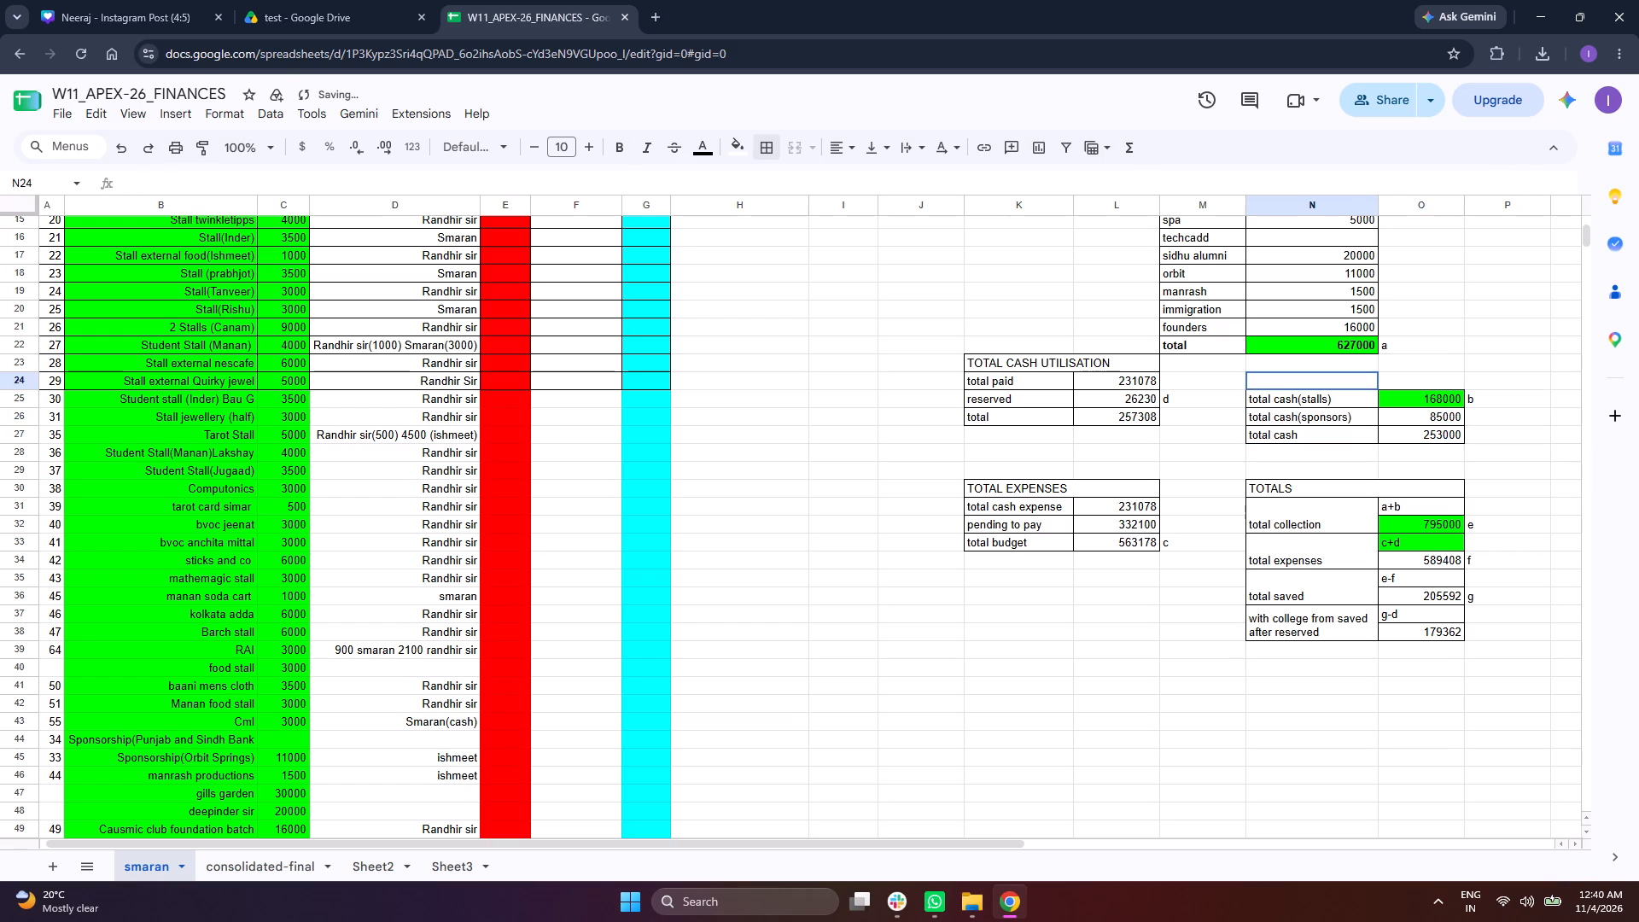
left_click_drag(1355, 377, 1455, 389)
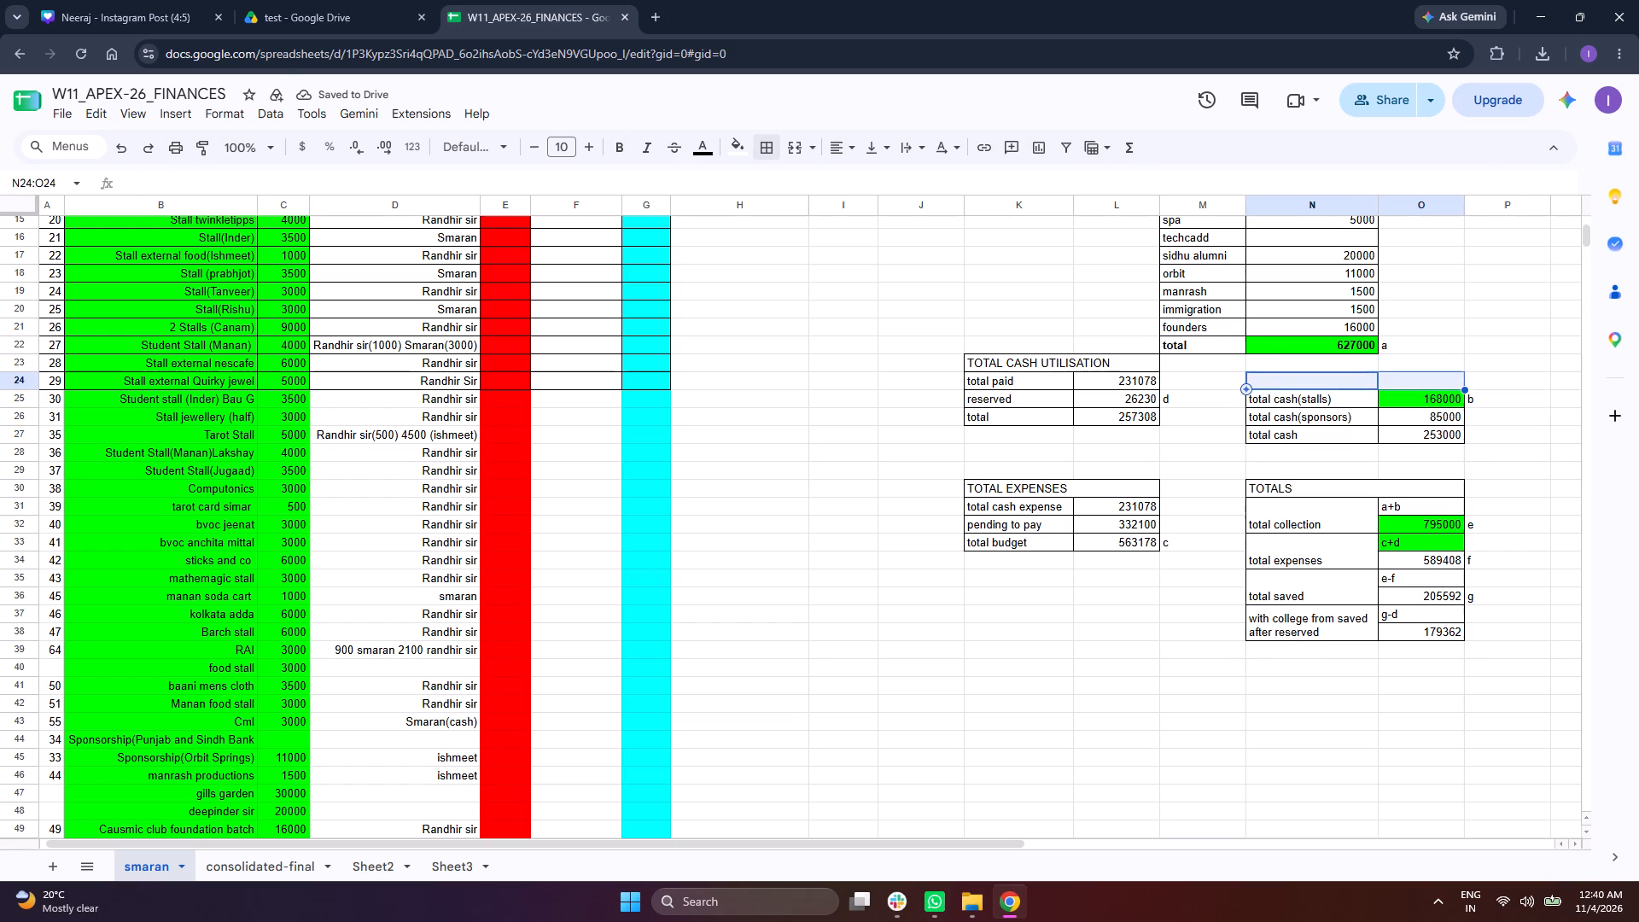
left_click(808, 149)
left_click(796, 148)
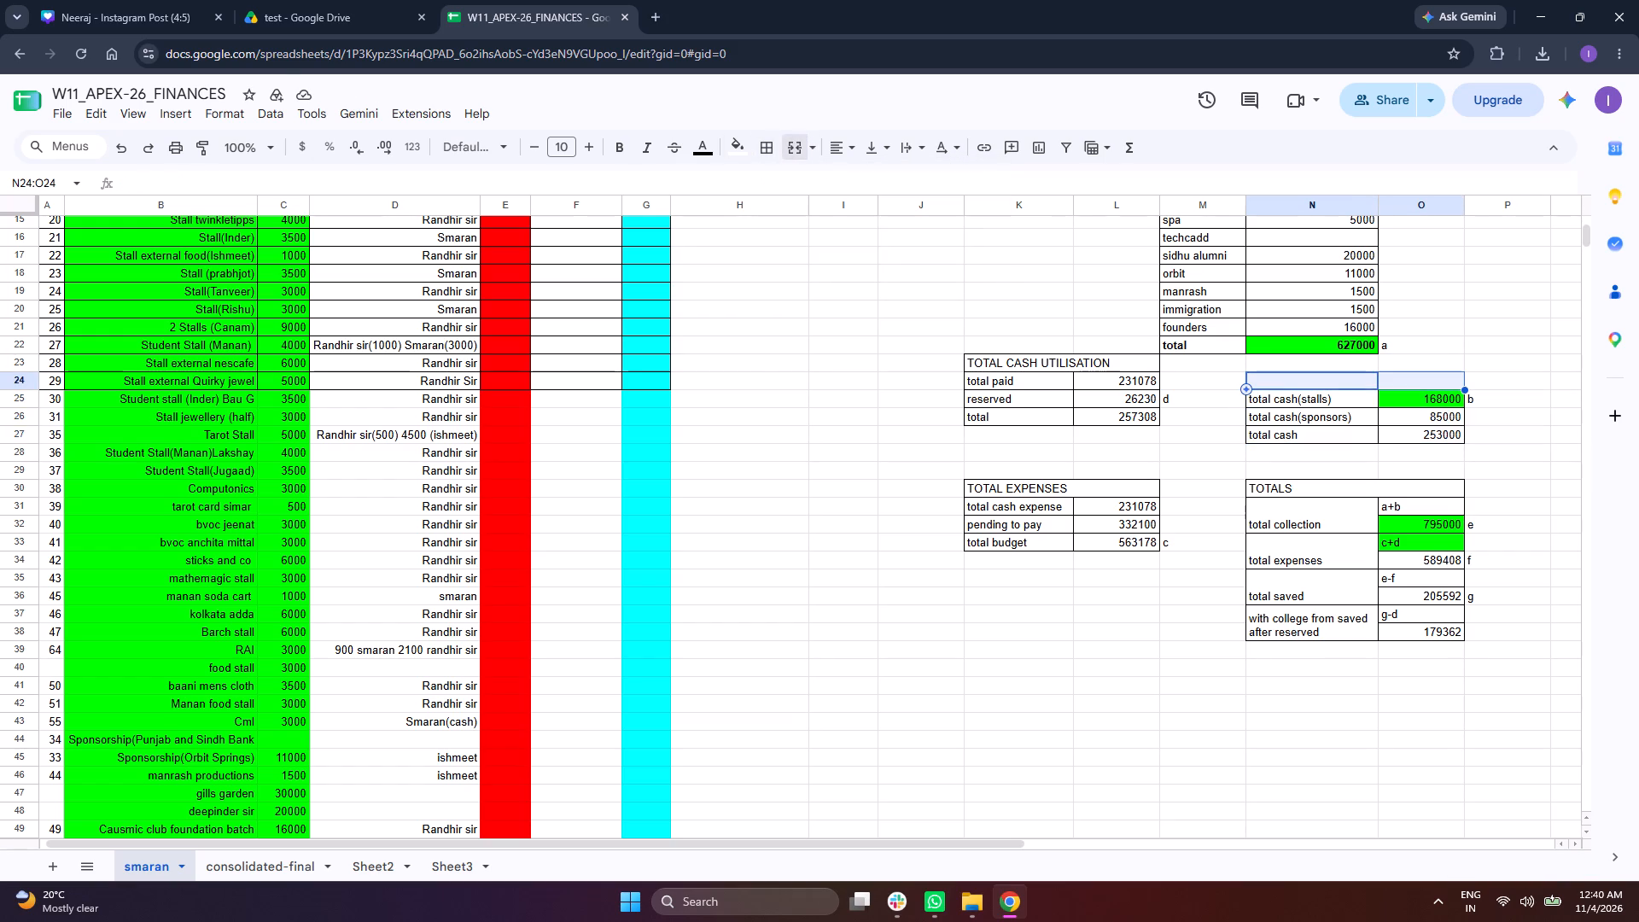
left_click(770, 145)
left_click(773, 181)
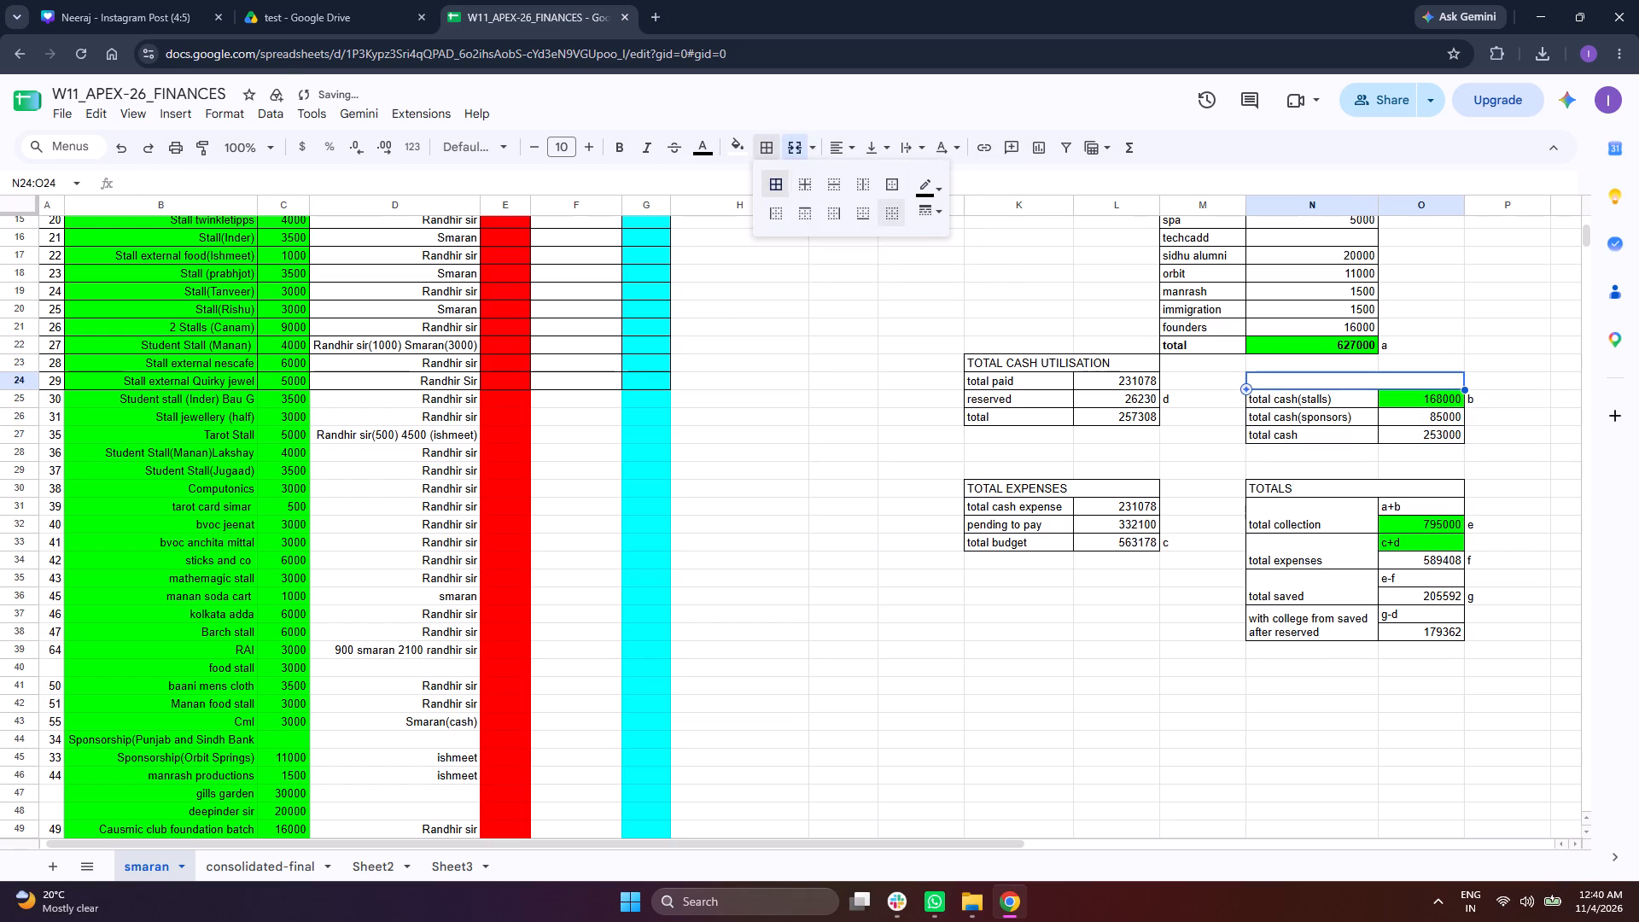
left_click(1200, 371)
left_click(1279, 382)
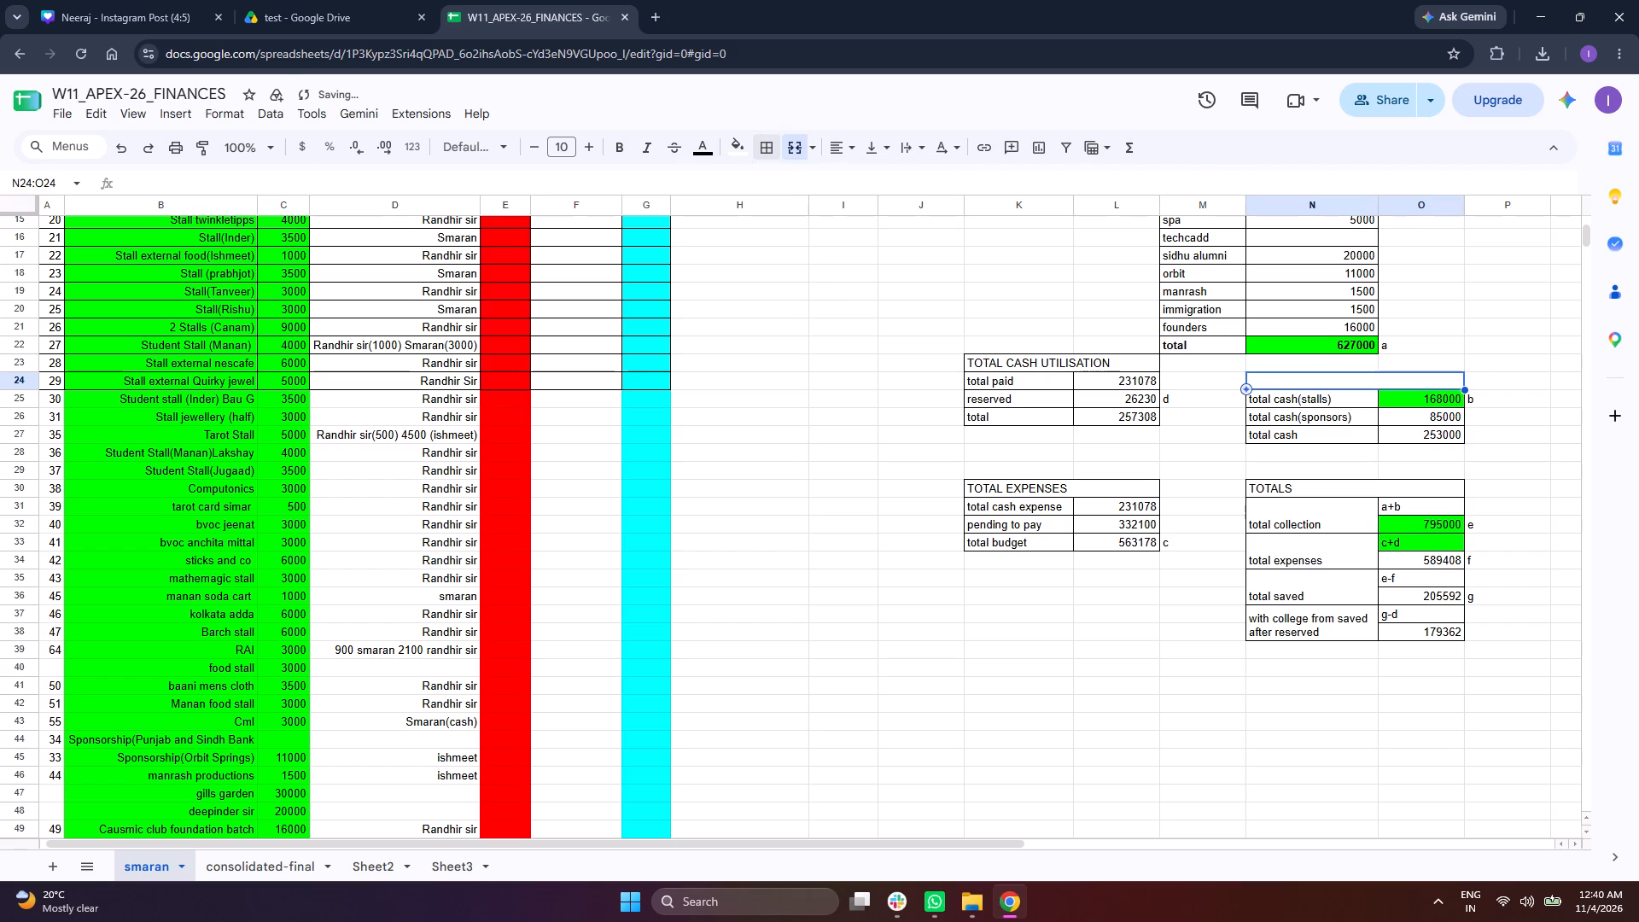
type("TOTAL CASH")
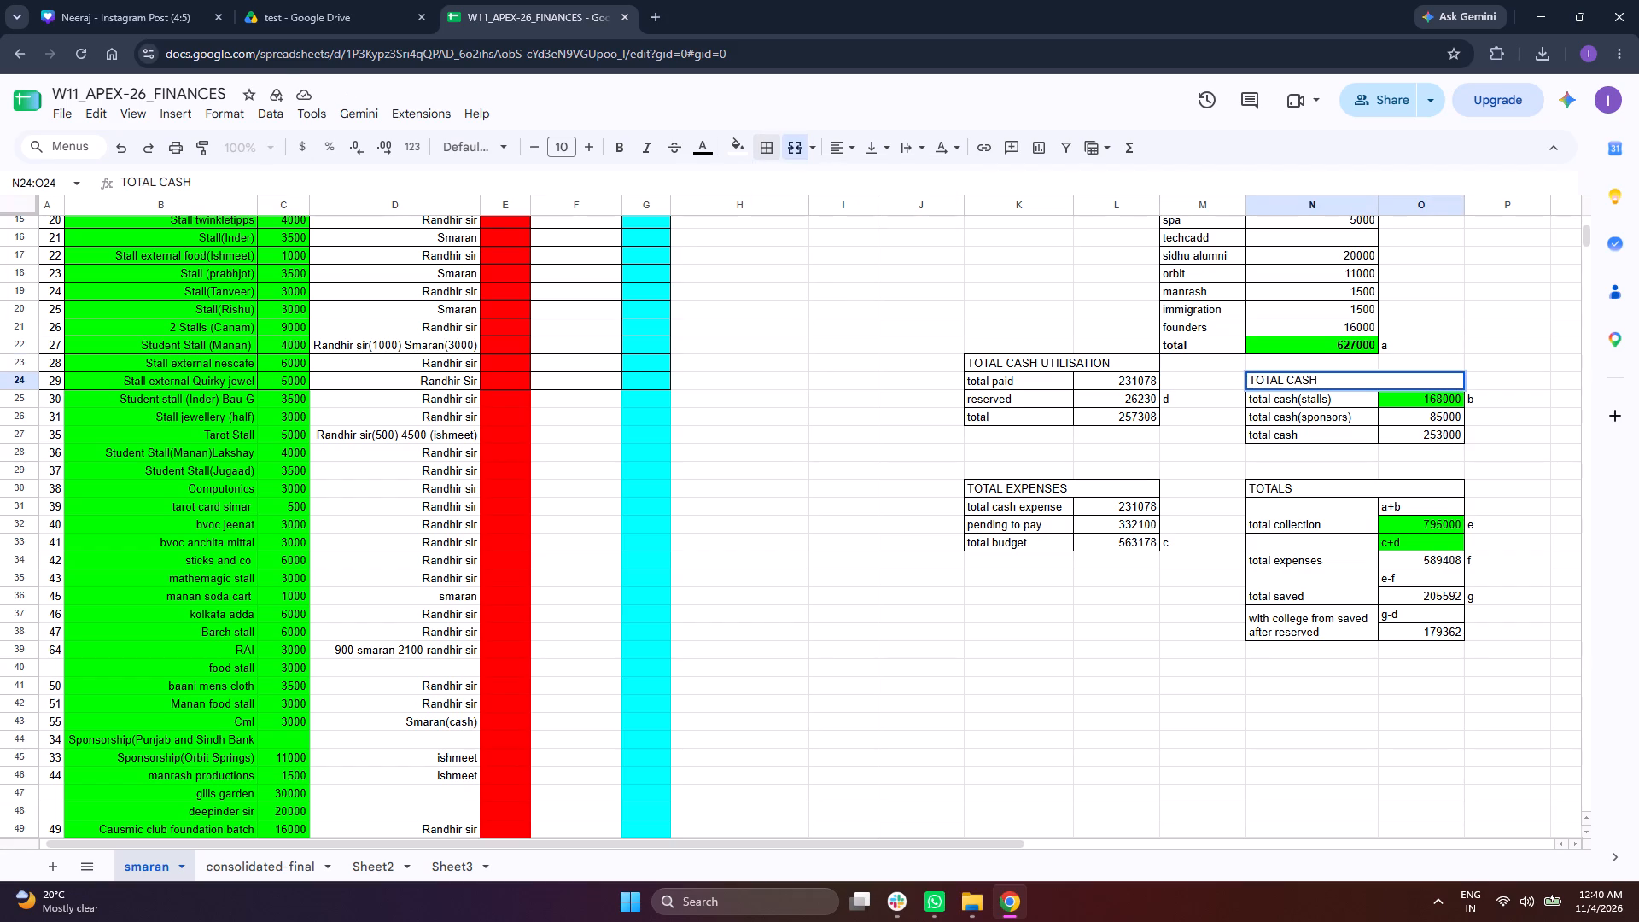
key("space")
type("RECEIVED")
left_click(1312, 459)
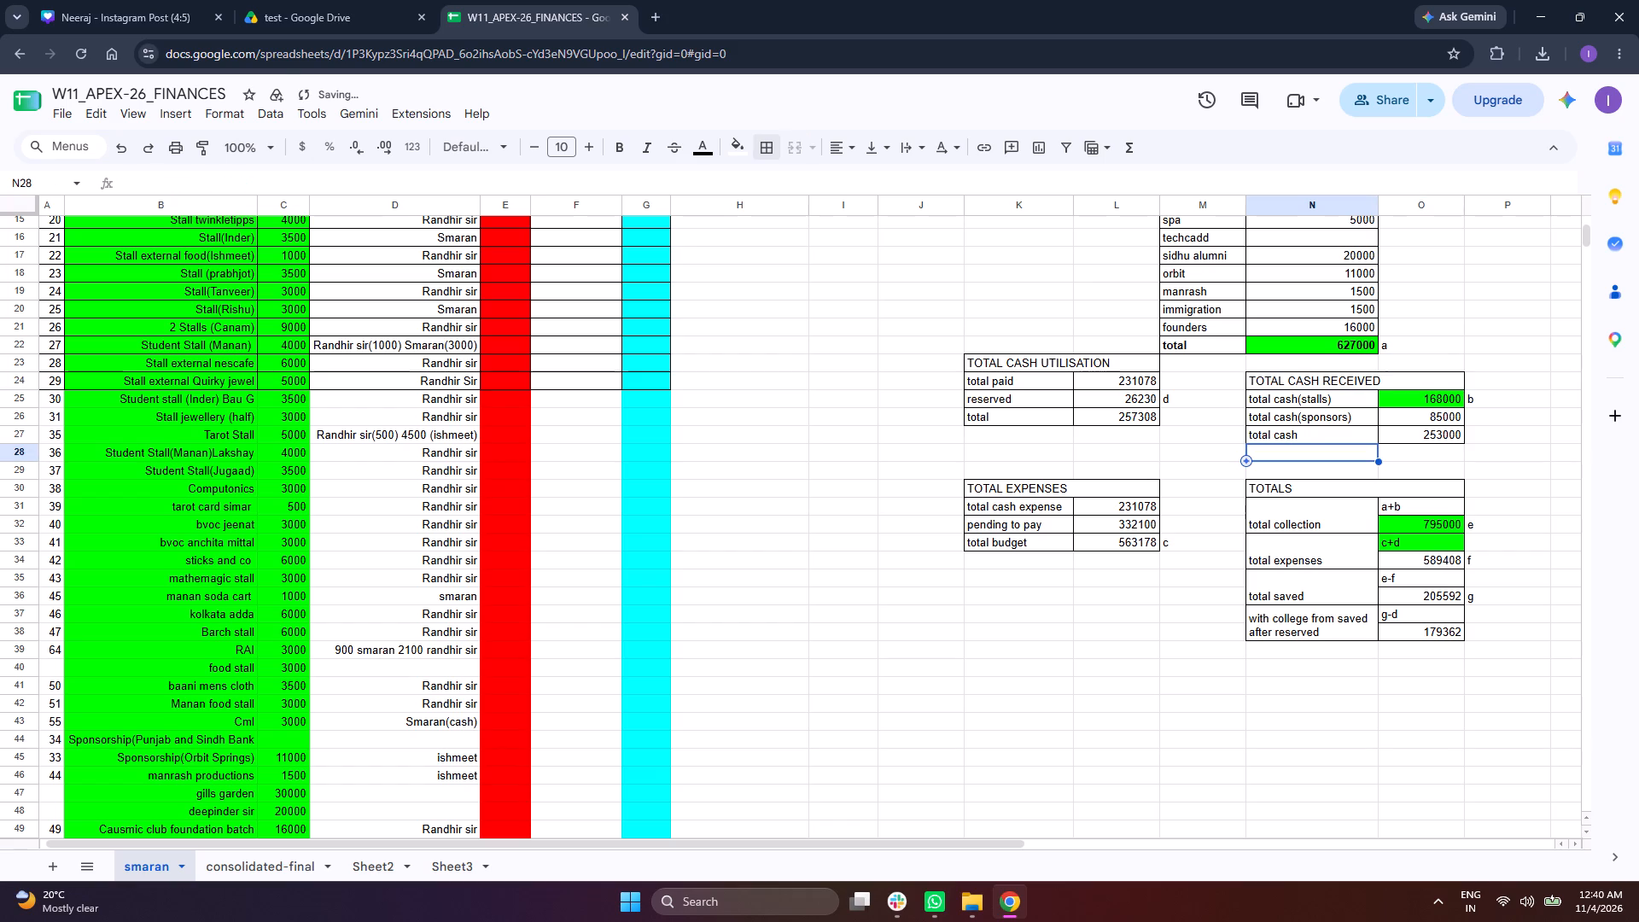
Add a merged title row with all borders in M7:N7 above the sponsor amounts table, reading TOTAL FUNDS RECEIVED.
scroll(1312, 459, "up", 4)
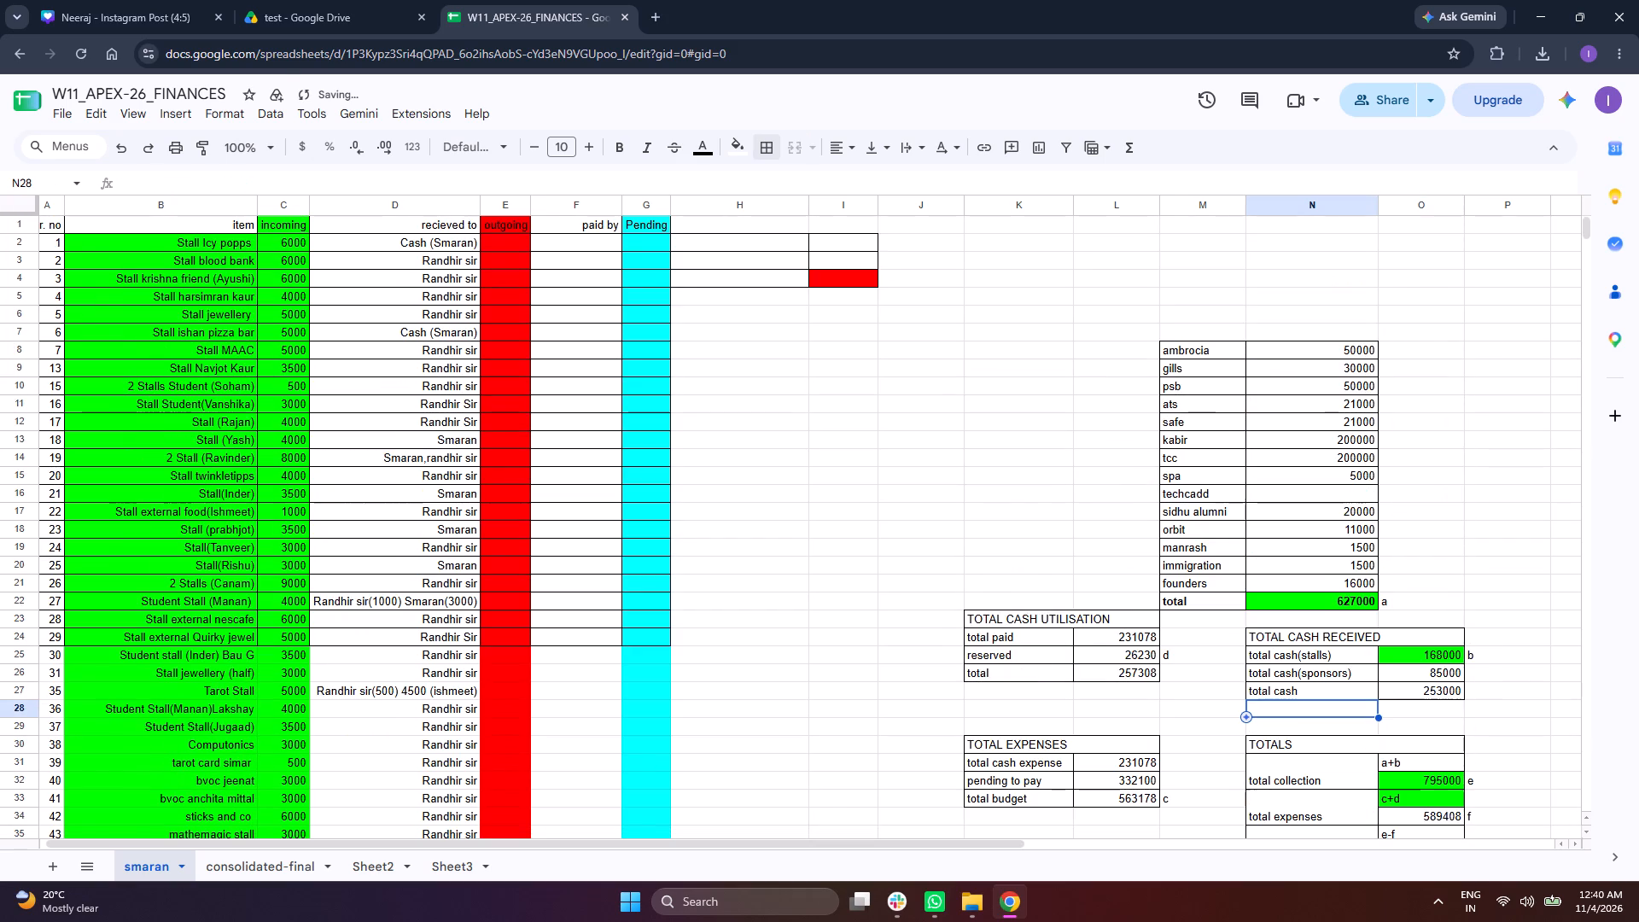
left_click_drag(1205, 325, 1253, 329)
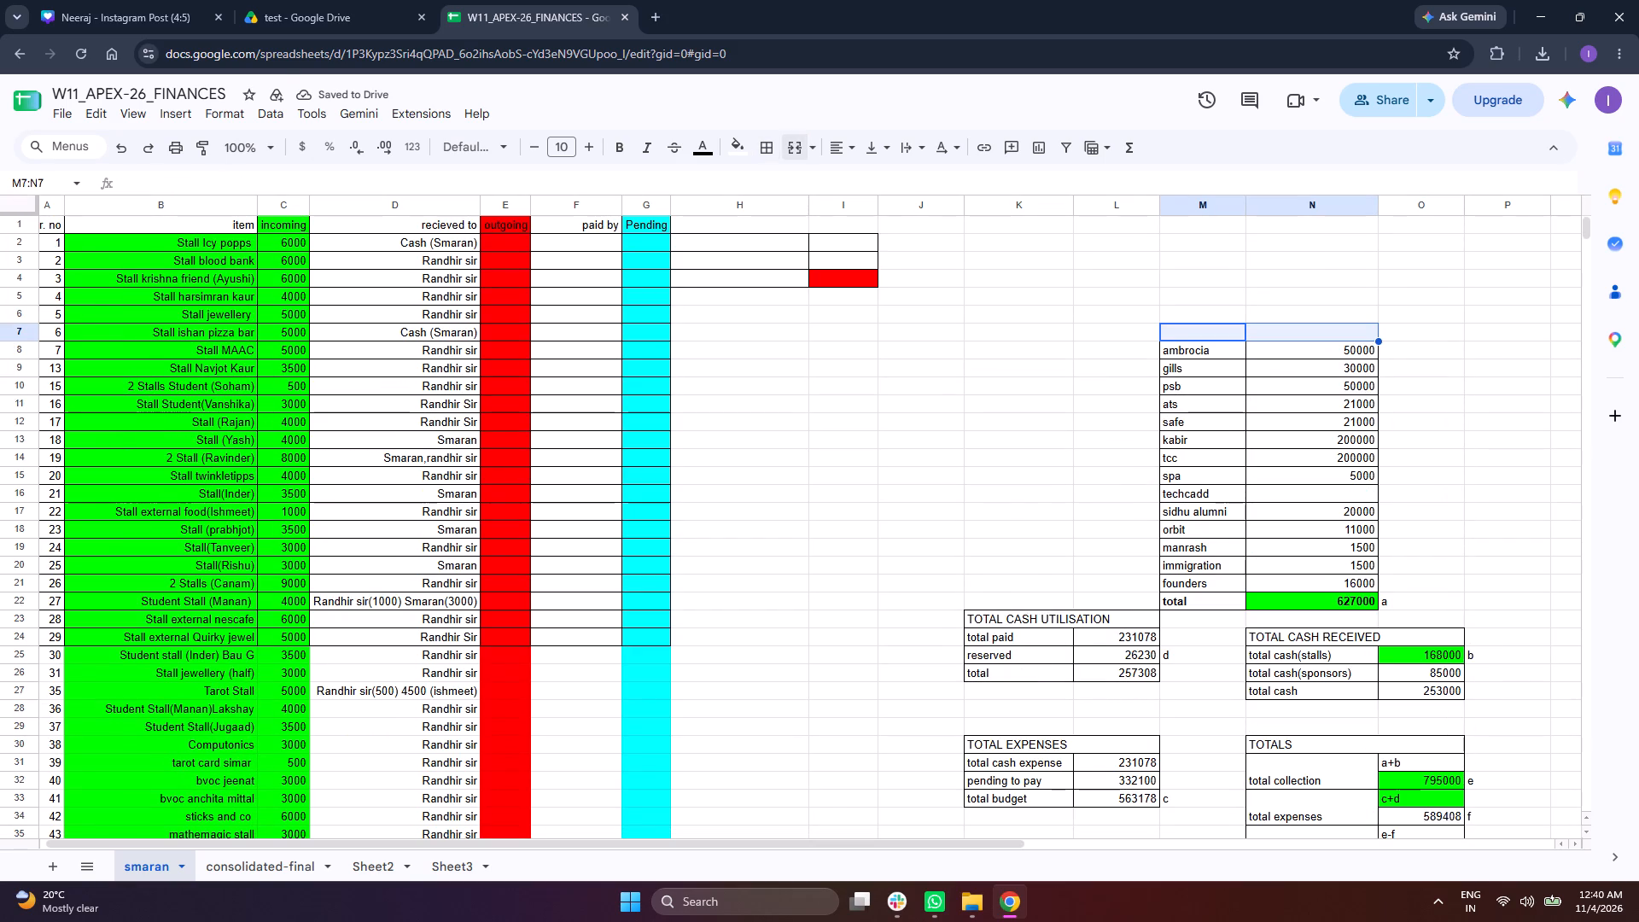
left_click(797, 157)
left_click(769, 143)
left_click(779, 183)
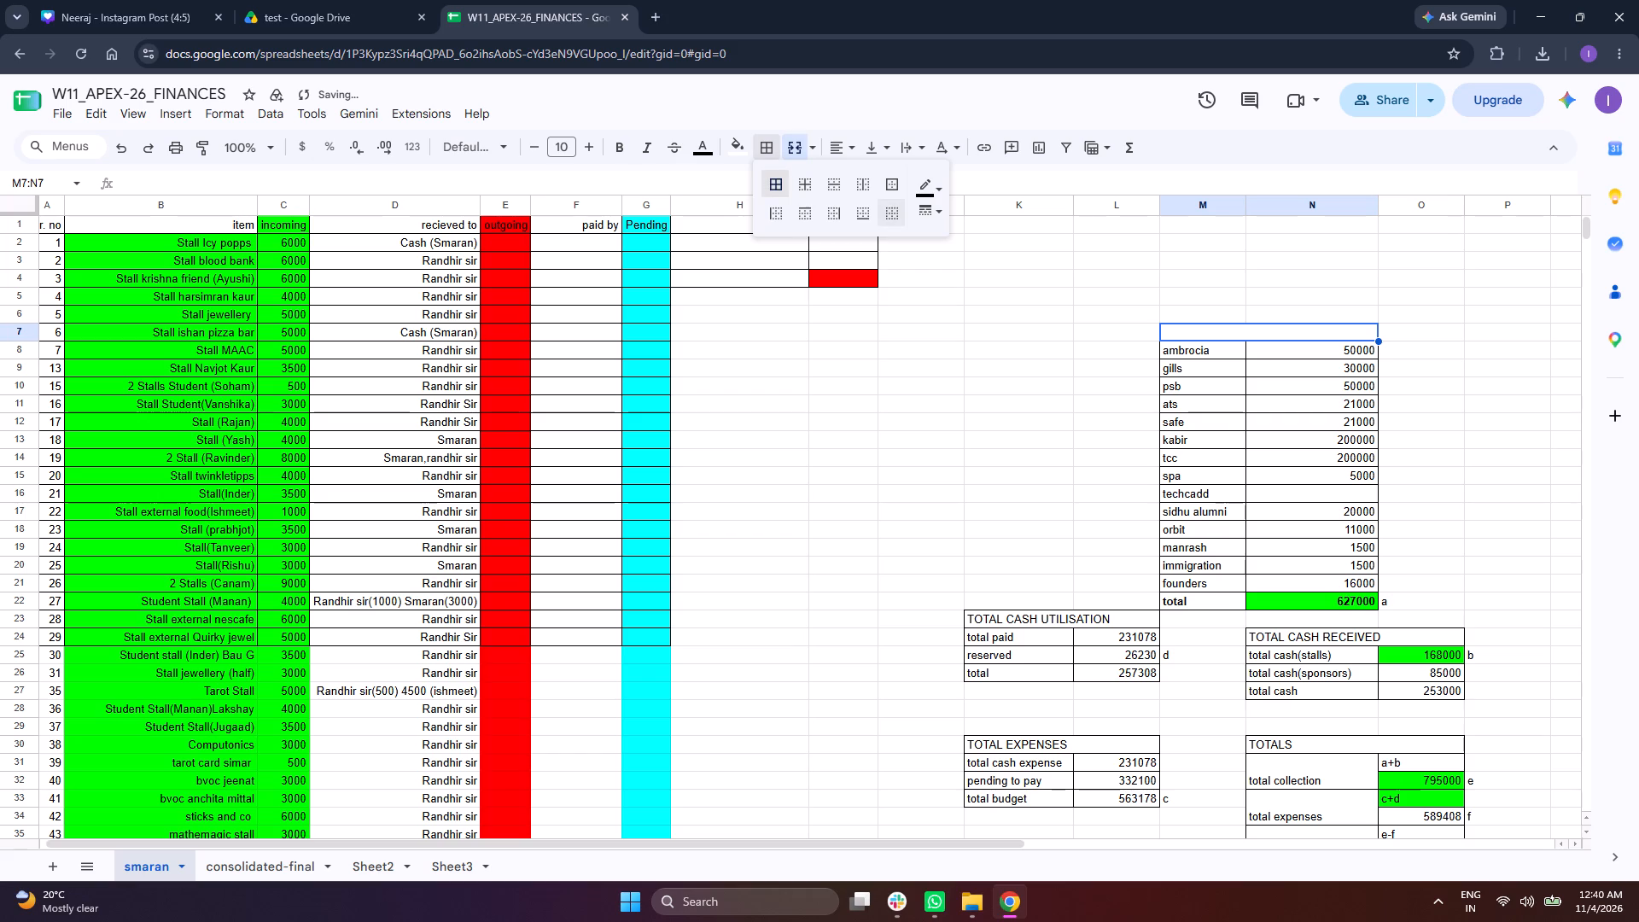
left_click(1291, 300)
left_click(1291, 335)
type("TOTAL FUNDS RECEIVED")
key("Return")
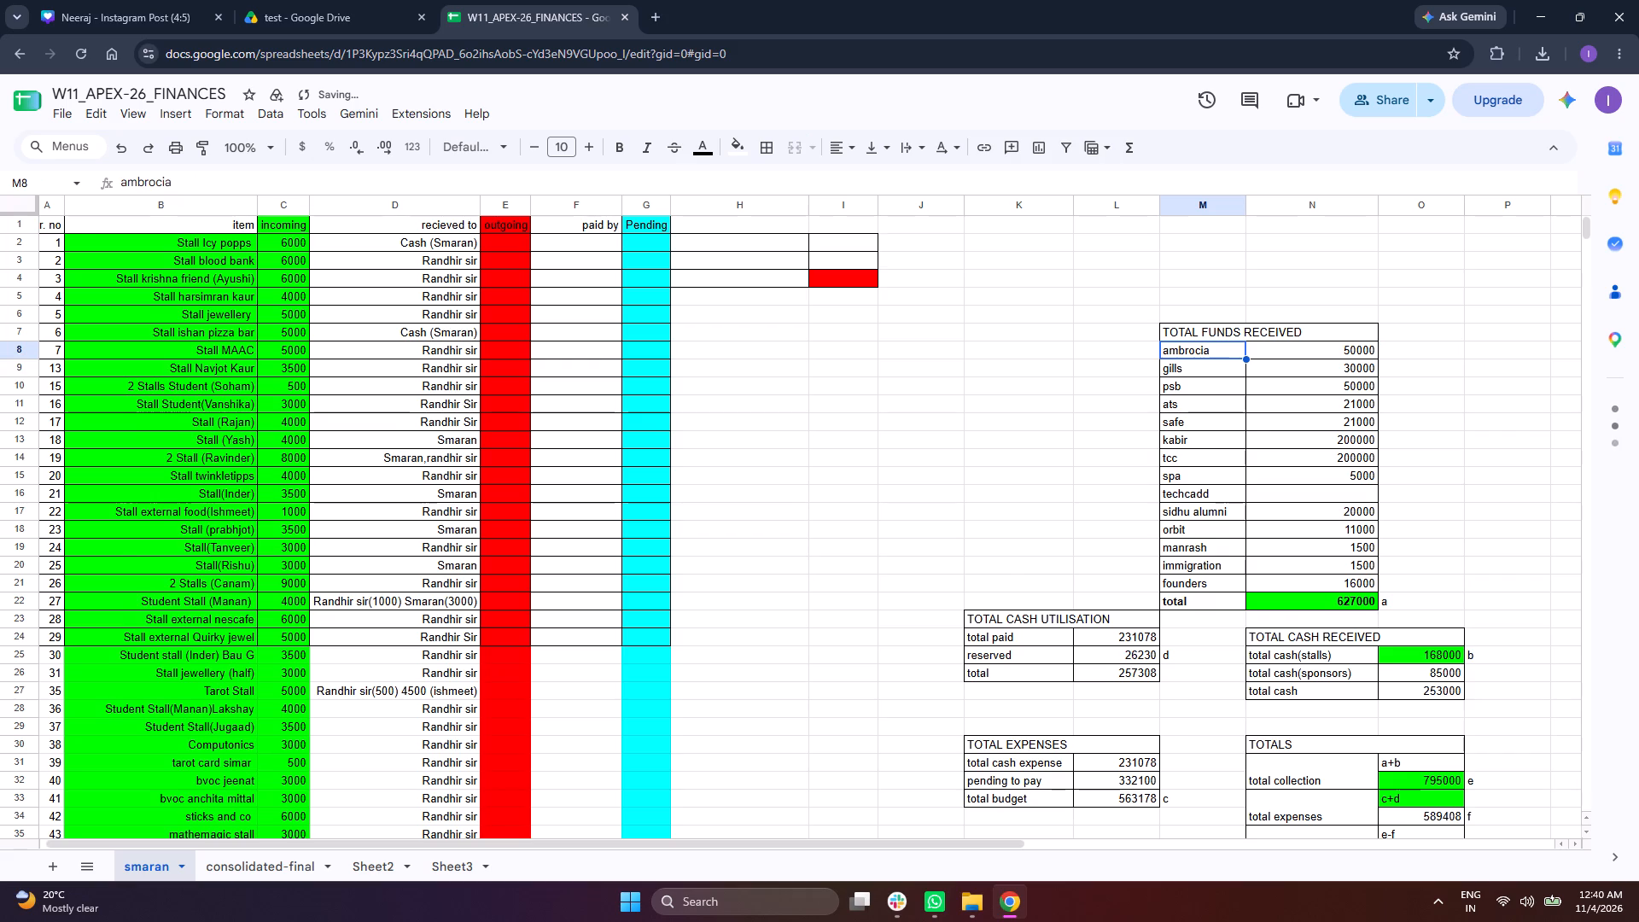
Right-align all the summary tables' contents across K7:P38.
scroll(950, 415, "down", 1)
scroll(1011, 408, "down", 1, "alt")
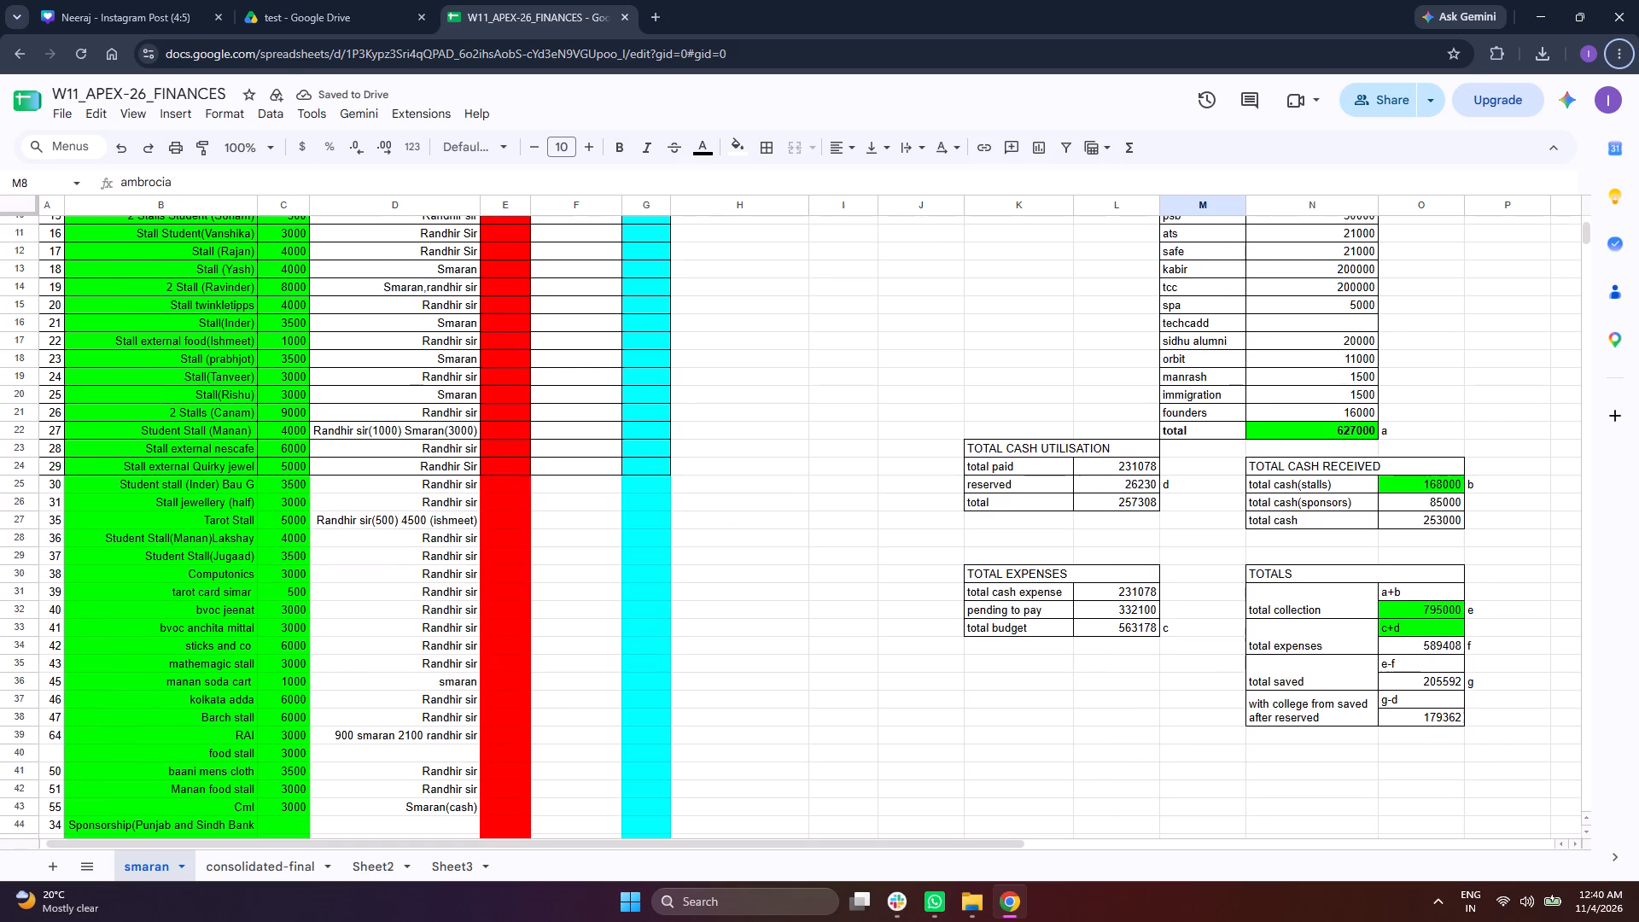
scroll(1011, 408, "down", 1, "ctrl")
scroll(1011, 408, "up", 2)
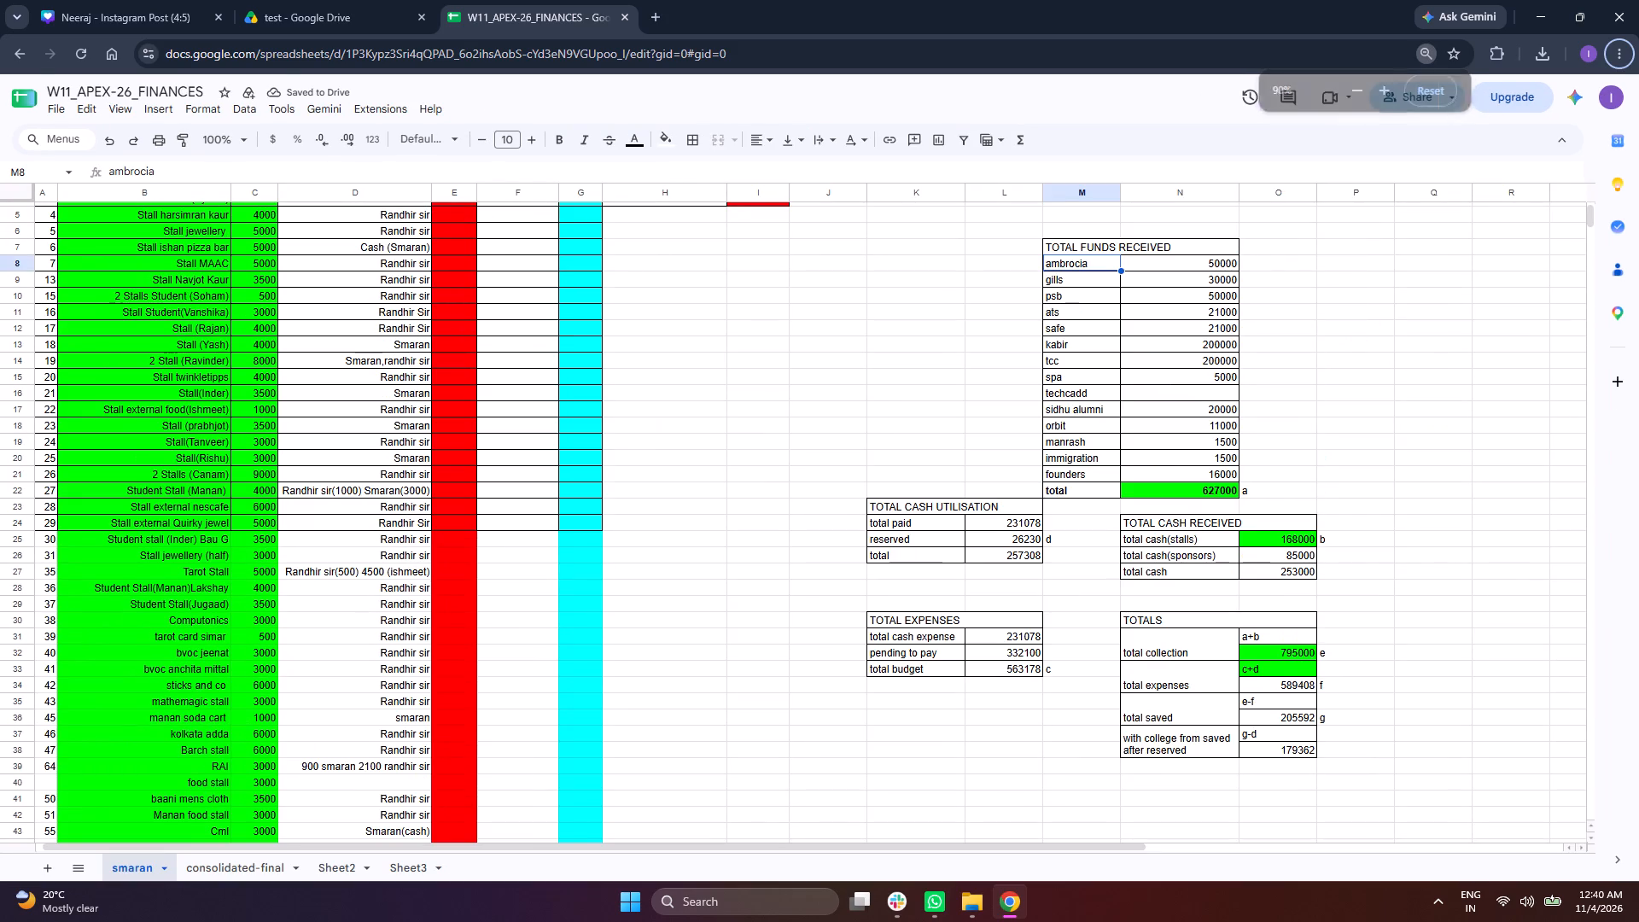
left_click_drag(888, 246, 1255, 770)
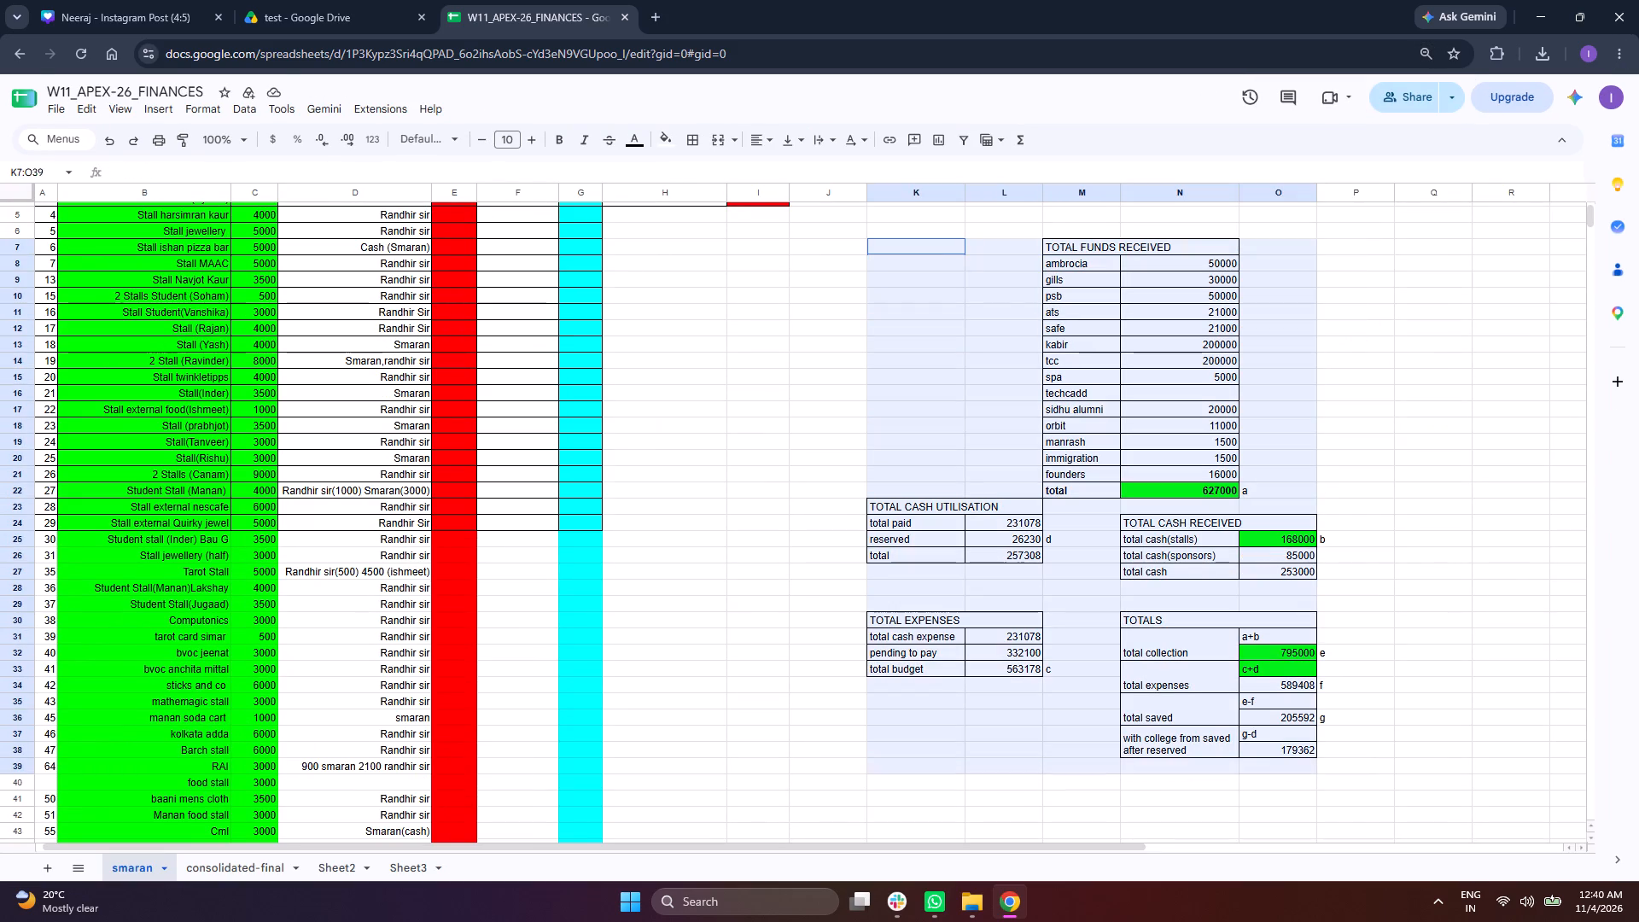
left_click_drag(1255, 770, 1326, 745)
left_click(760, 136)
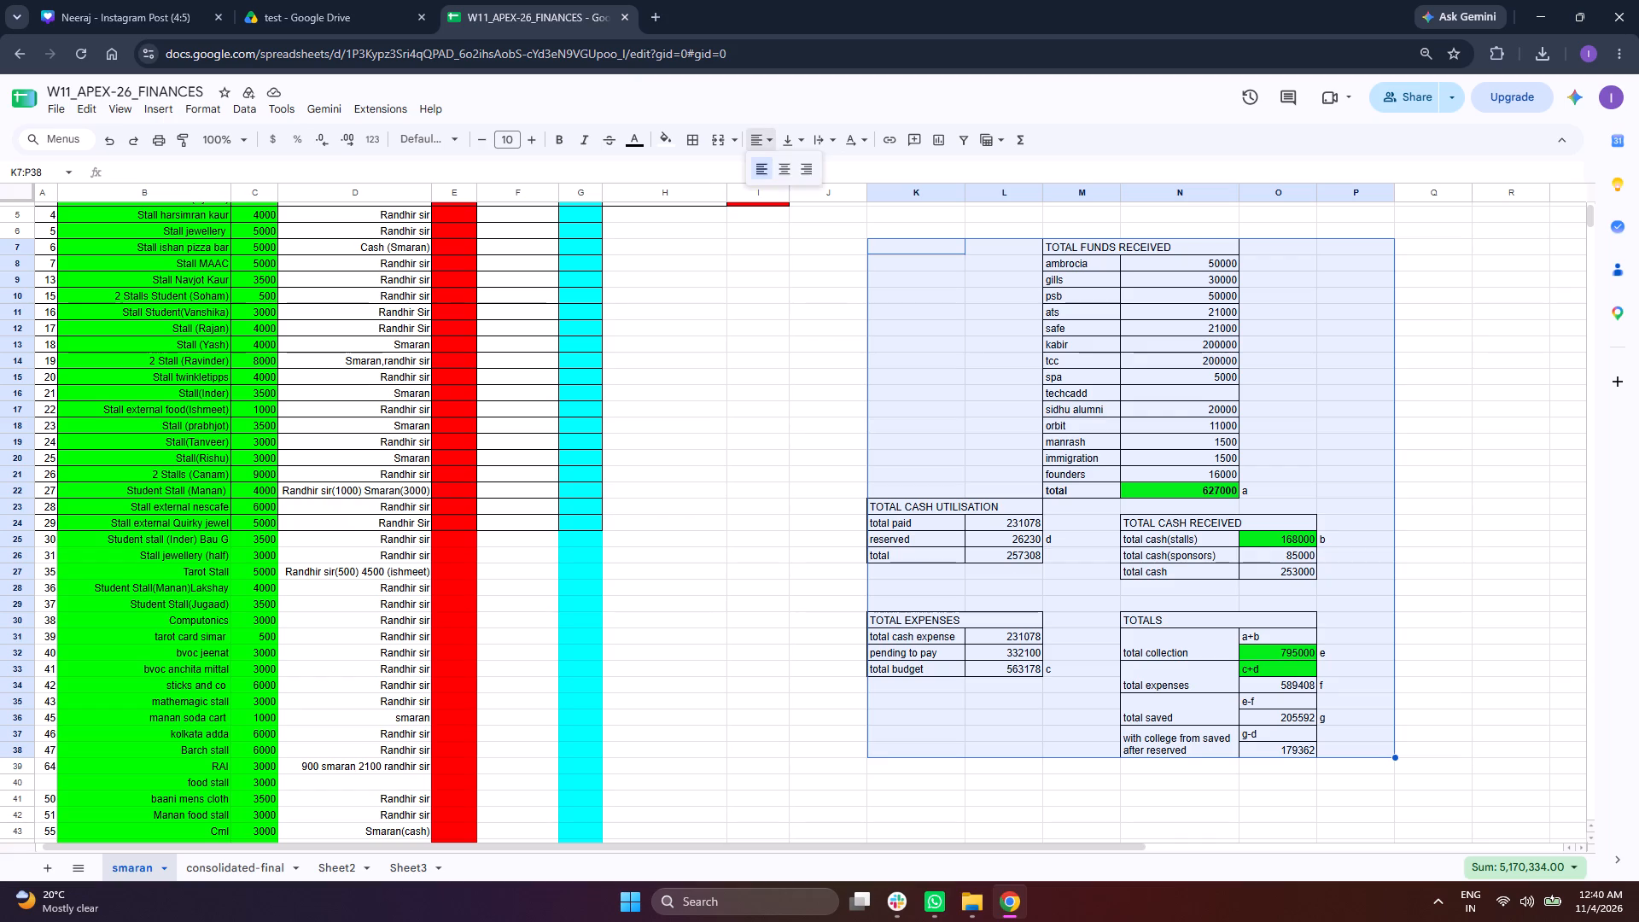
left_click(809, 169)
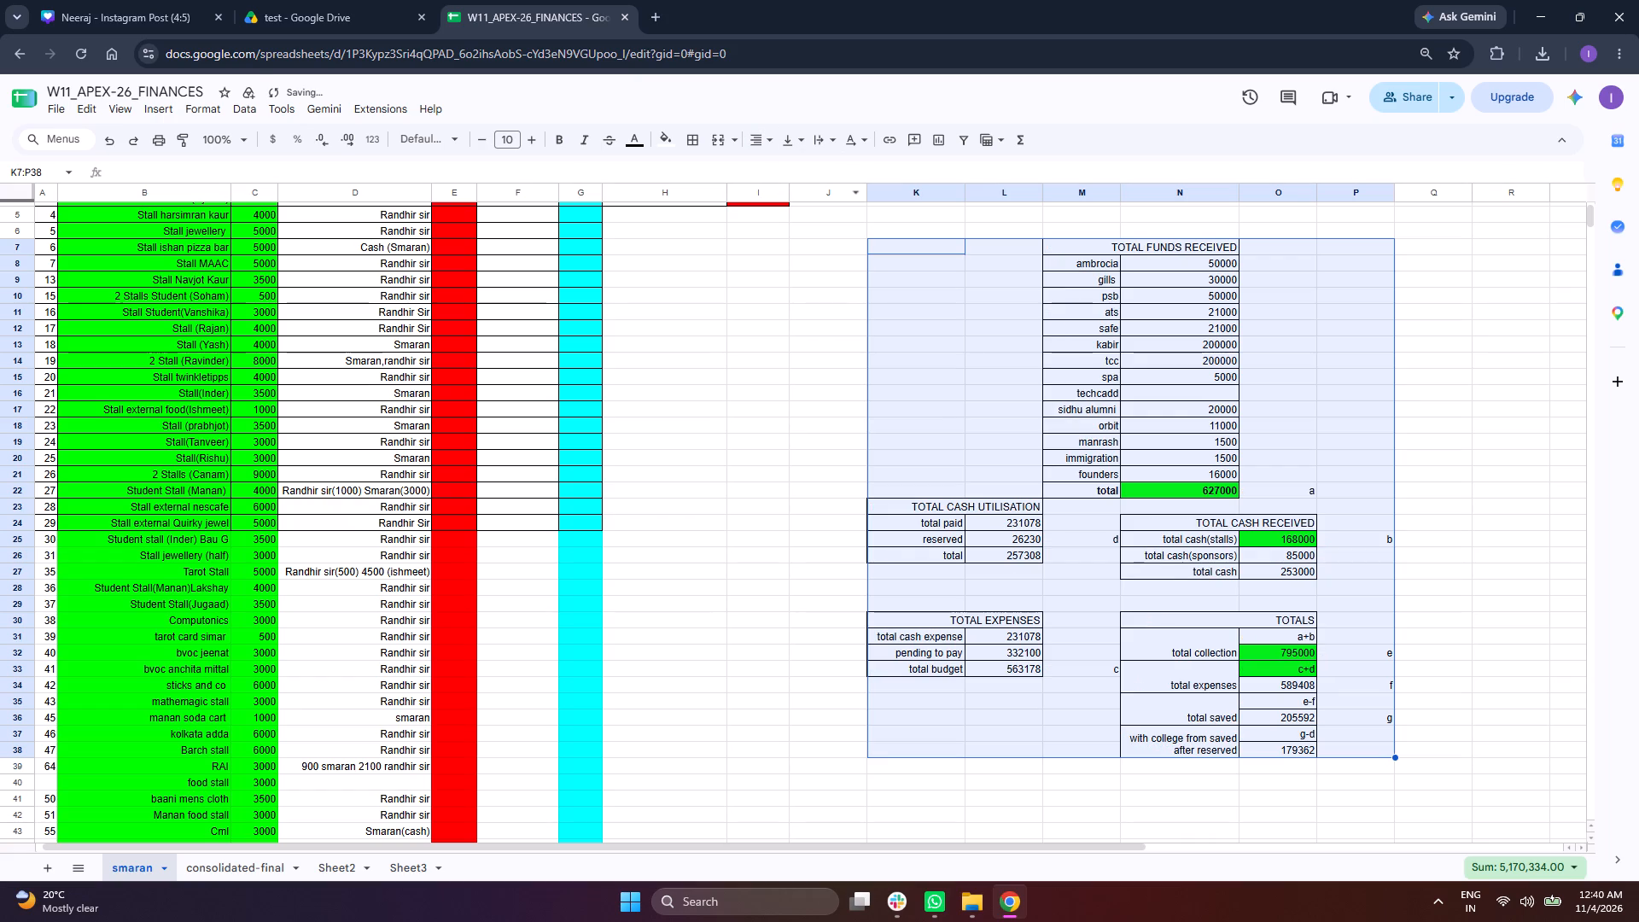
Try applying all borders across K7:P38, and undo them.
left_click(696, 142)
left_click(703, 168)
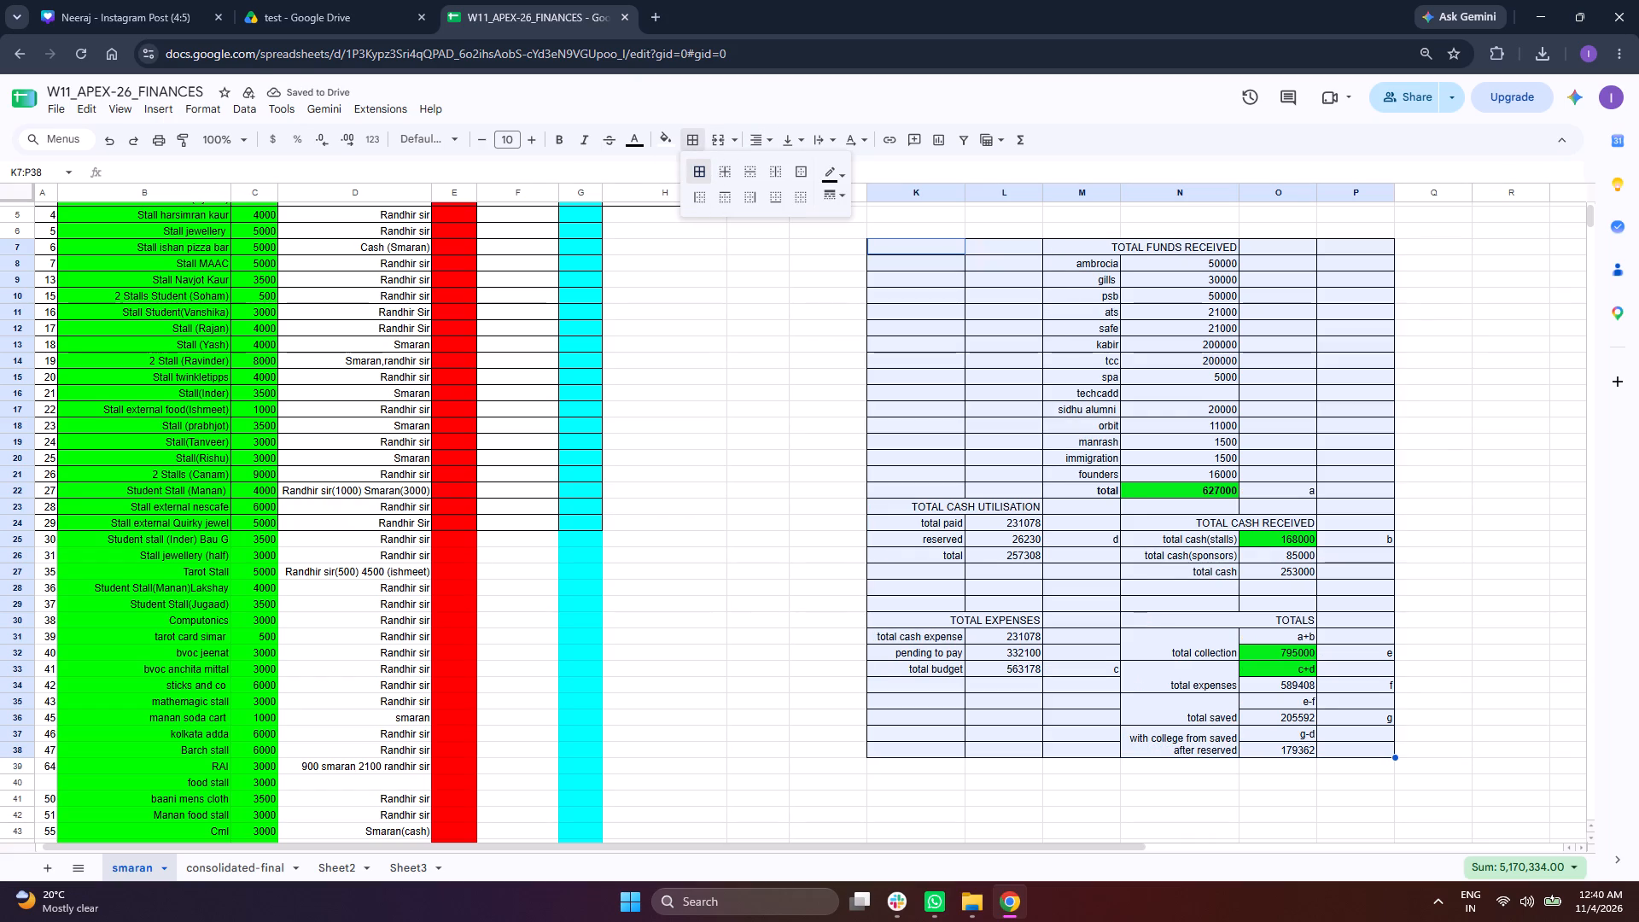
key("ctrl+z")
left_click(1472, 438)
Left-align the reference letters beside the summary tables in O22, P25:P36 and M25:M34.
left_click(1285, 491)
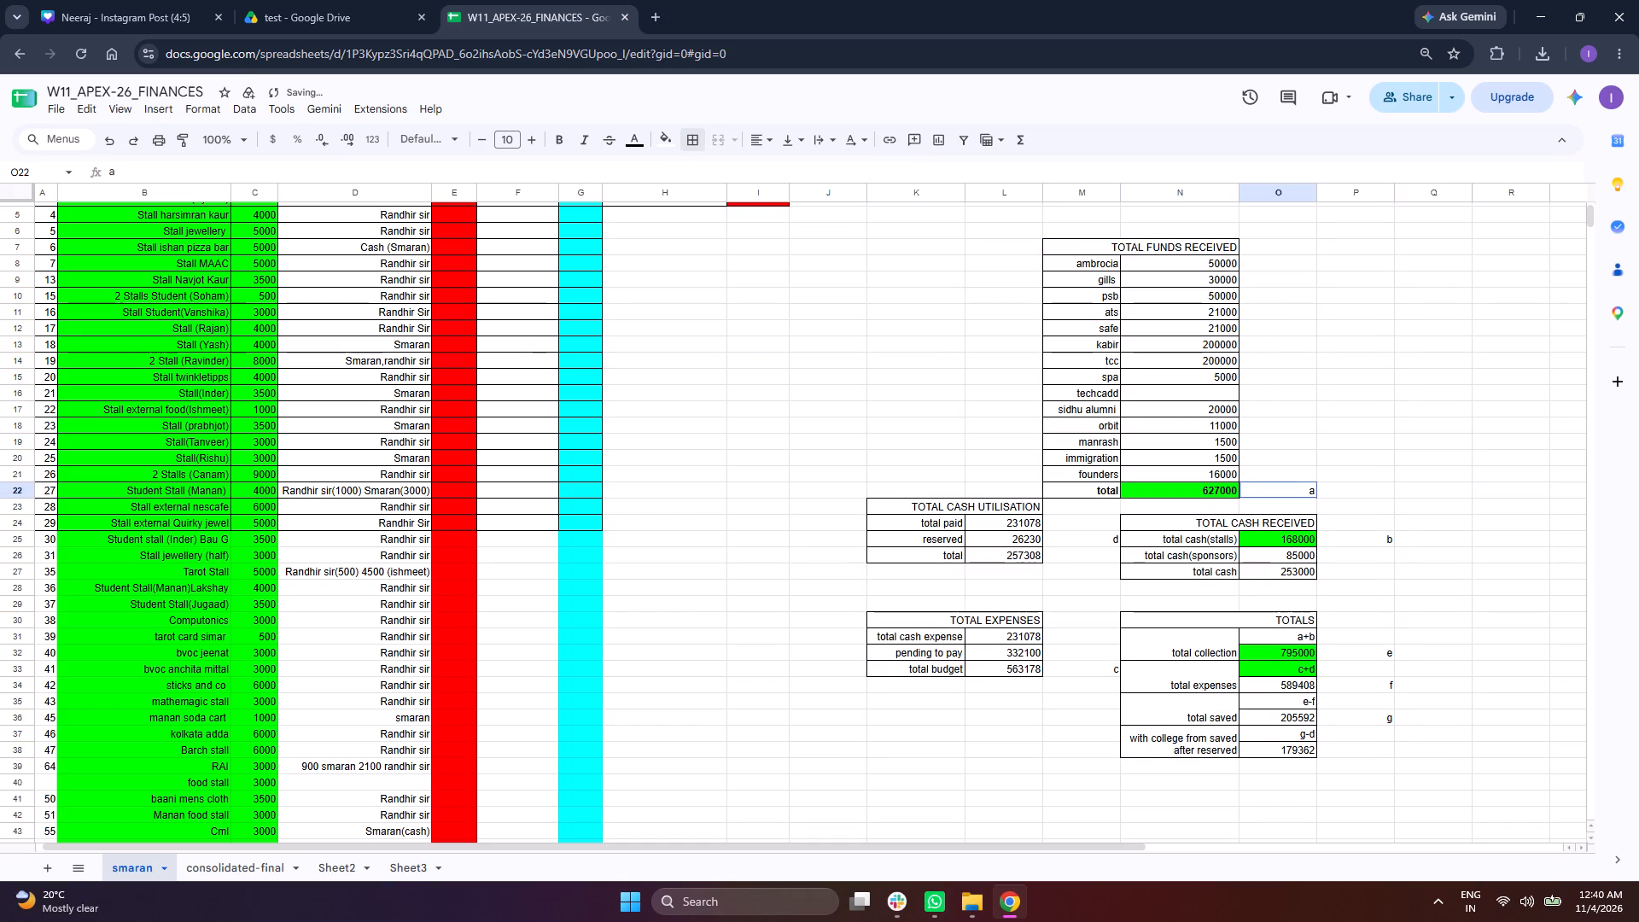
left_click(772, 134)
left_click(755, 168)
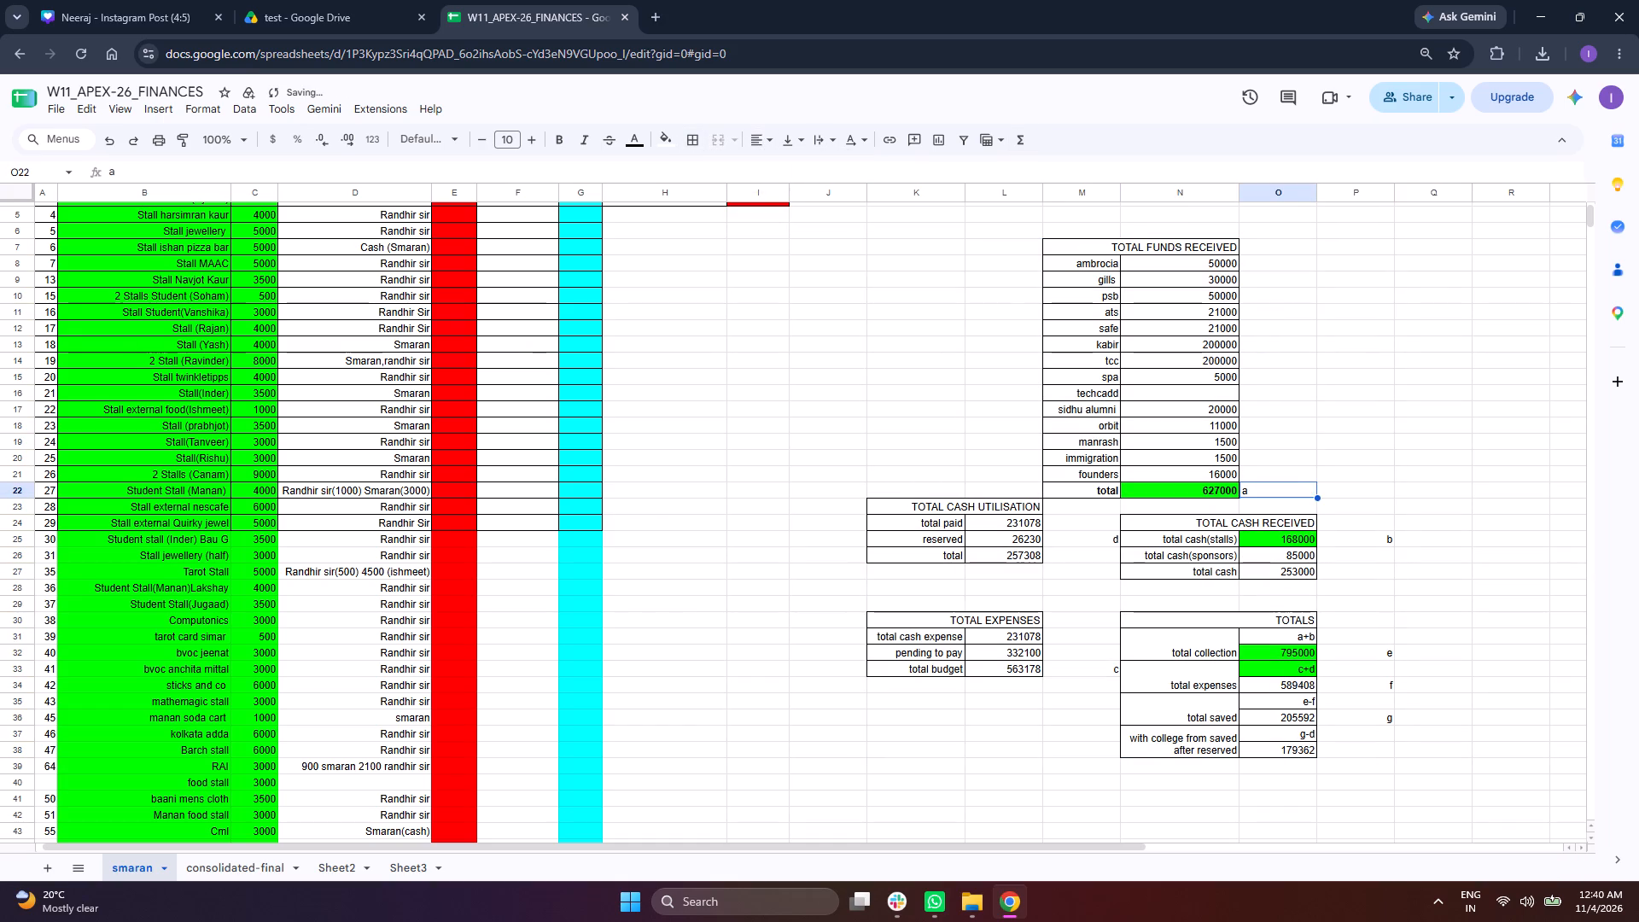
left_click_drag(1370, 534, 1355, 720)
left_click(760, 131)
left_click(765, 170)
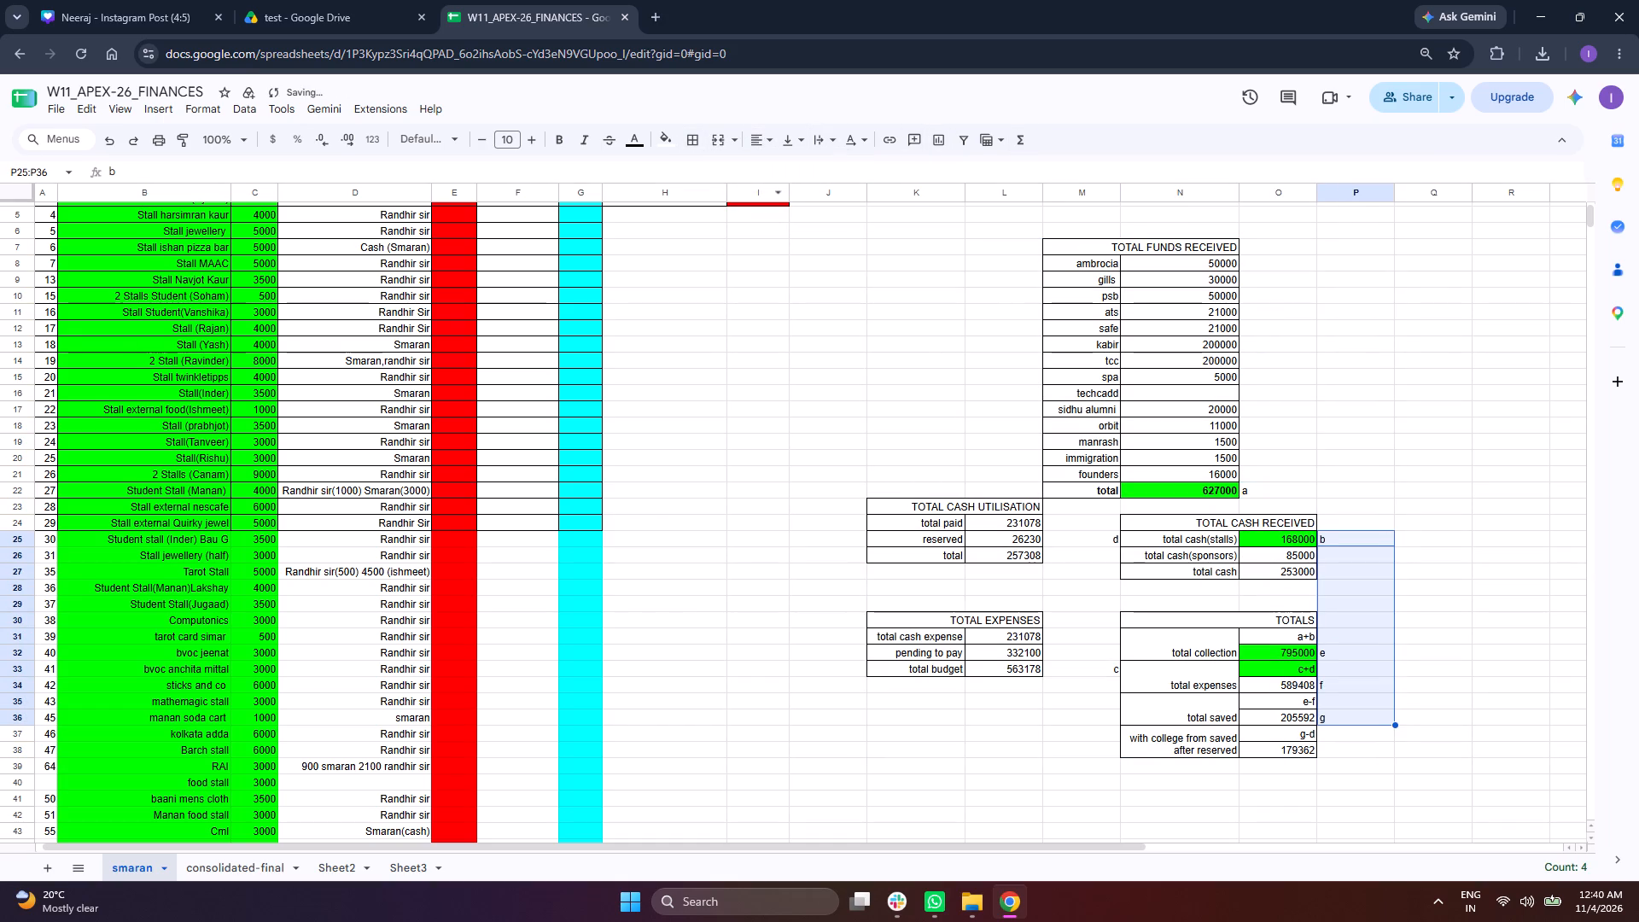
left_click_drag(1073, 539, 1088, 679)
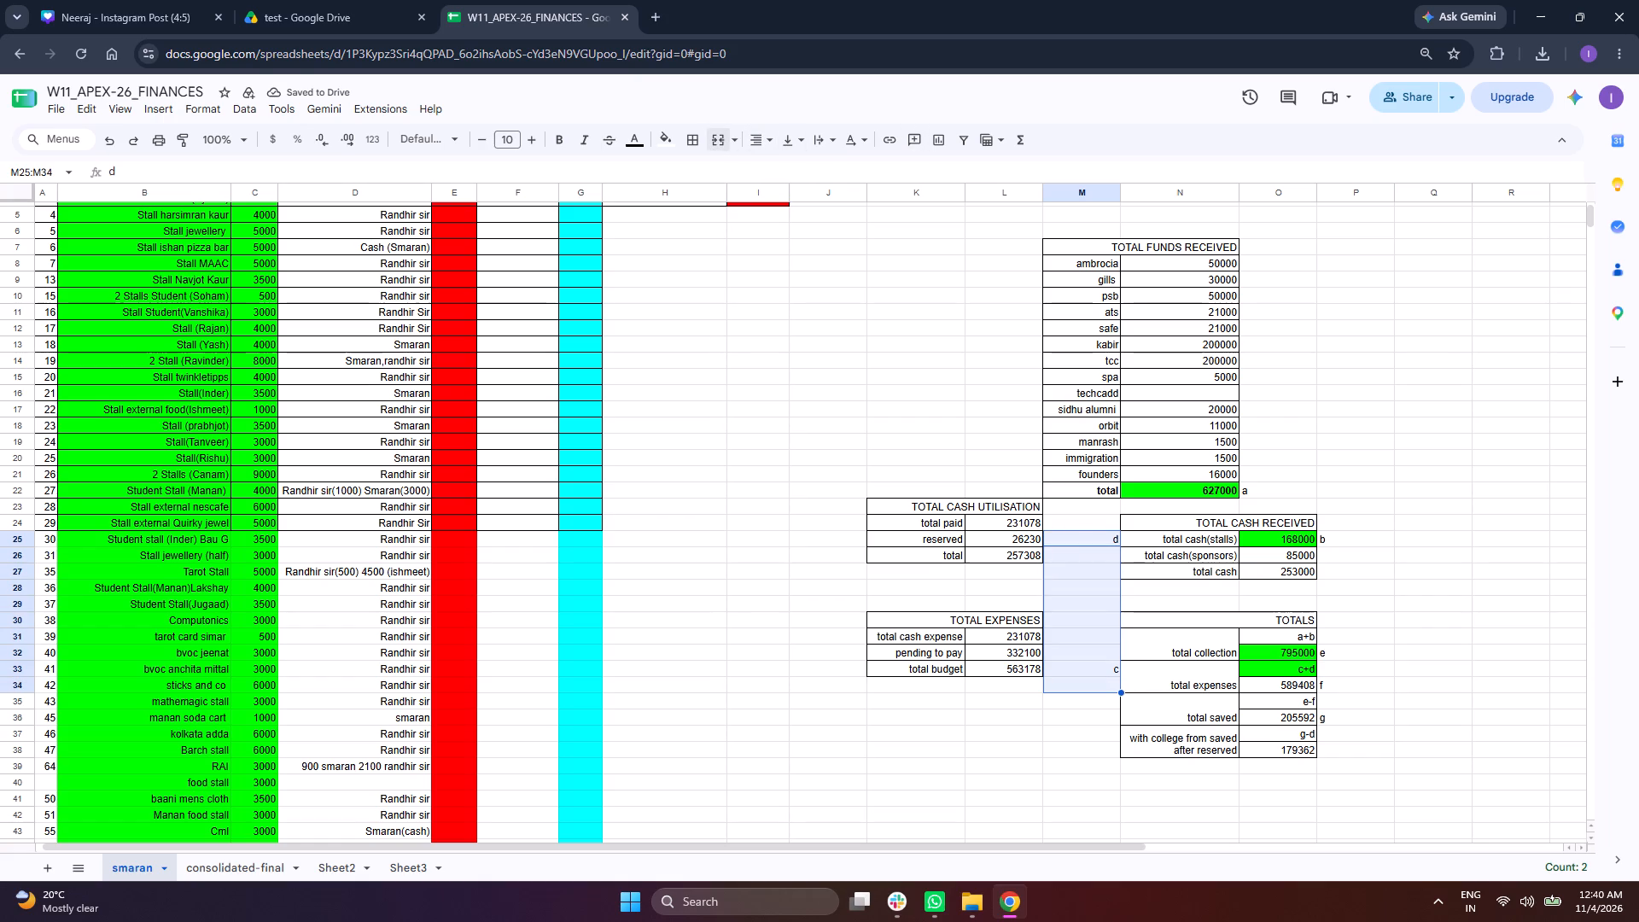
left_click(748, 140)
left_click(759, 165)
left_click(879, 381)
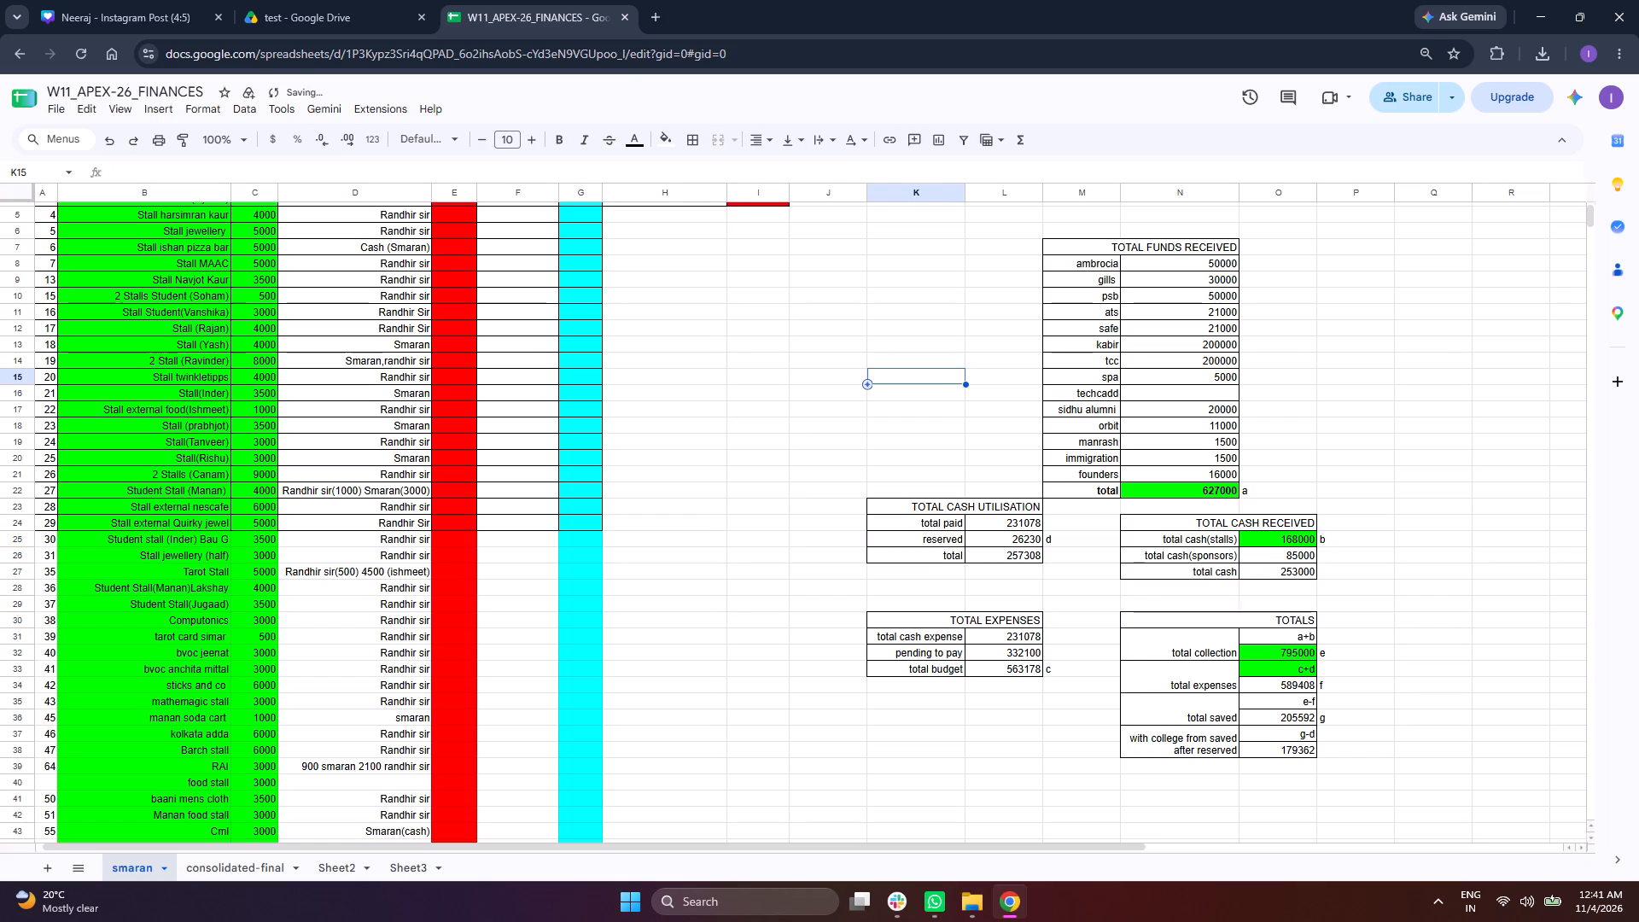